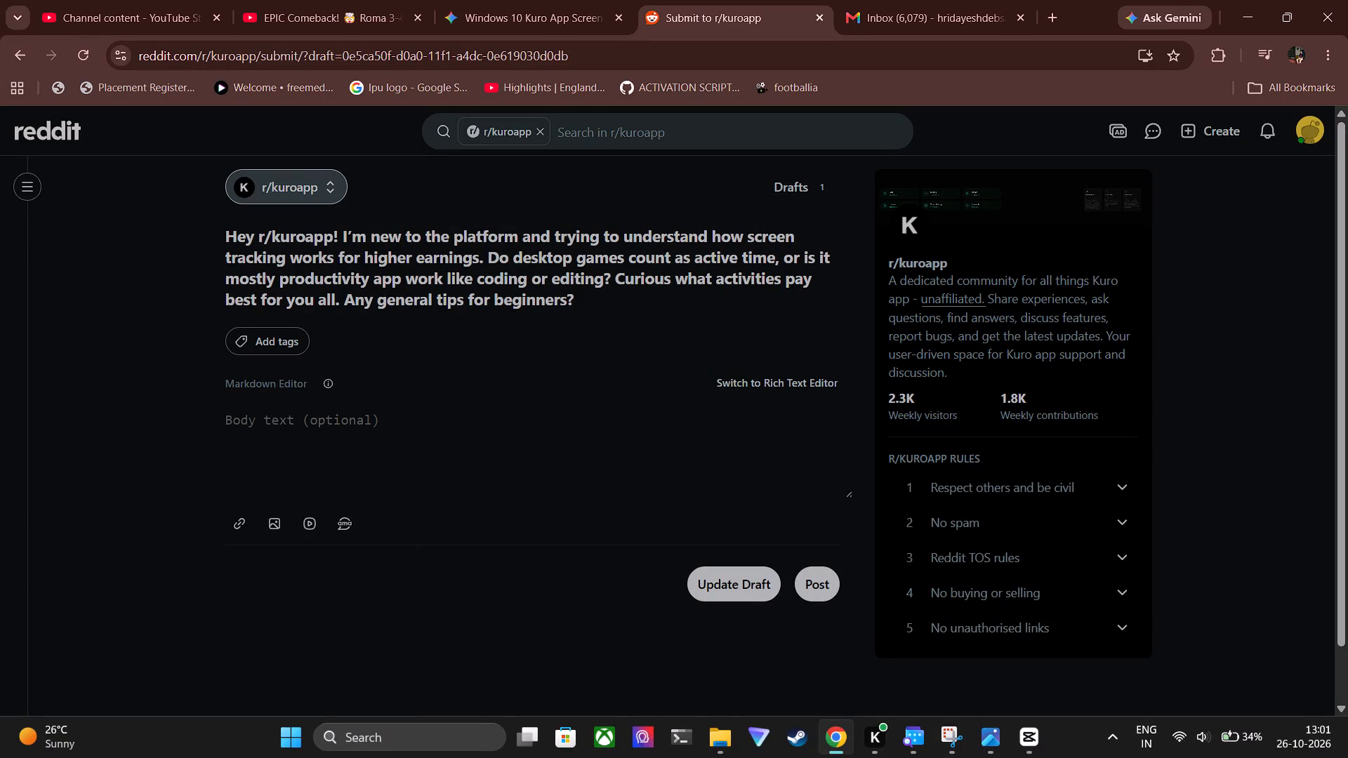
Delete the whole existing title from the r/kuroapp post draft.
drag(576, 301, 219, 230)
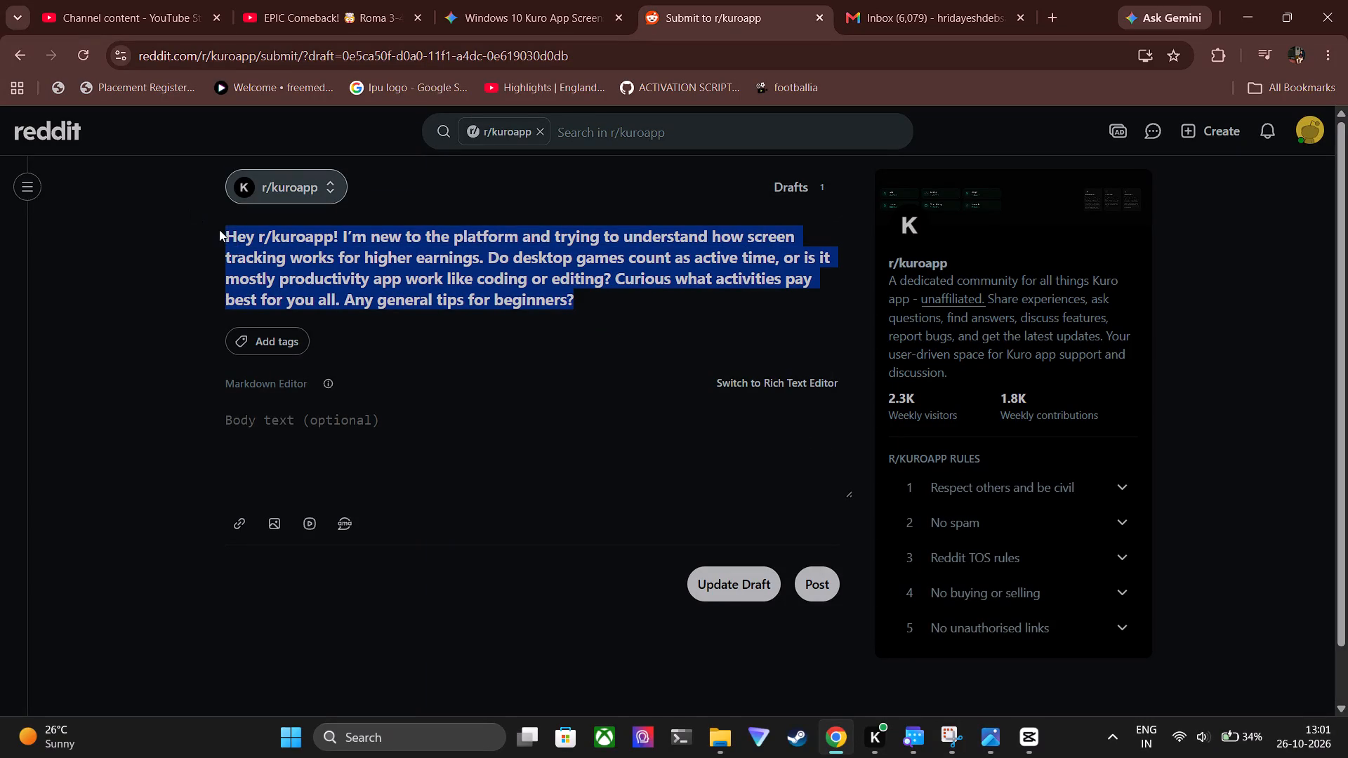
key(BackSpace)
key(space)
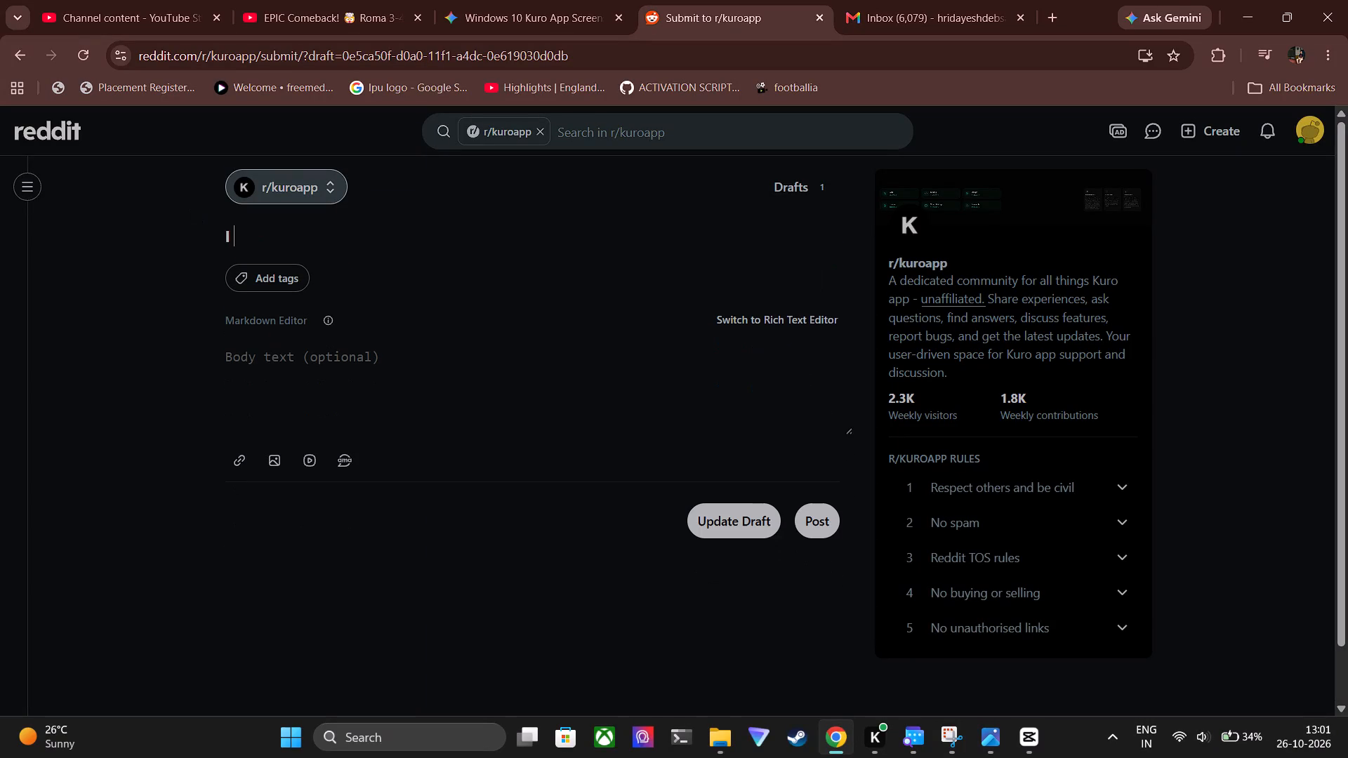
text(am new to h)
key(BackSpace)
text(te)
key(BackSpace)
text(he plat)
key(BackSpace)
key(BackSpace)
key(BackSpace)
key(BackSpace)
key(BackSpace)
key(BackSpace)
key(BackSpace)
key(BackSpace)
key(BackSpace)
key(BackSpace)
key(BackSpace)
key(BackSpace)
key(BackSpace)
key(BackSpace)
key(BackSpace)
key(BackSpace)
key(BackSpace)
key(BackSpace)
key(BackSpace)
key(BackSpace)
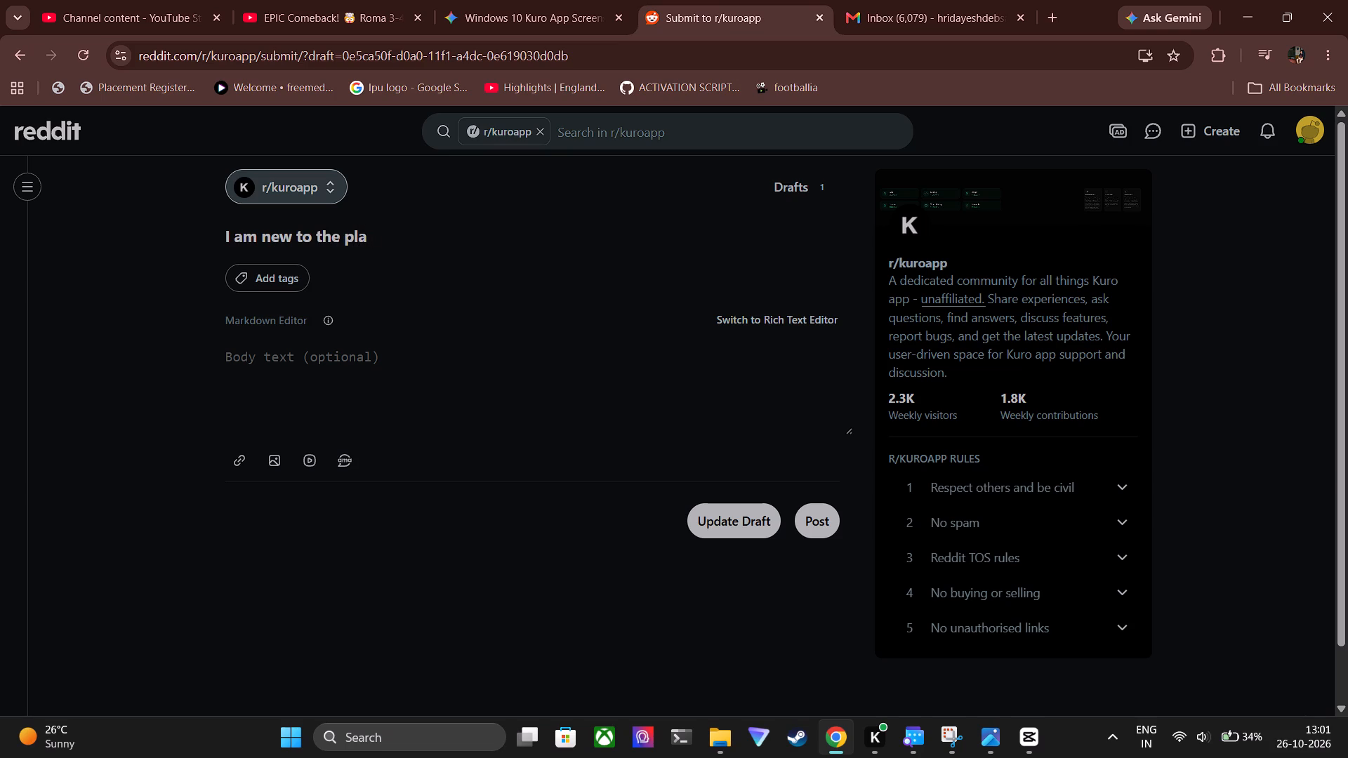
Paste the copied screenshot of the Kuro payouts page into the post as its image.
key(ctrl+v)
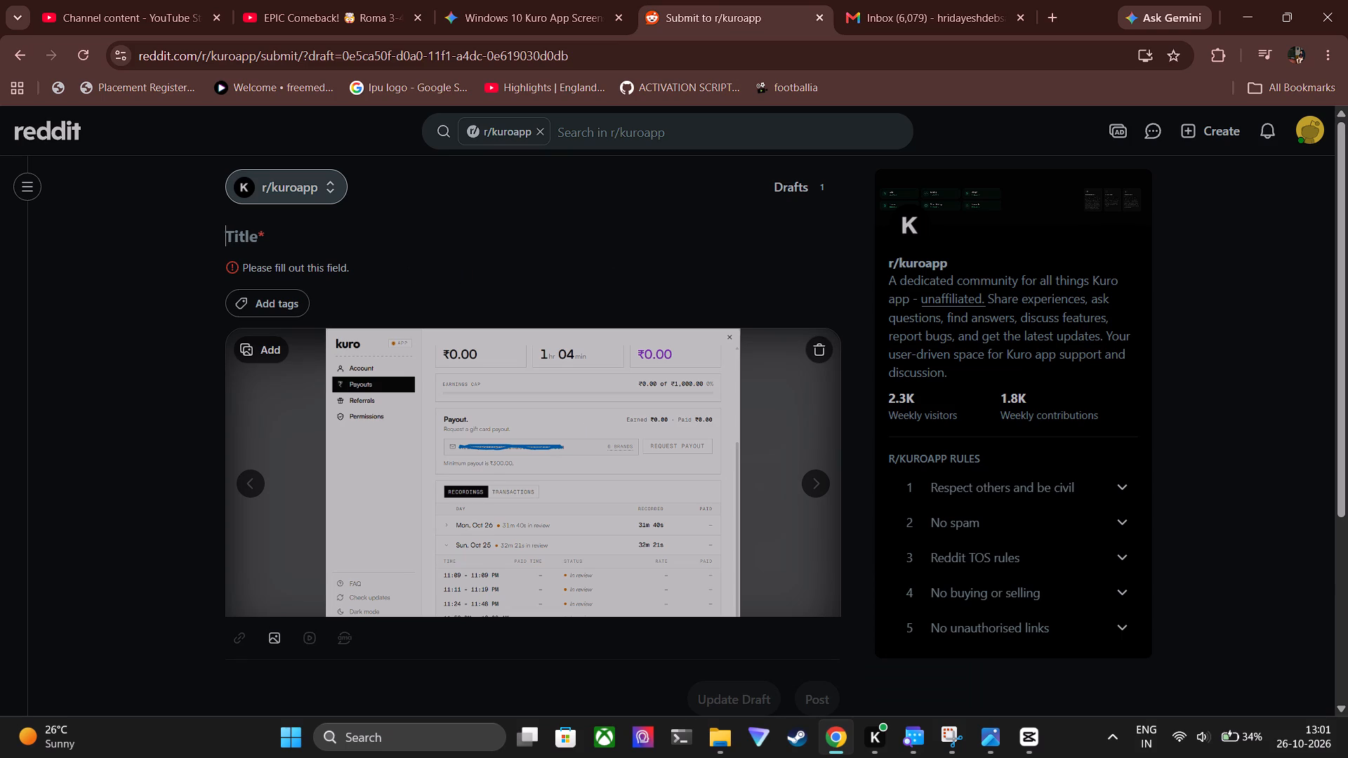
Enter the post title "does anyone knows when will my recording be paid from under review".
text(does any)
text(one knows when wil)
key(space)
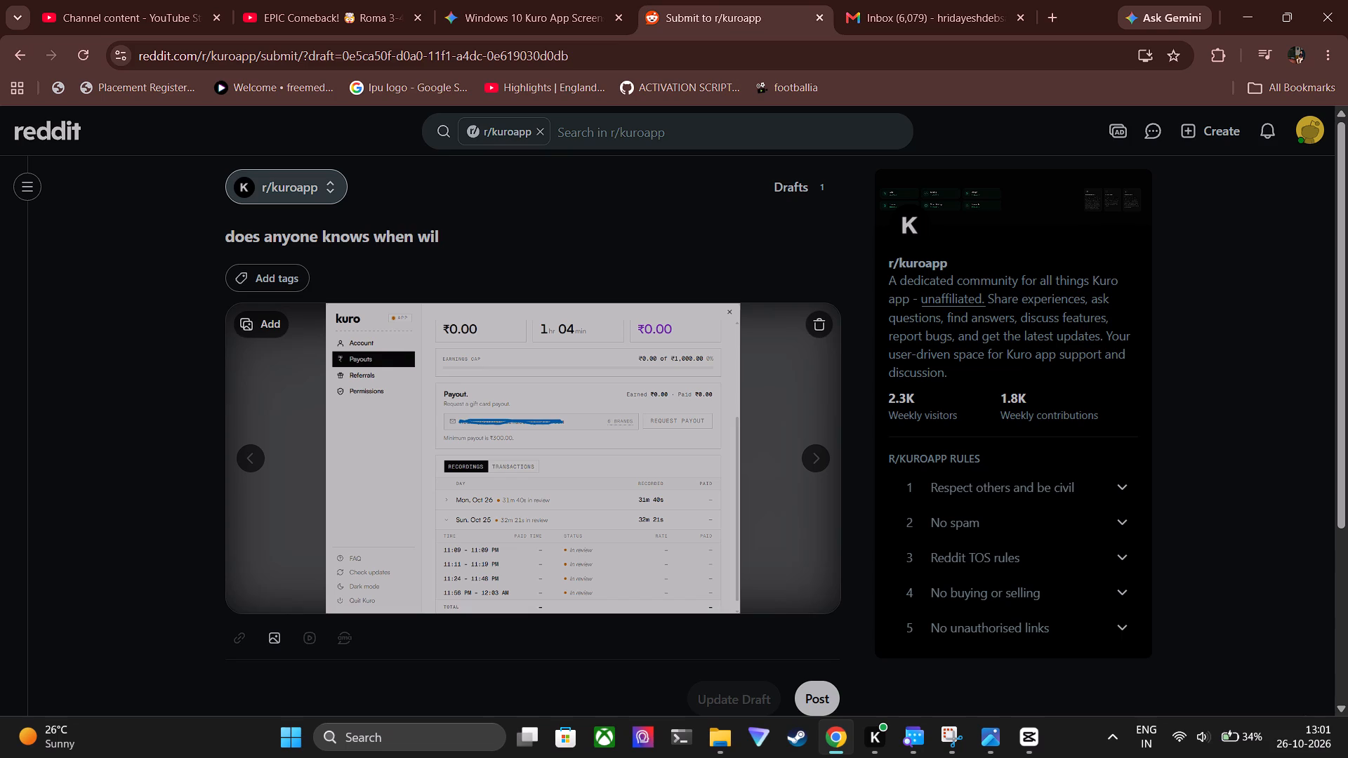
key(BackSpace)
text(l my recording be paid from under)
key(space)
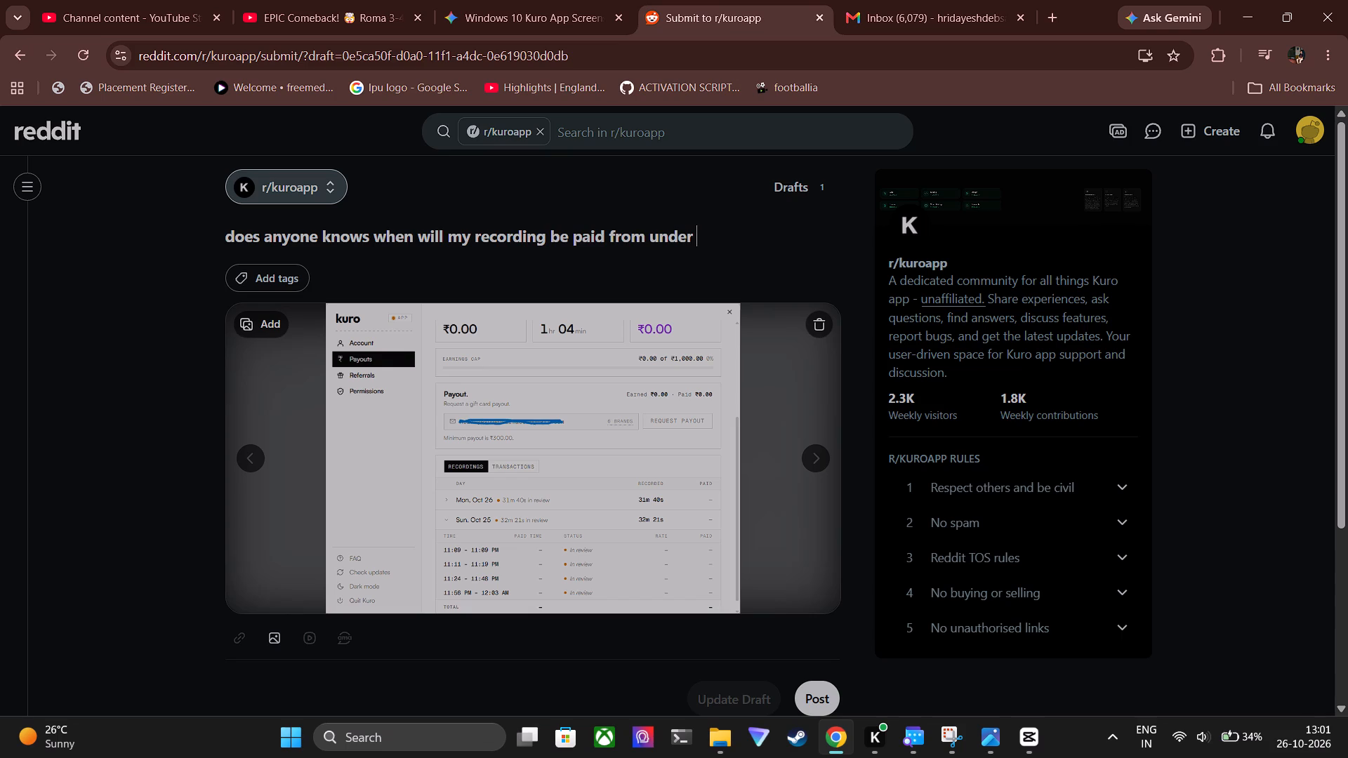
text(review)
key(space)
drag(752, 234, 65, 171)
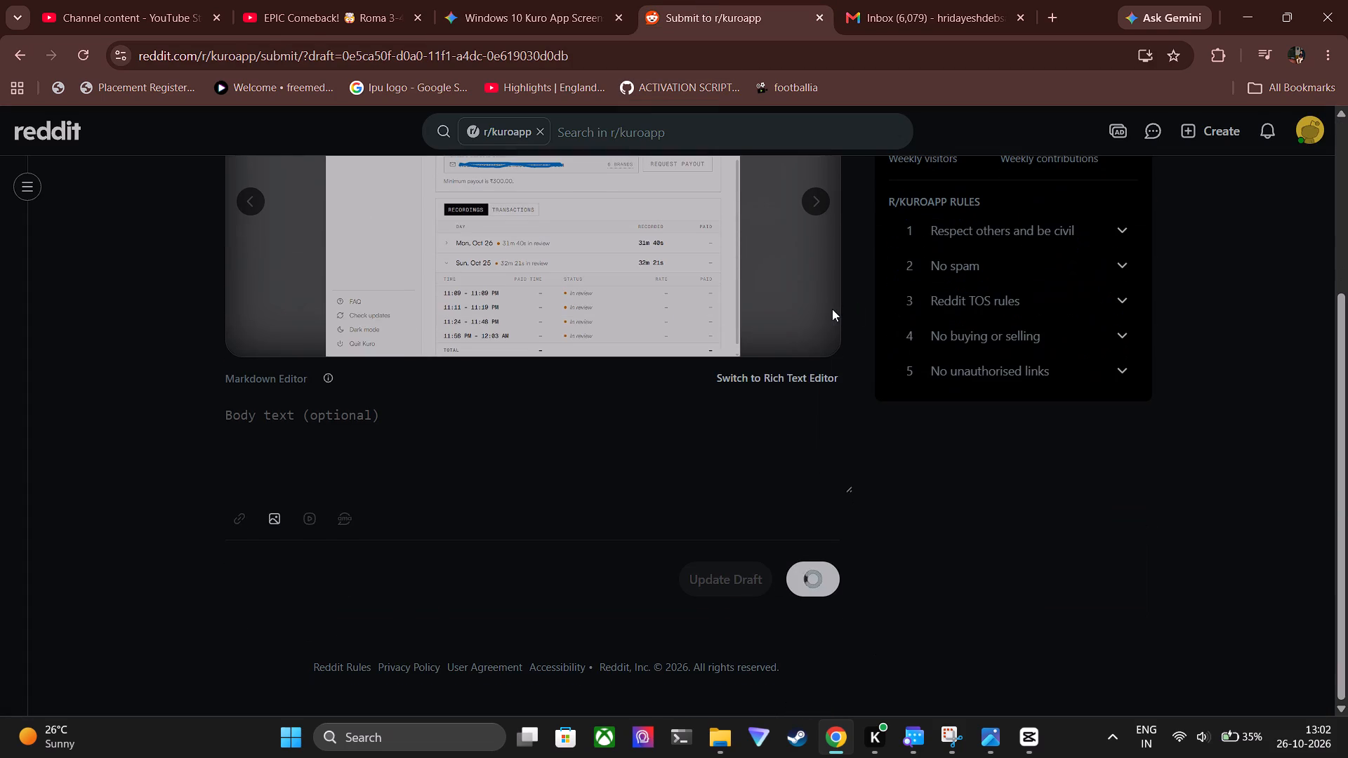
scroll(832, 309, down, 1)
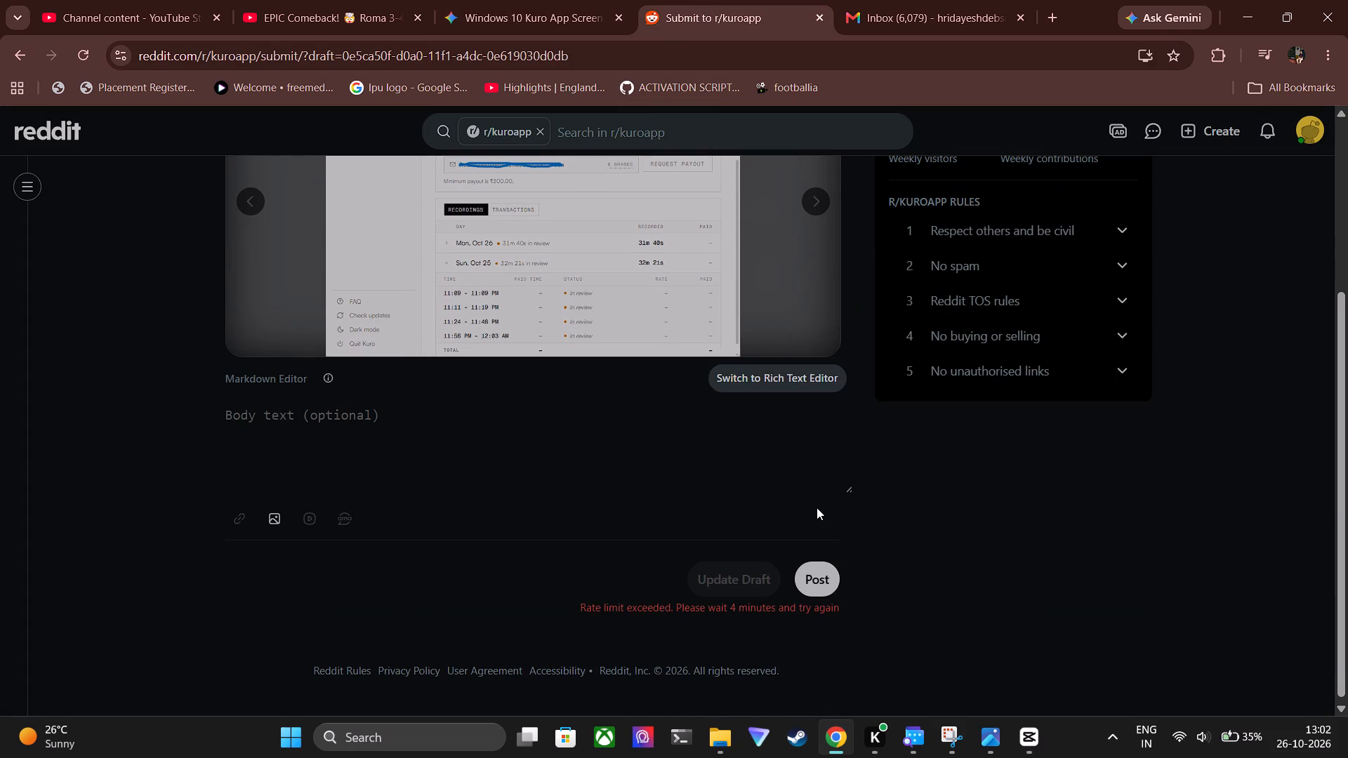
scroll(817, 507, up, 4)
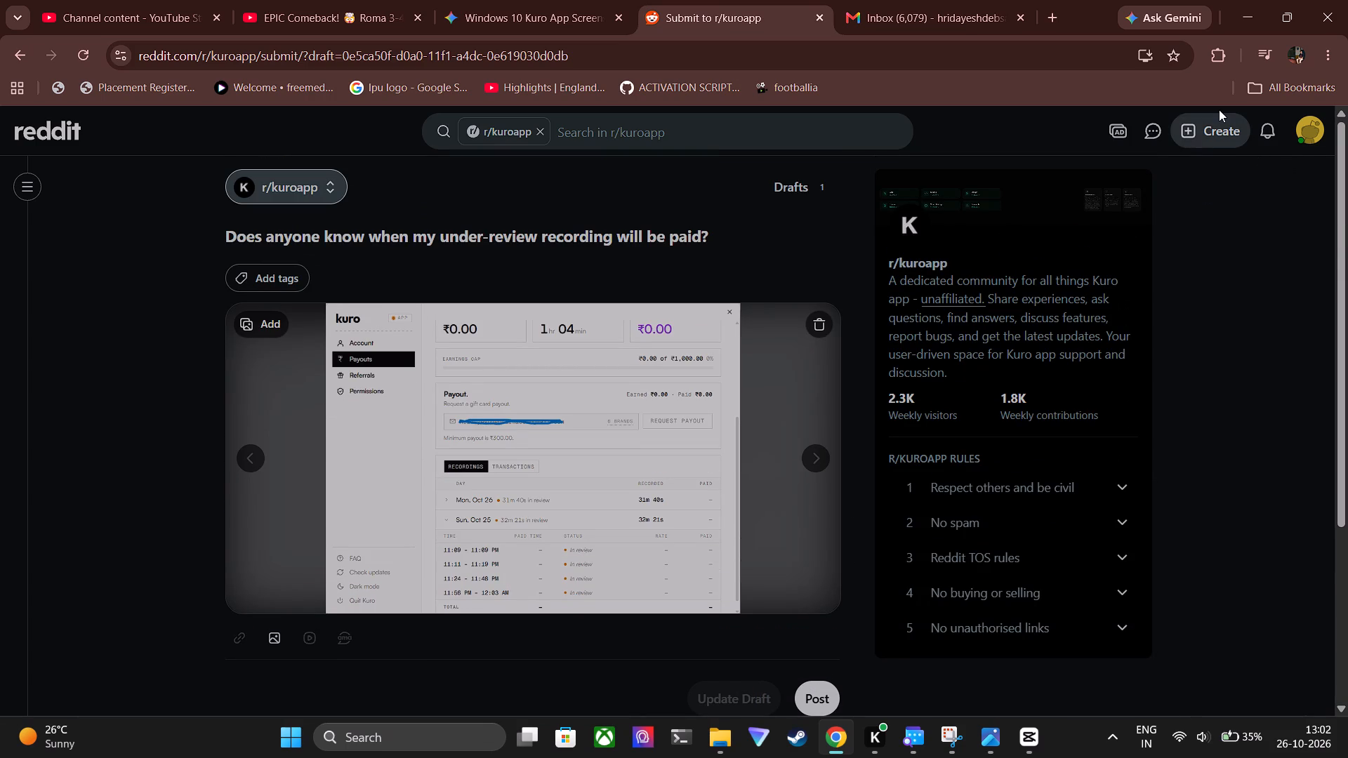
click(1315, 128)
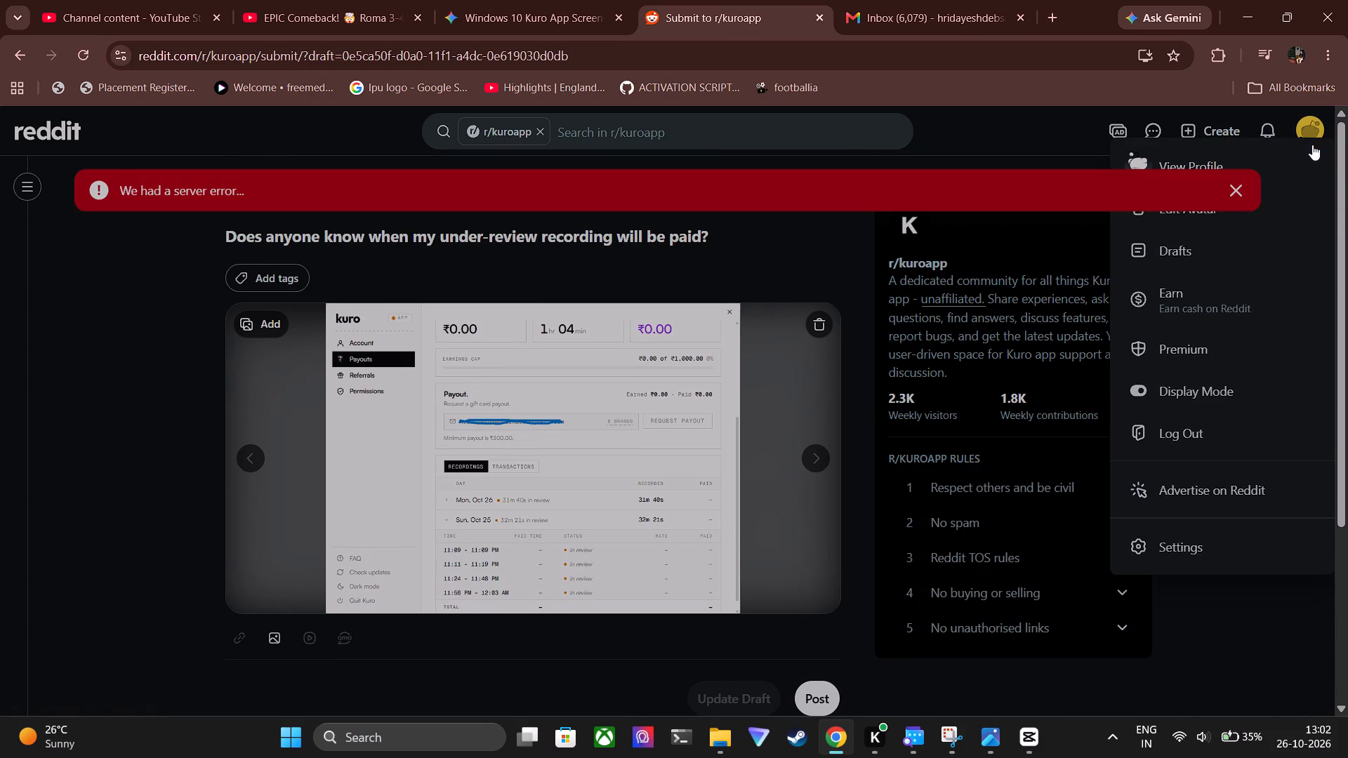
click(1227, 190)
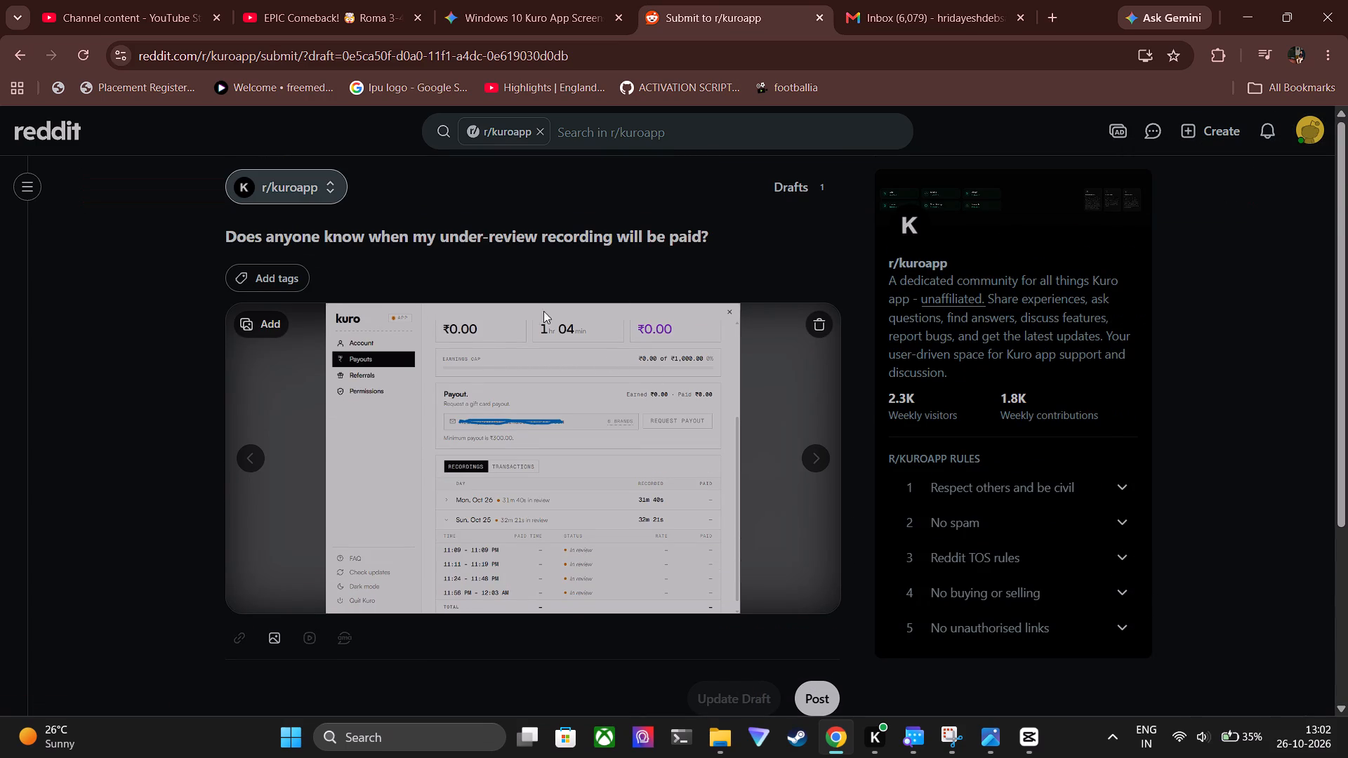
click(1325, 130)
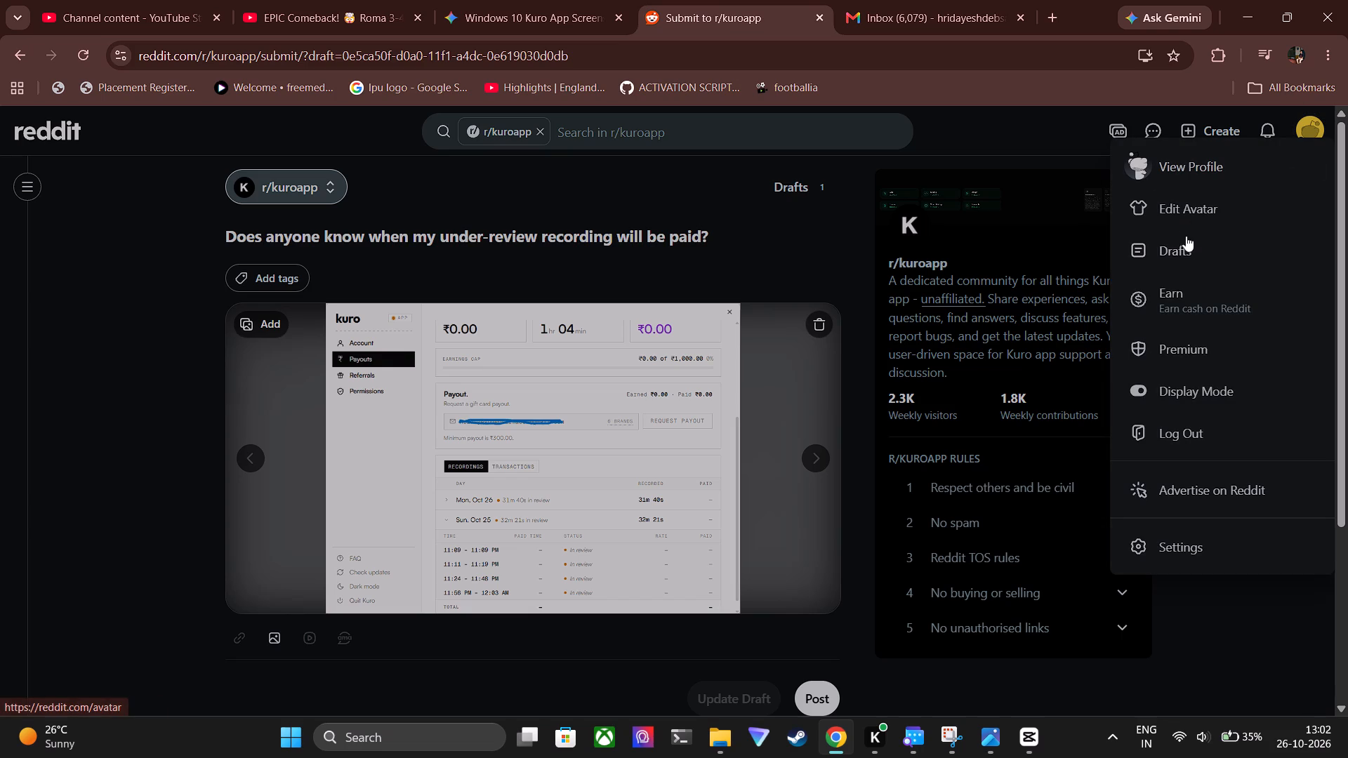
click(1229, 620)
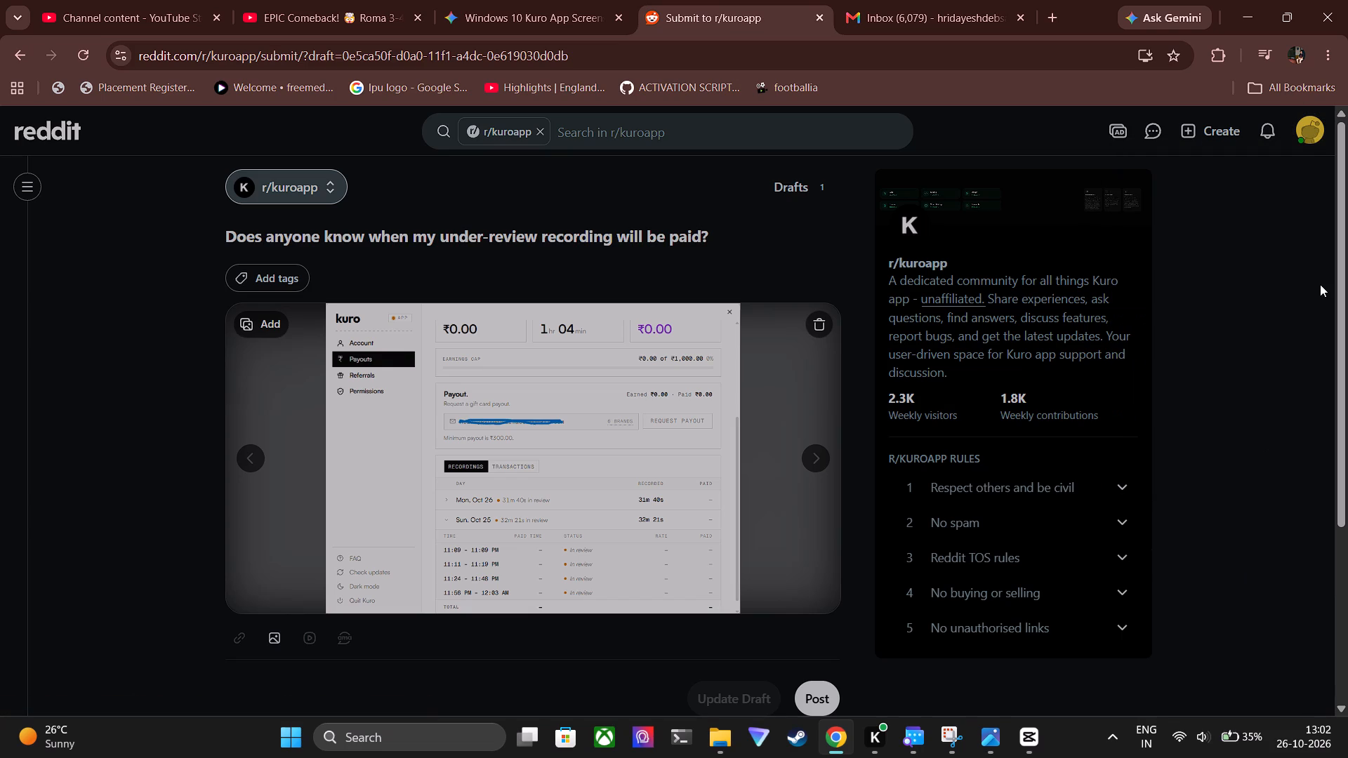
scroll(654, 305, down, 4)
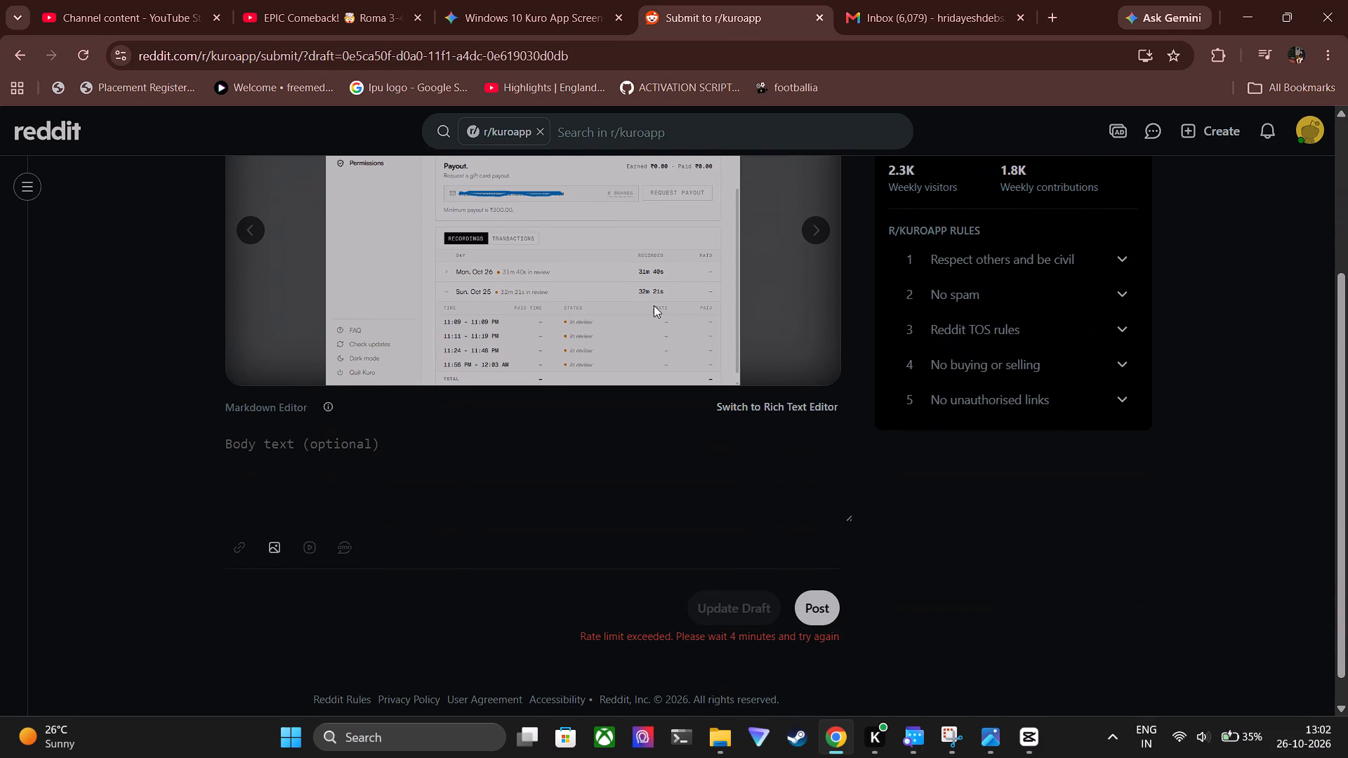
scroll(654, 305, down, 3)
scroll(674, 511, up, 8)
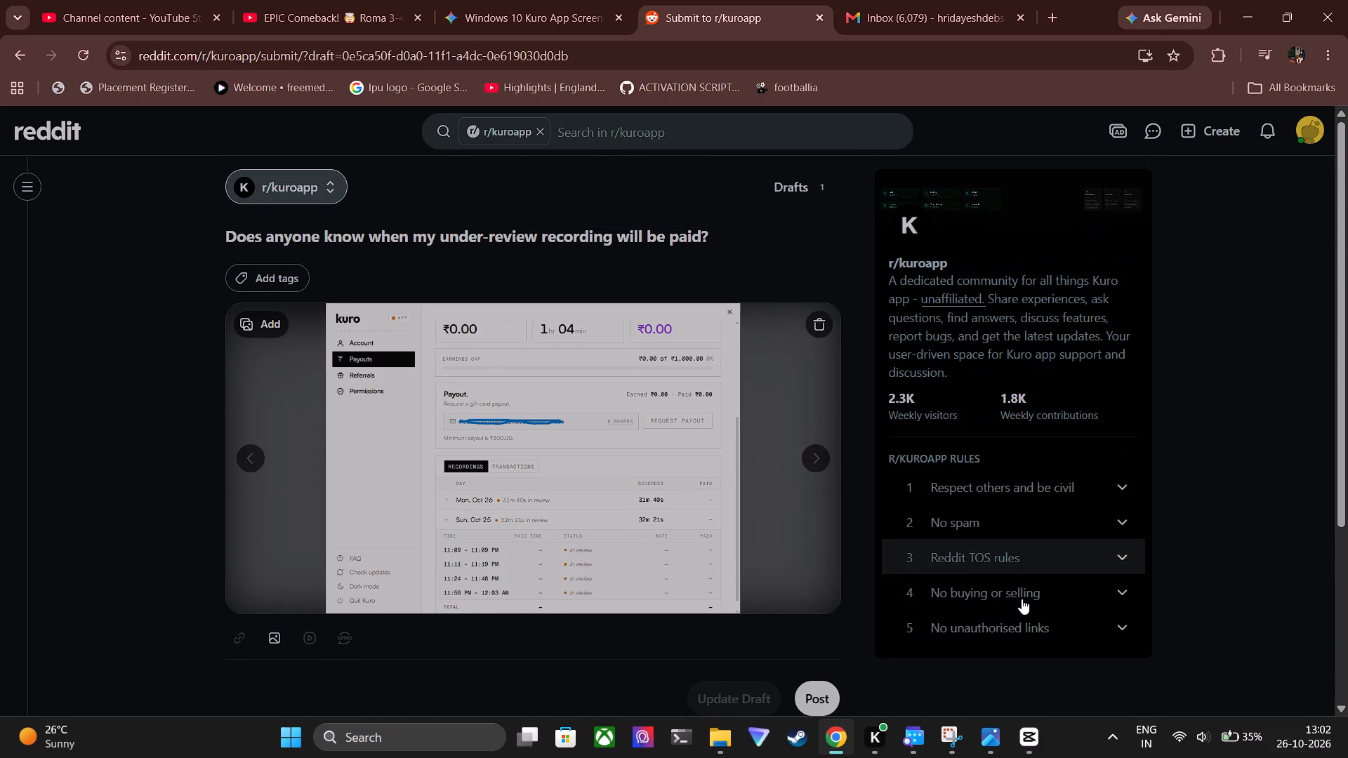
Switch to project 1026 in CapCut, dismiss the Split scene tip and maximize the window.
click(1031, 734)
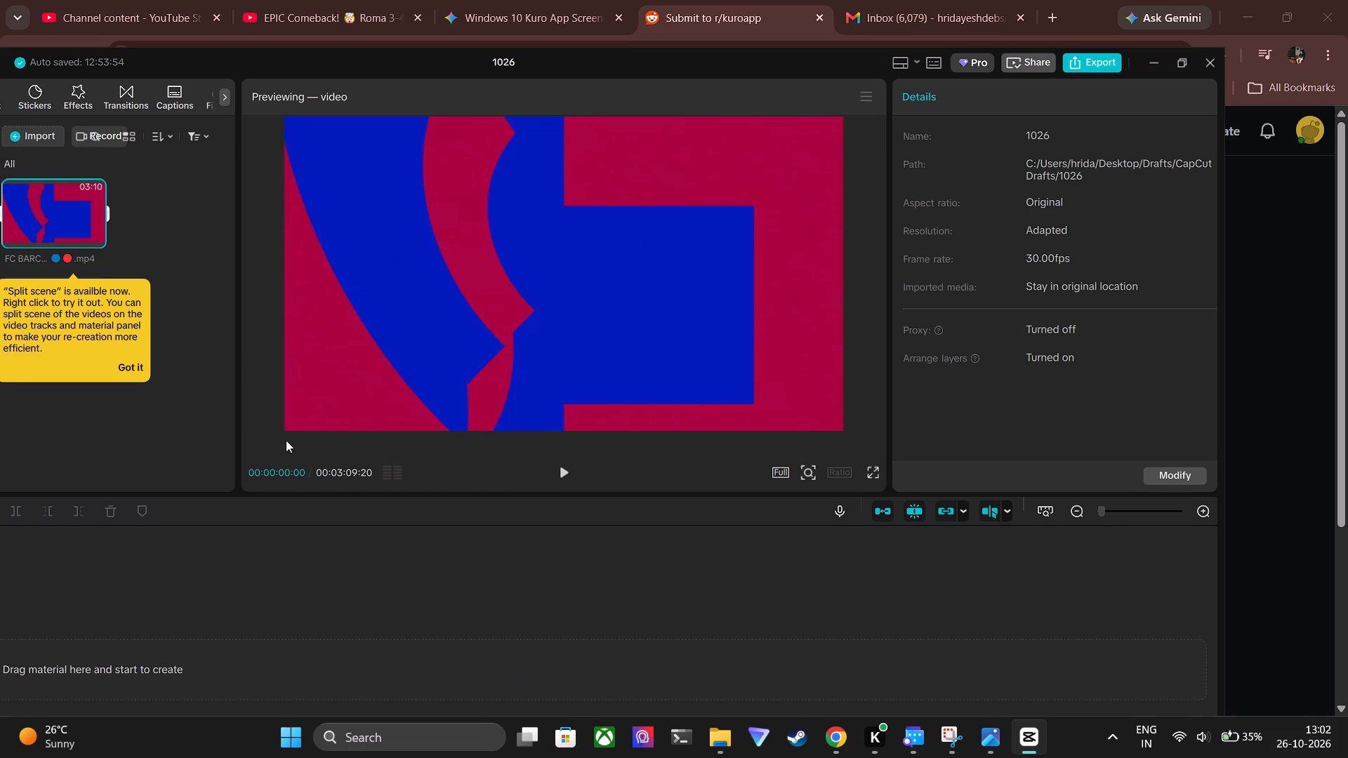
click(128, 363)
click(465, 237)
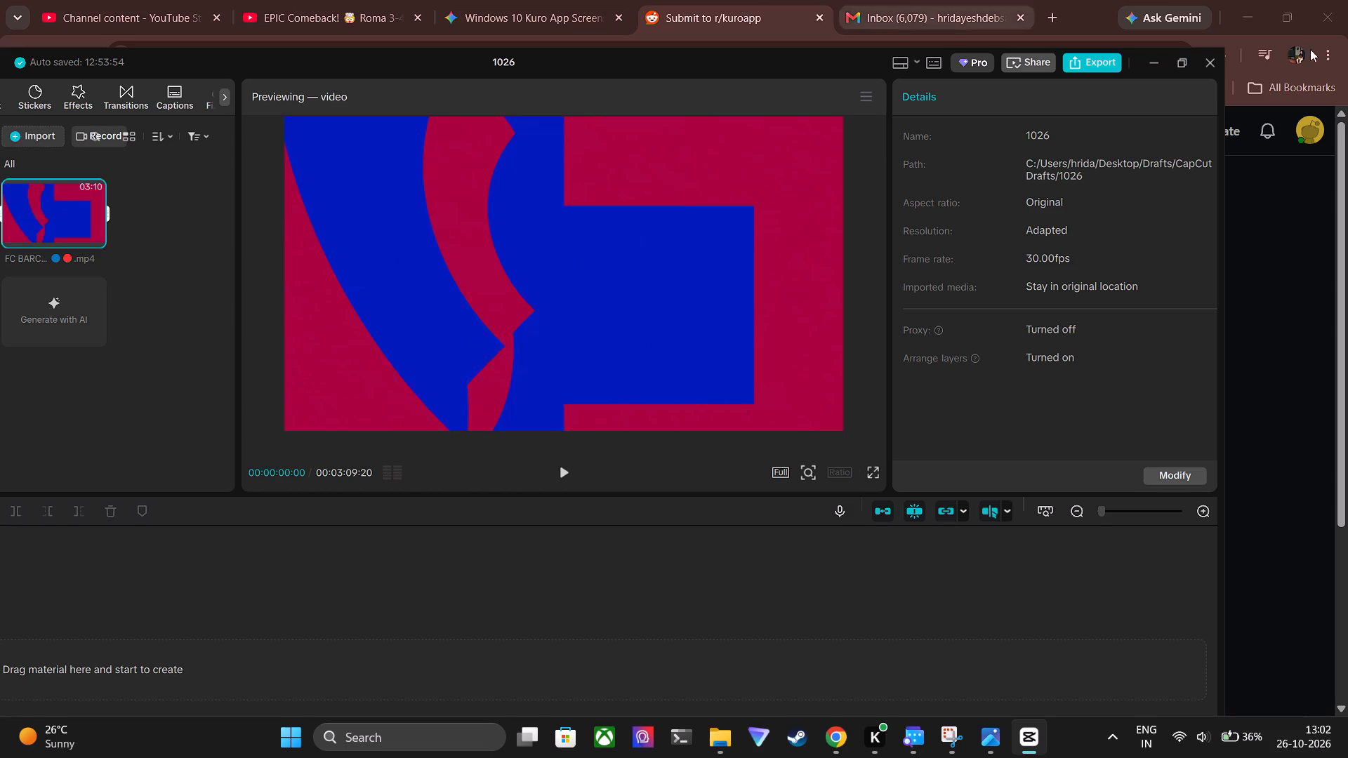
click(1193, 58)
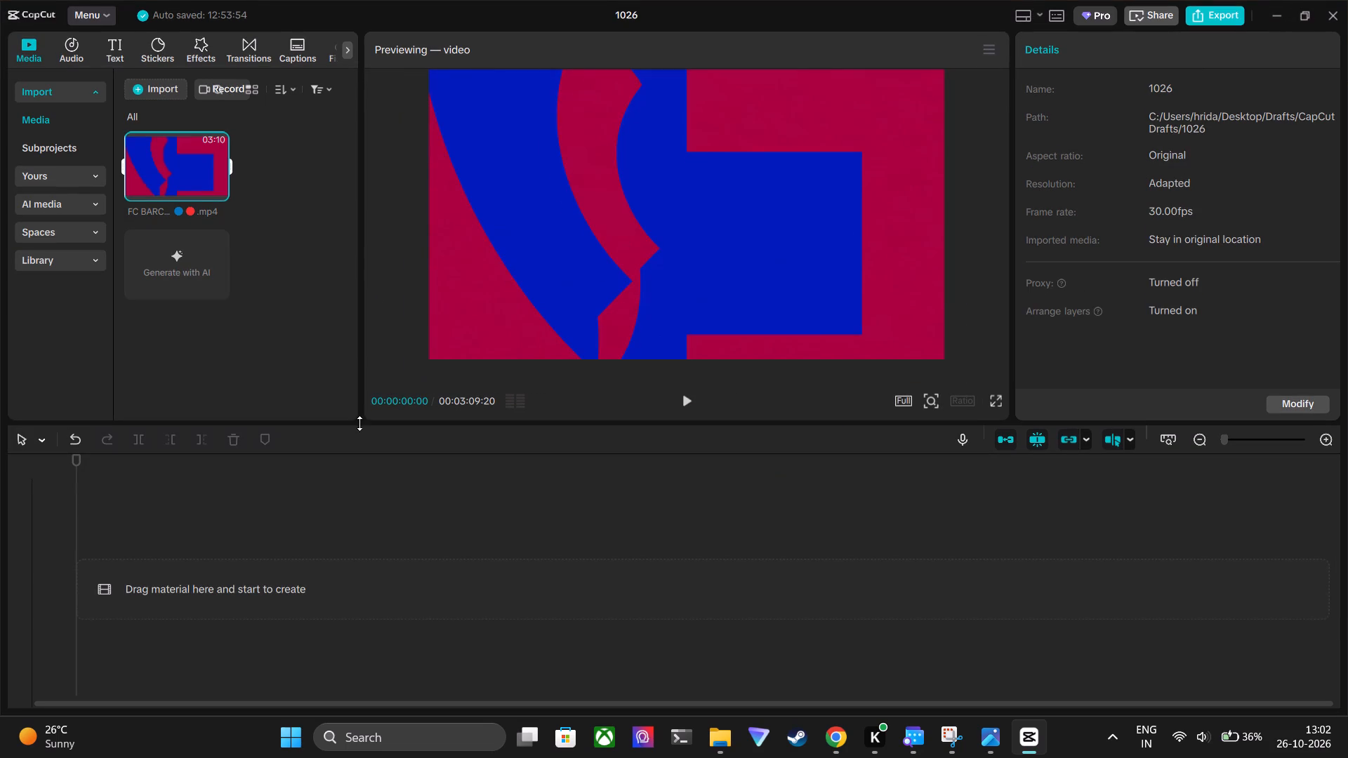
Preview the imported FC Barcelona match video briefly and place it at the start of the empty timeline.
key(space)
key(space)
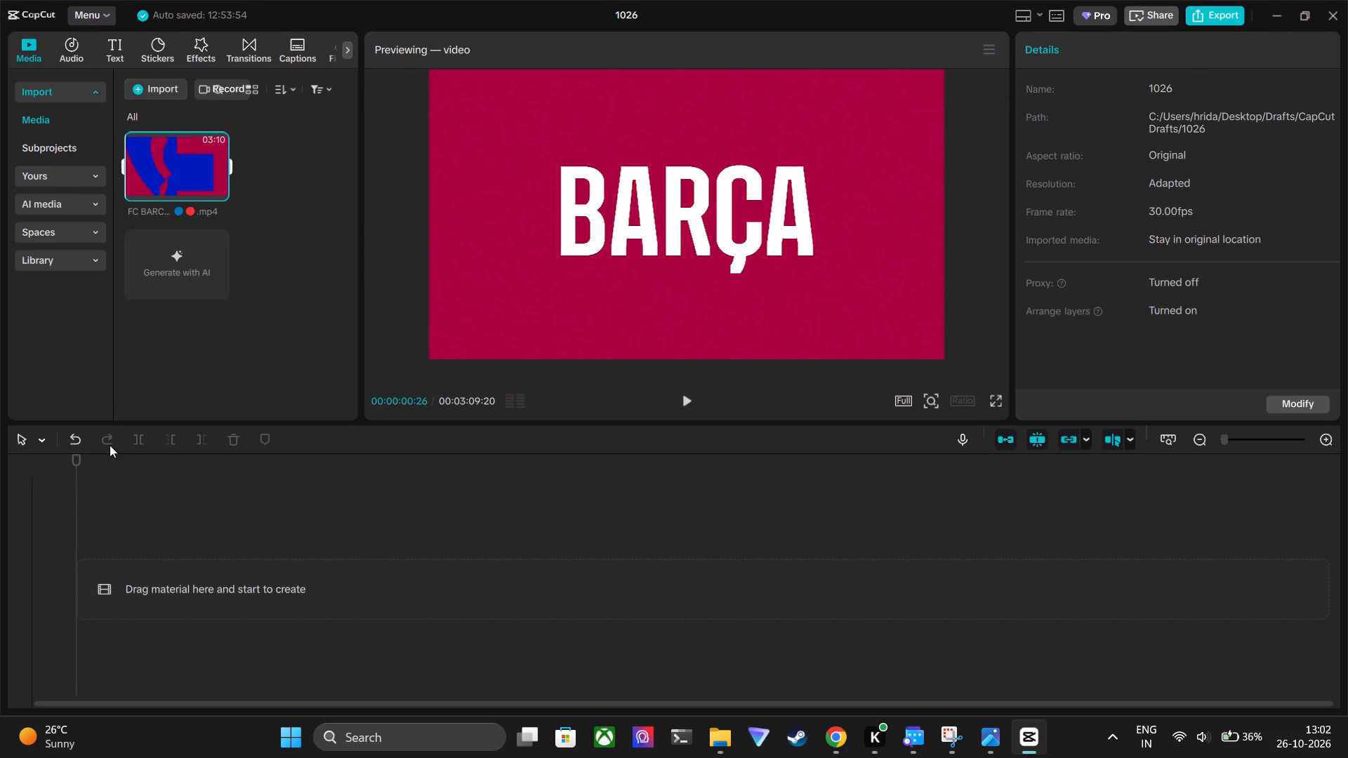
drag(159, 177, 147, 599)
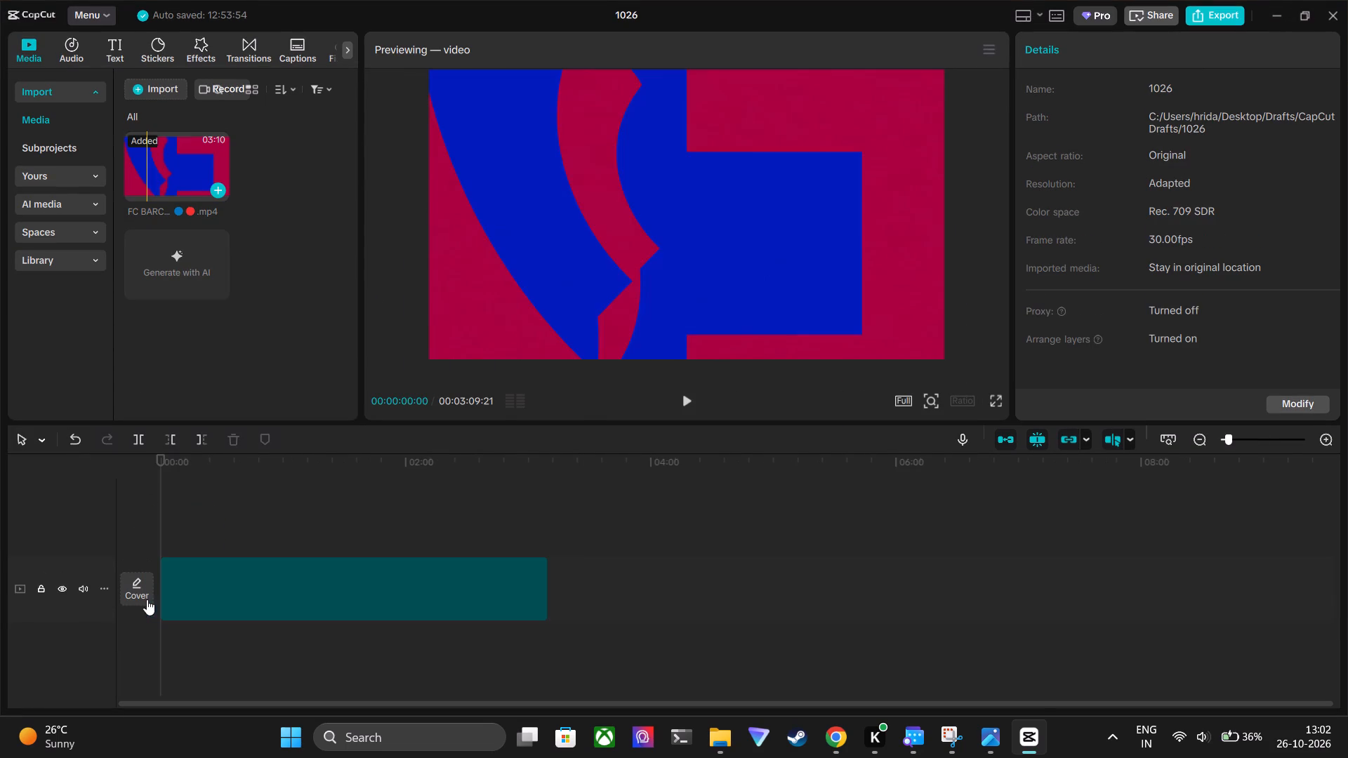
Review roughly the first 45 seconds of the match clip on the timeline, playing it and skimming between scenes.
key(space)
key(space)
key(space)
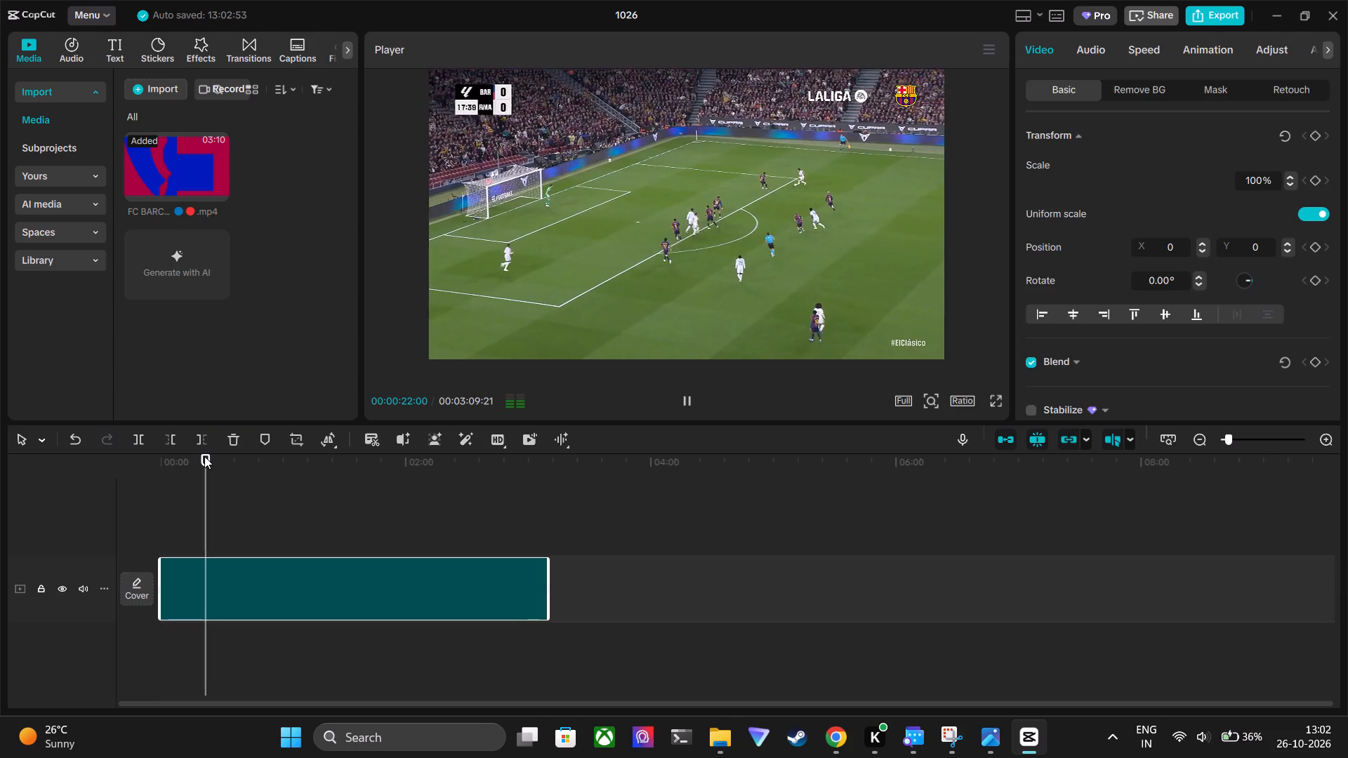
key(space)
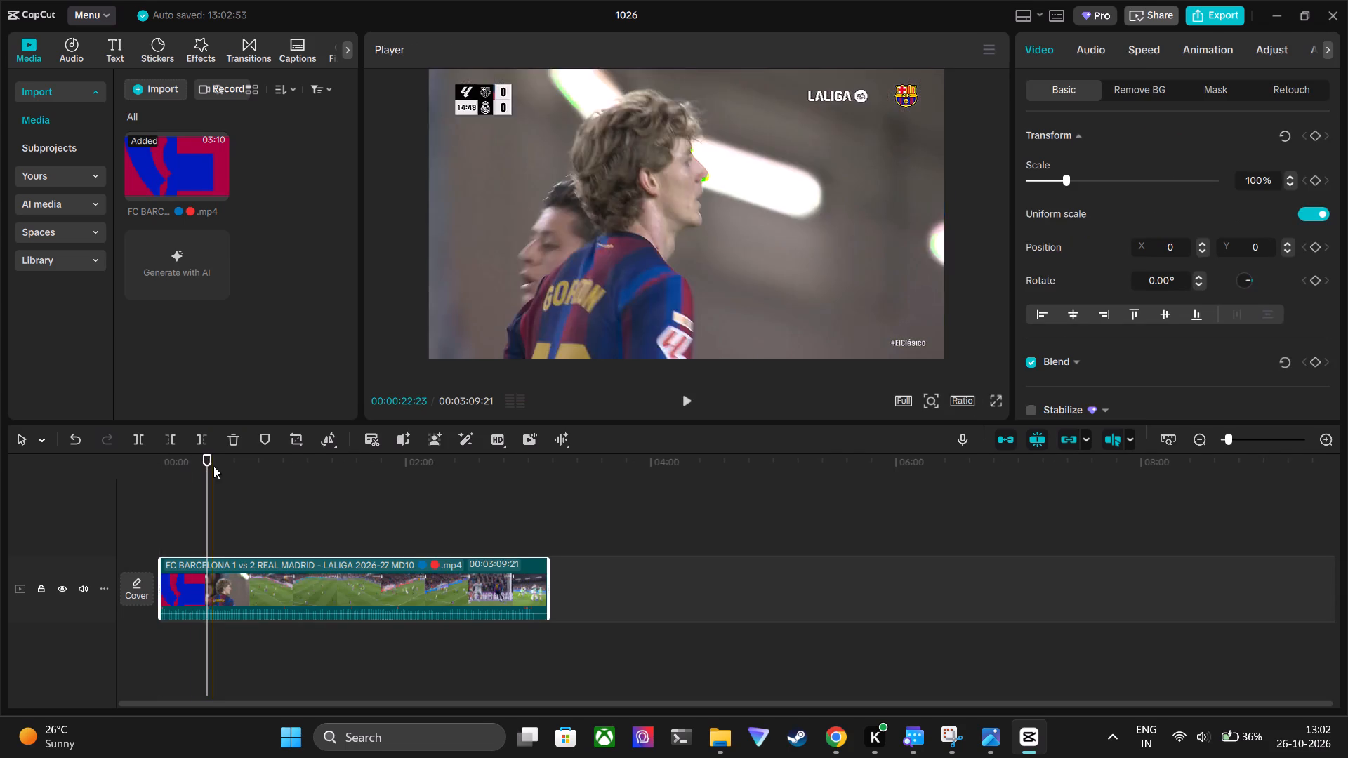
drag(208, 461, 216, 473)
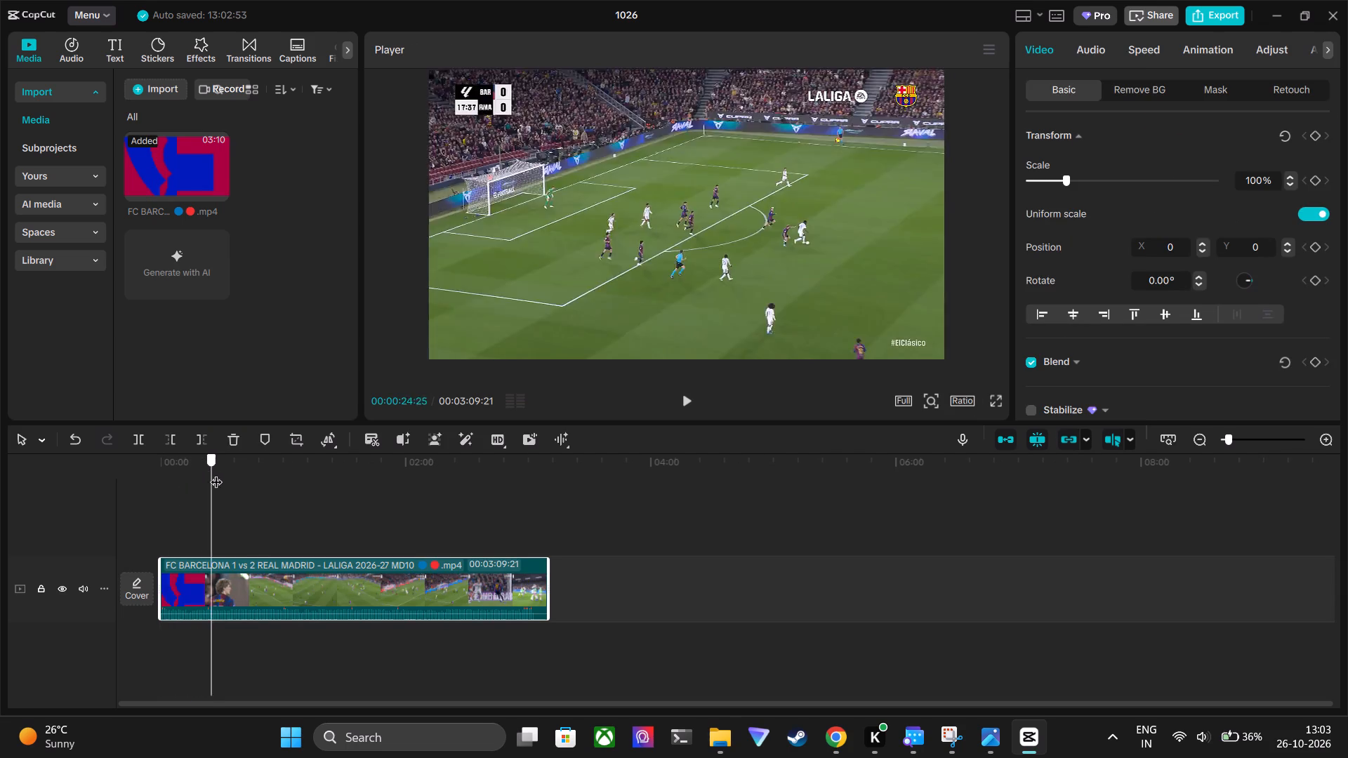
drag(216, 473, 218, 473)
key(space)
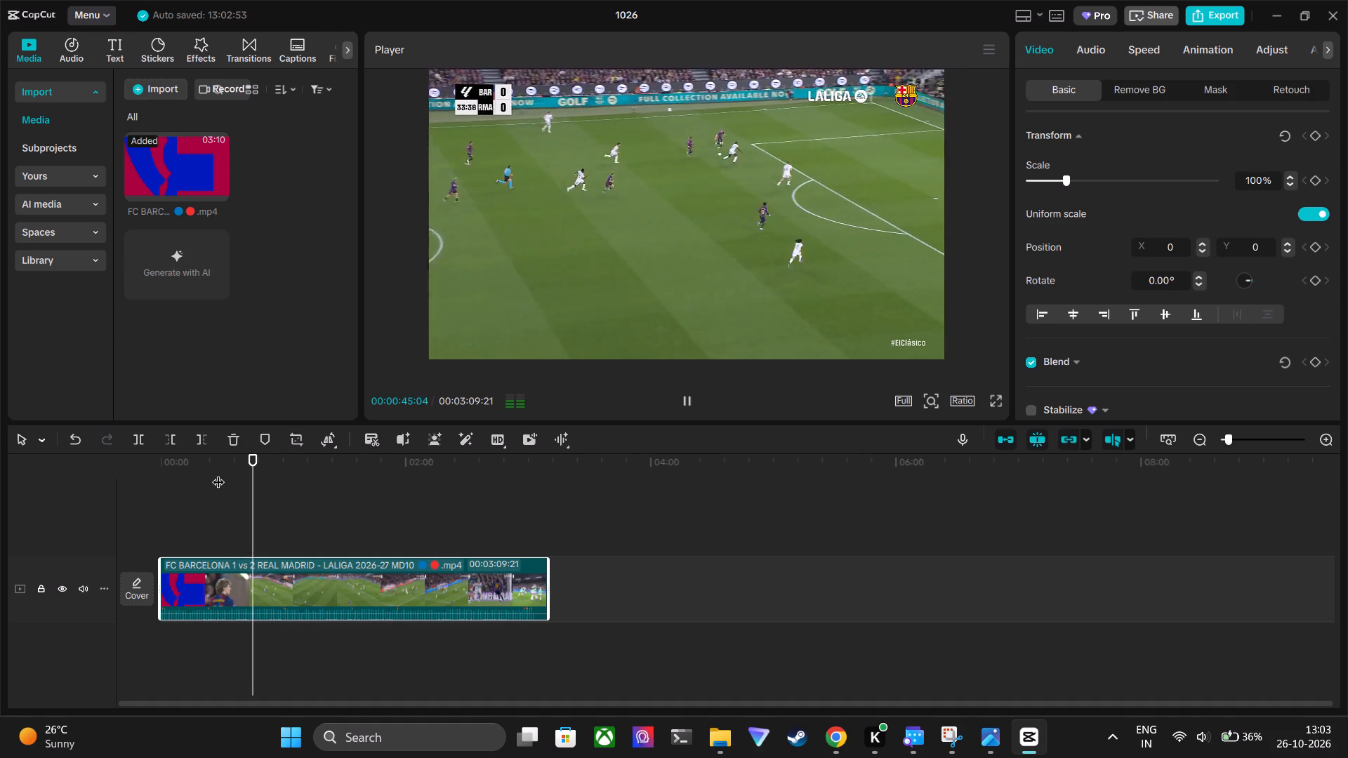
key(space)
drag(256, 463, 251, 463)
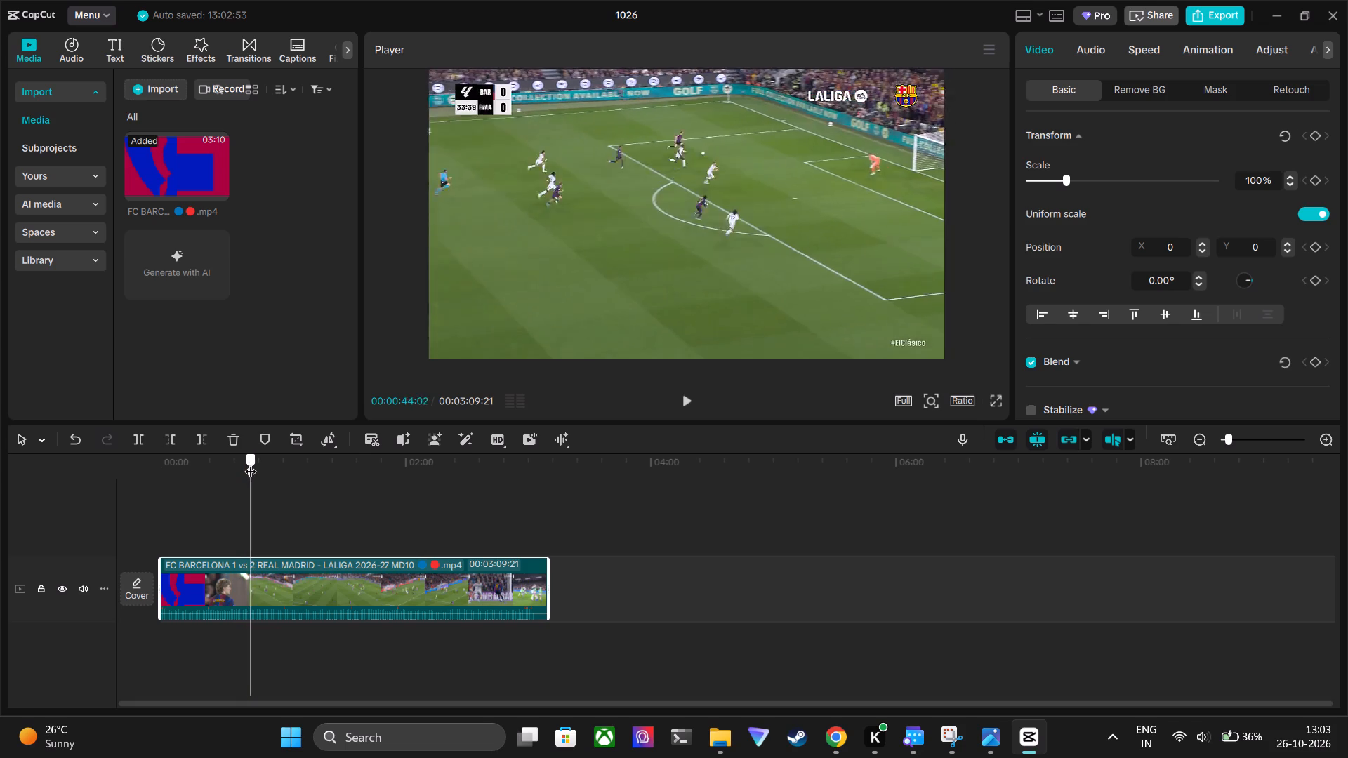
drag(251, 463, 242, 467)
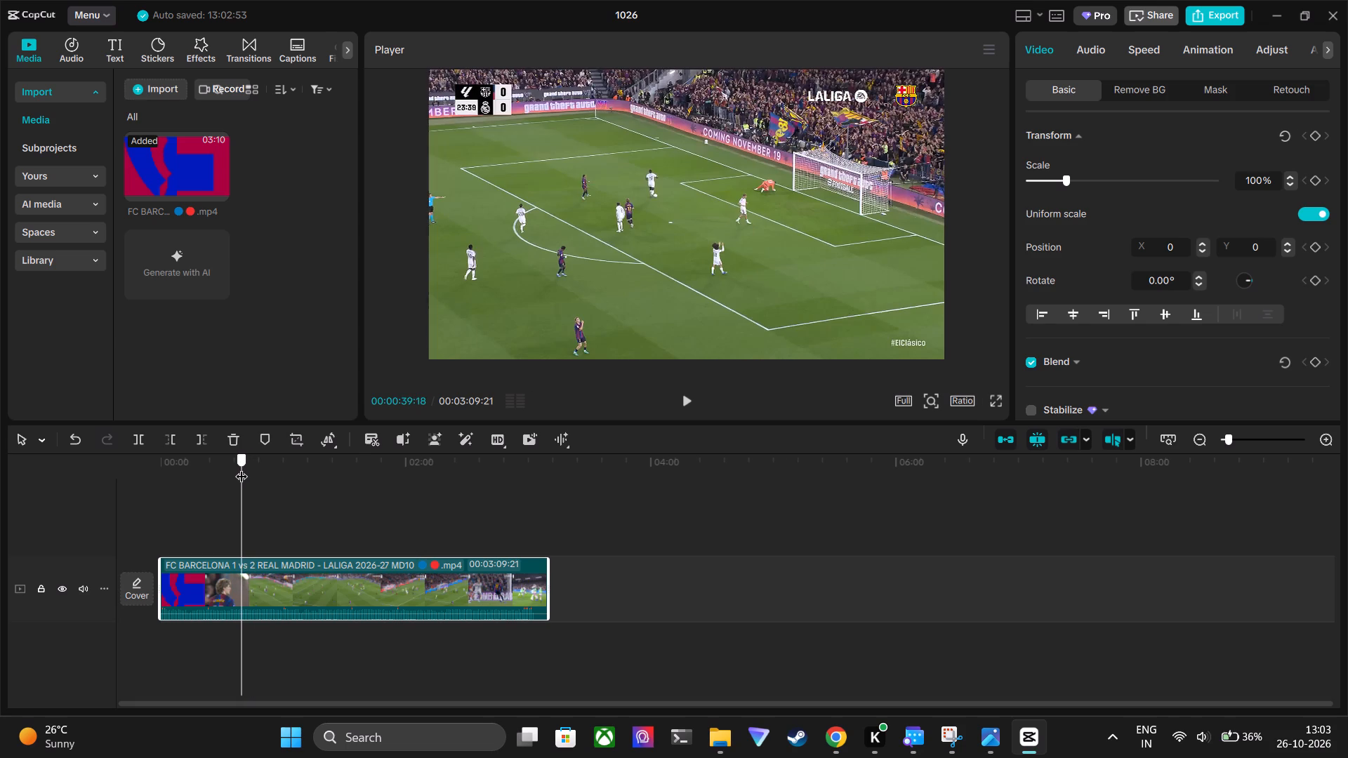
drag(242, 467, 242, 468)
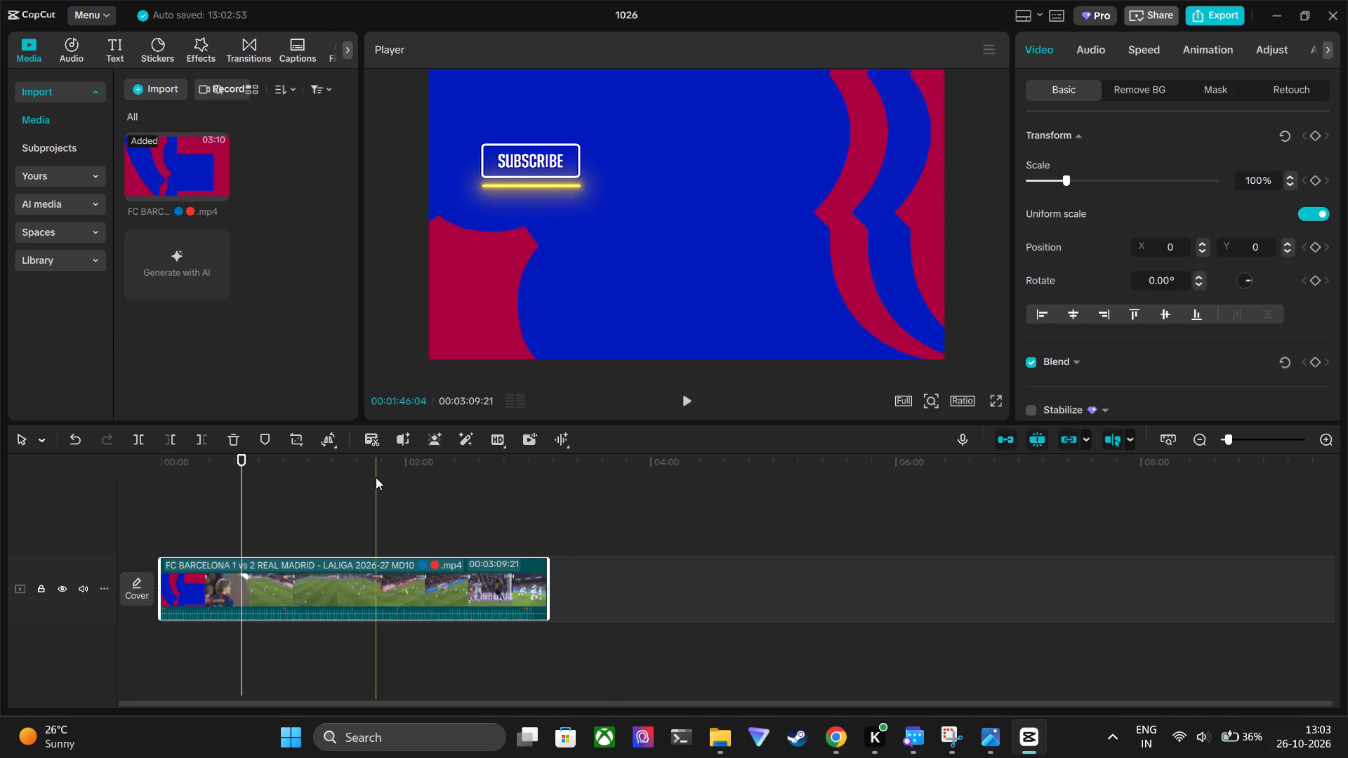
Separate the match clip's audio onto its own track and delete that audio.
click(531, 435)
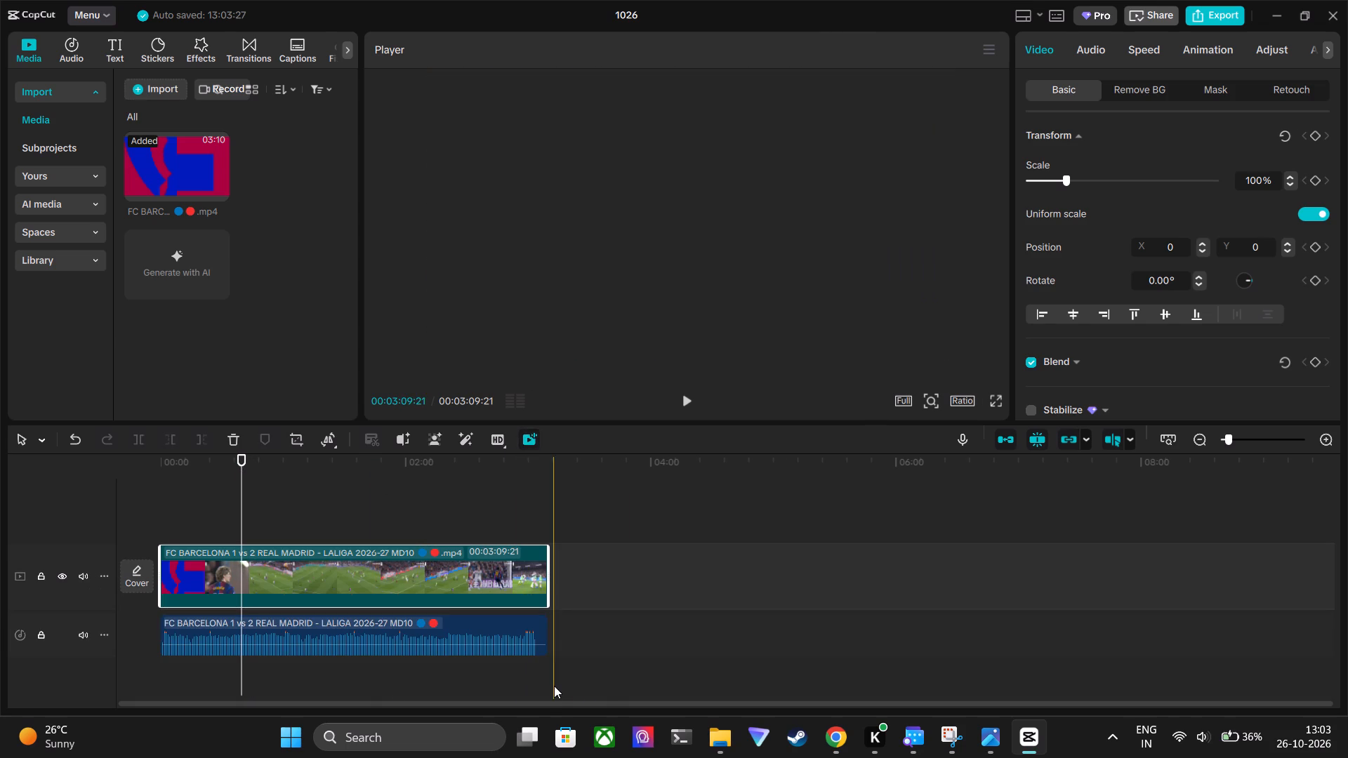
click(456, 623)
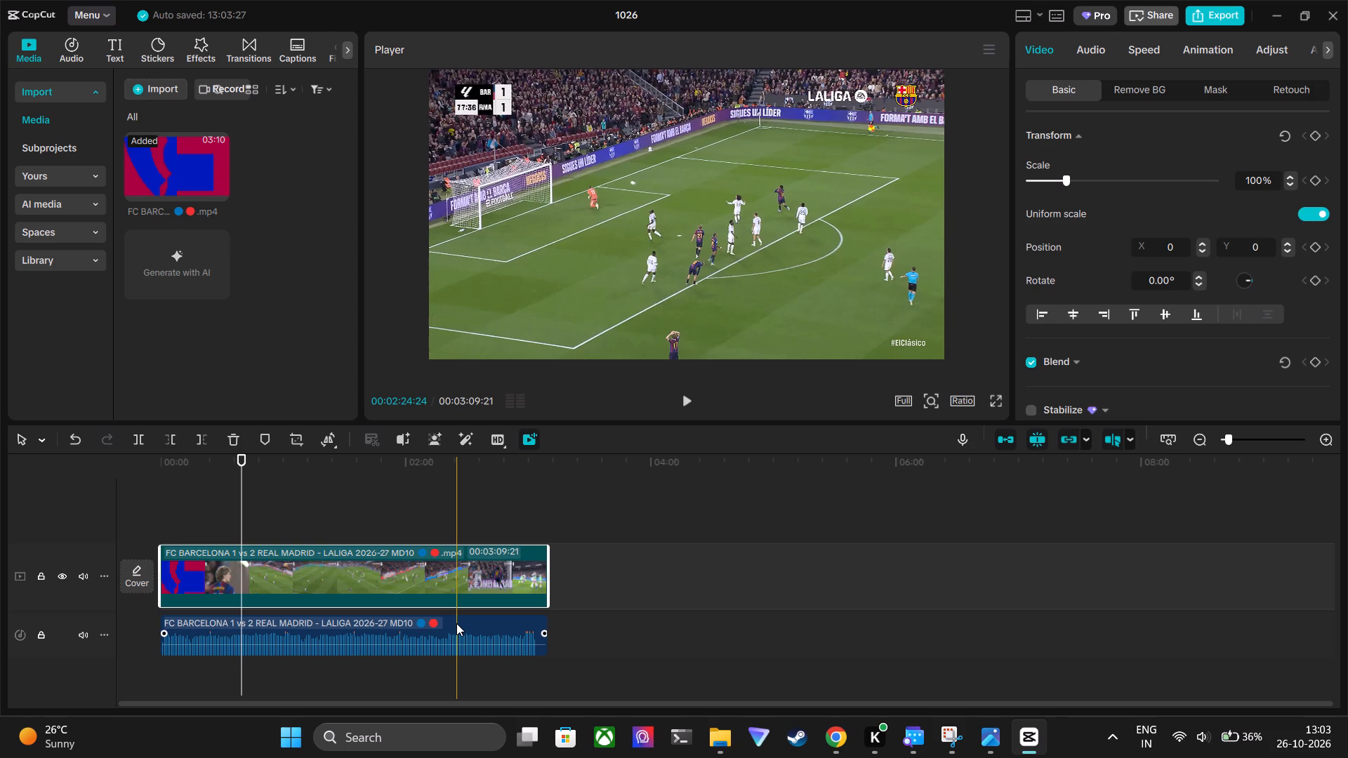
key(Delete)
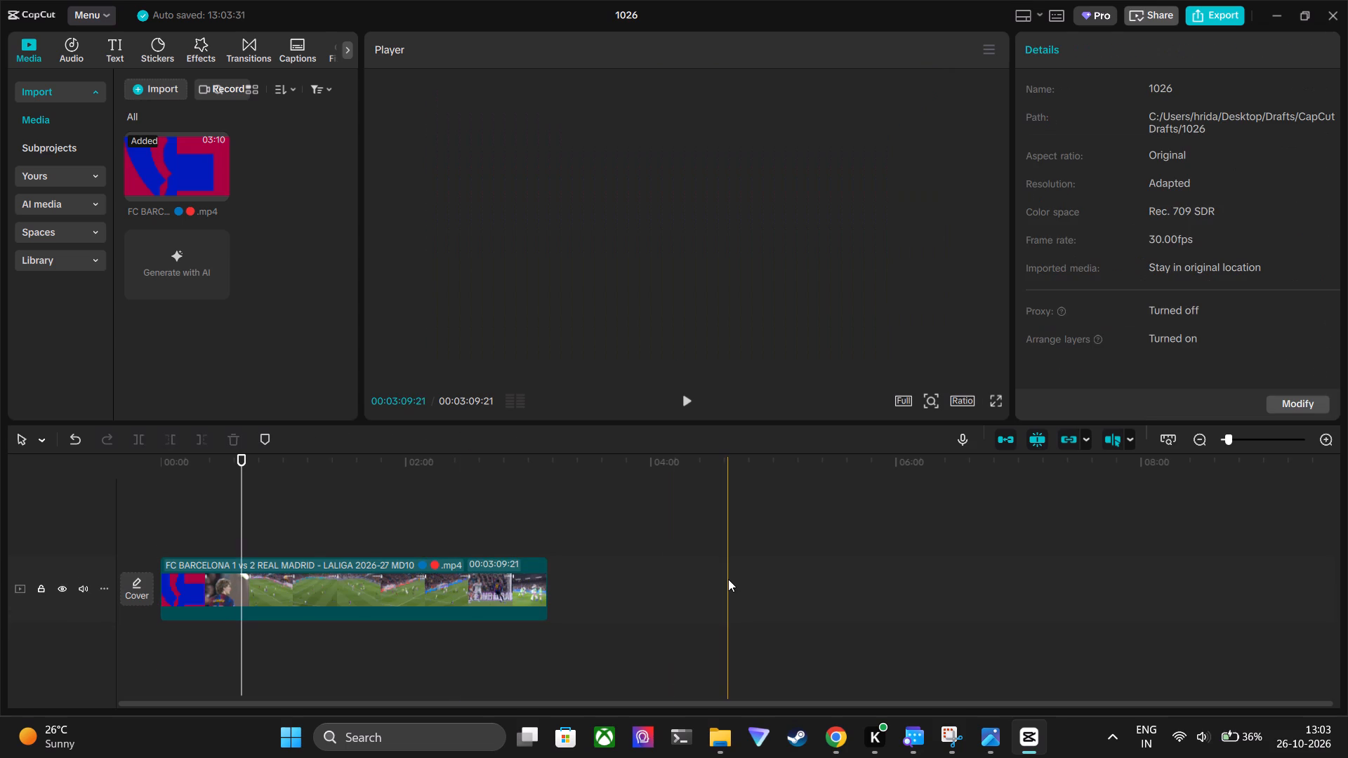
Crop the match clip freely from the top edge down to just below the scoreboard and LaLiga logo.
click(461, 561)
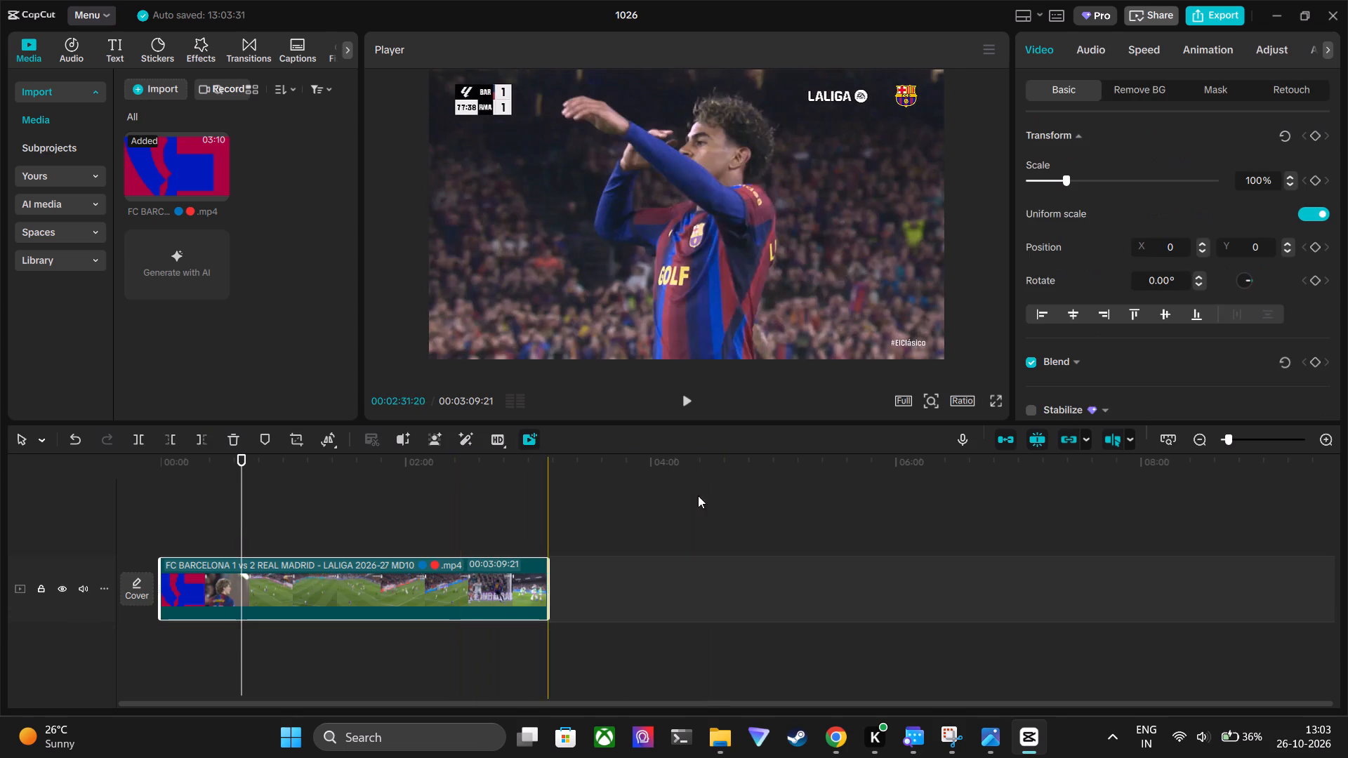
click(292, 448)
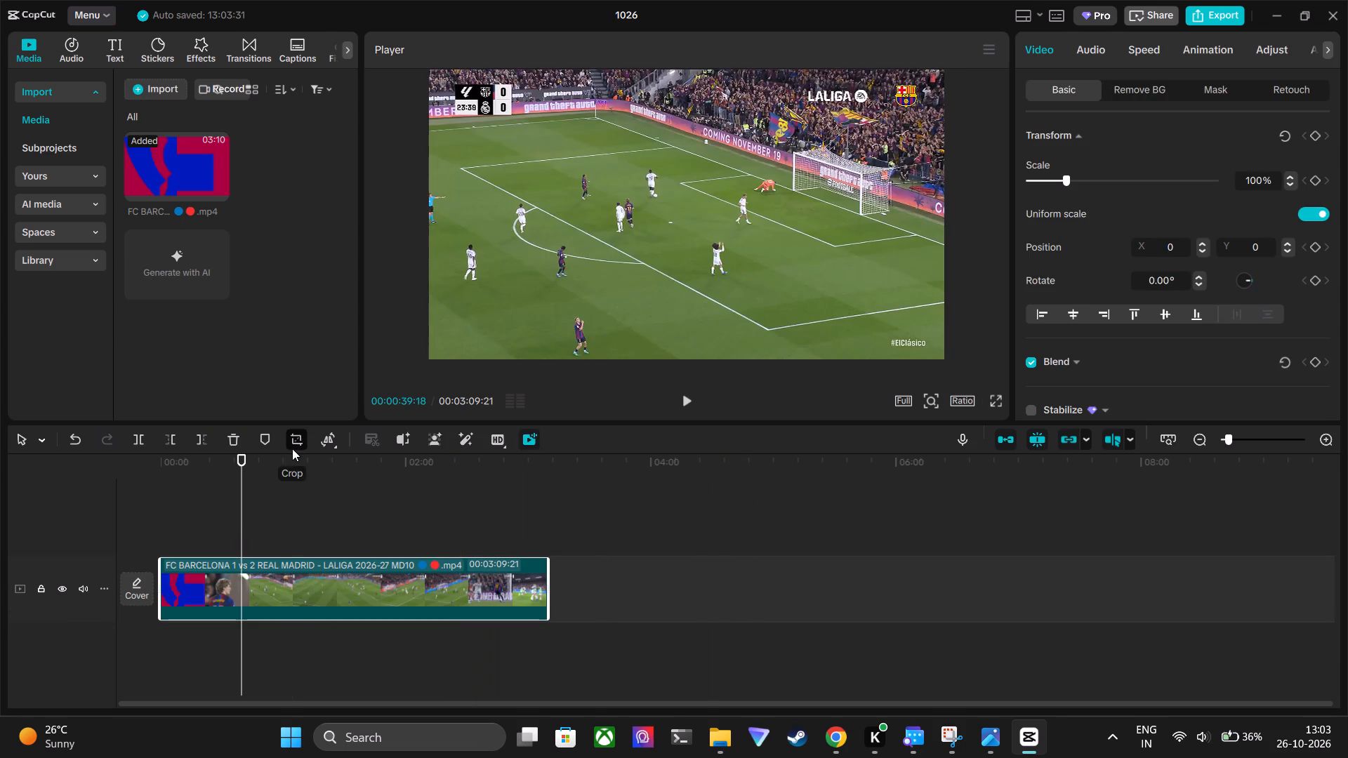
drag(678, 138, 677, 173)
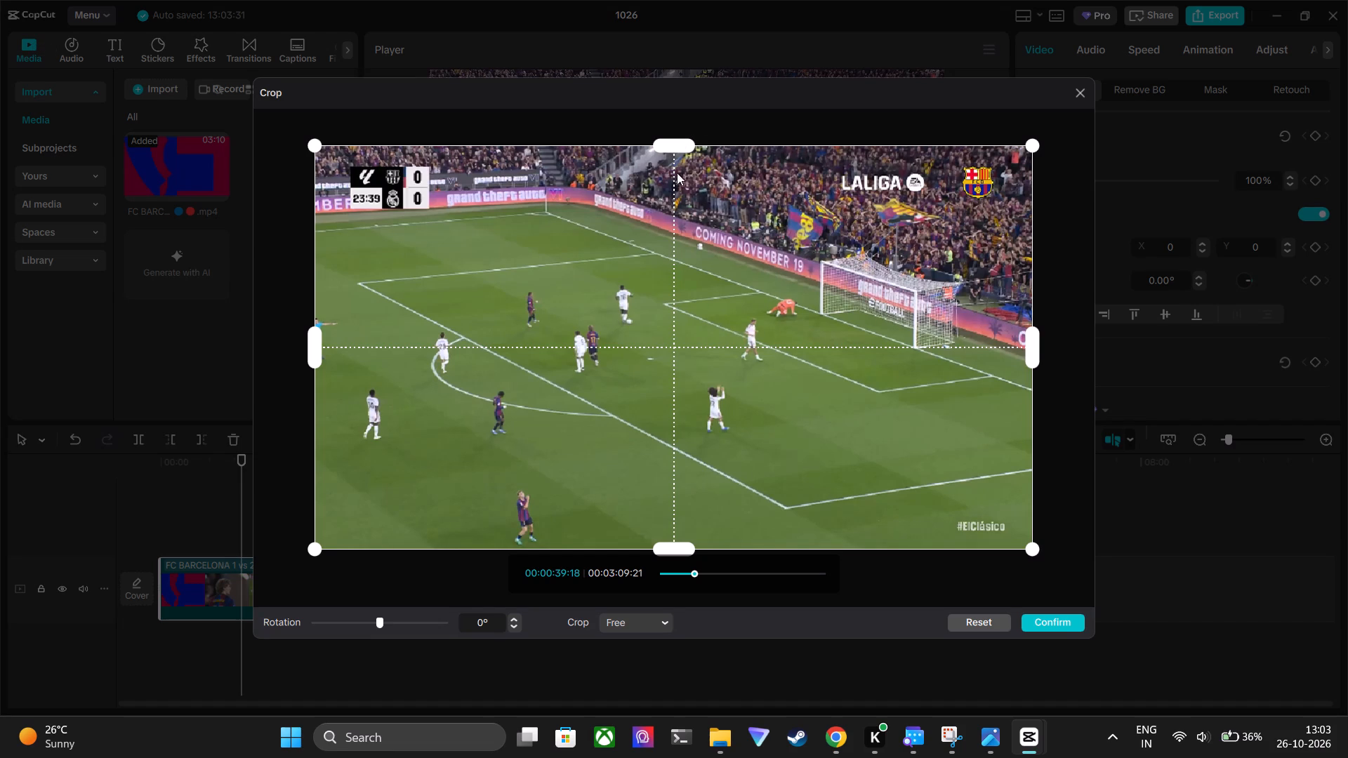
drag(677, 173, 682, 149)
drag(682, 149, 678, 201)
drag(678, 197, 678, 209)
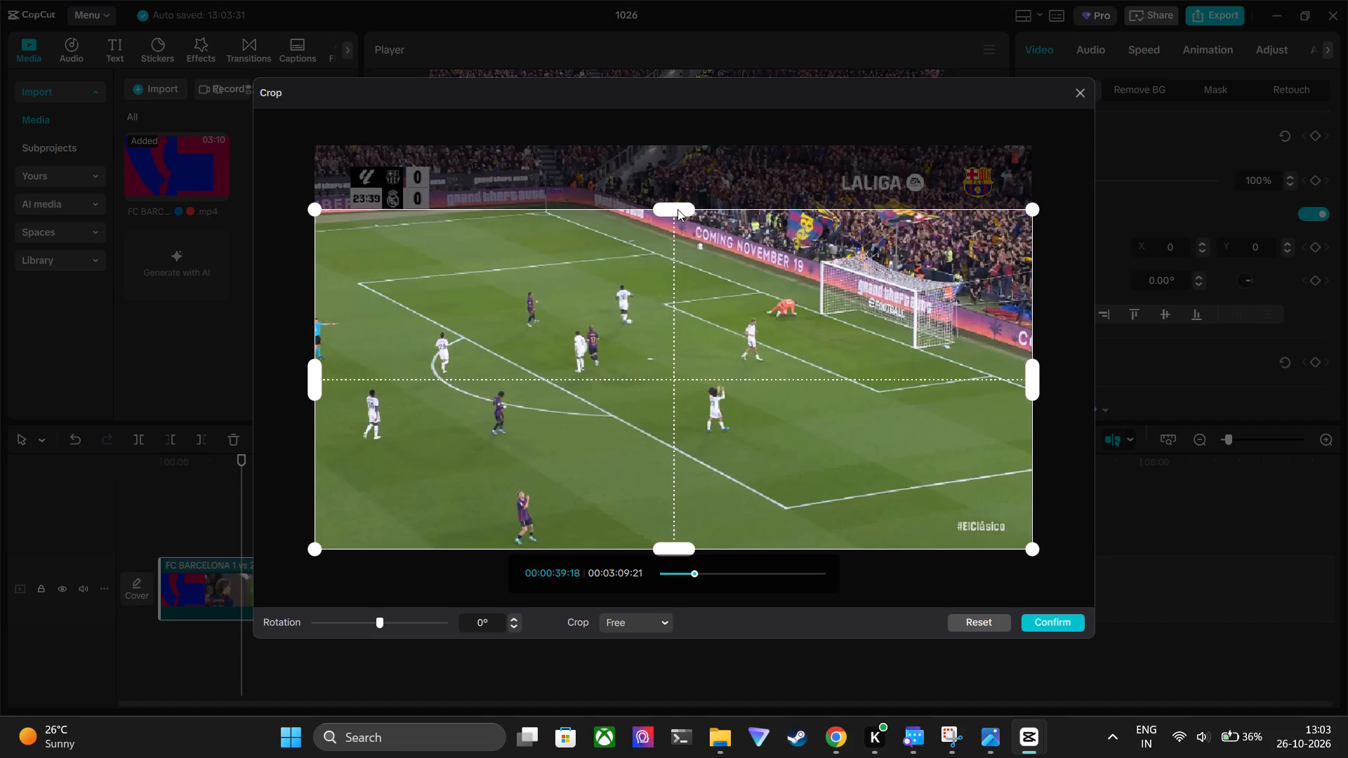
drag(678, 209, 678, 208)
Check the crop frame against scenes throughout the video, from the intro to the closing minutes, for overlays and framing.
drag(698, 575, 696, 578)
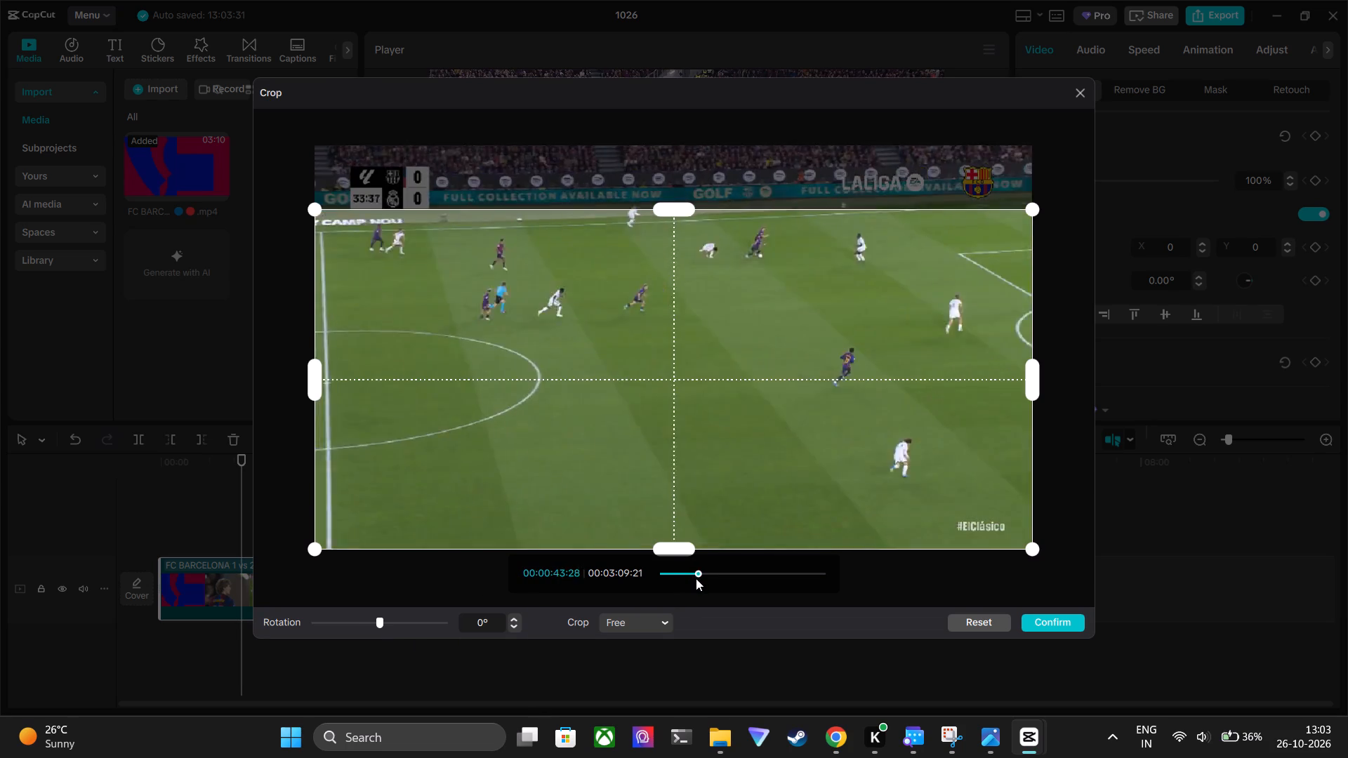
drag(696, 578, 698, 580)
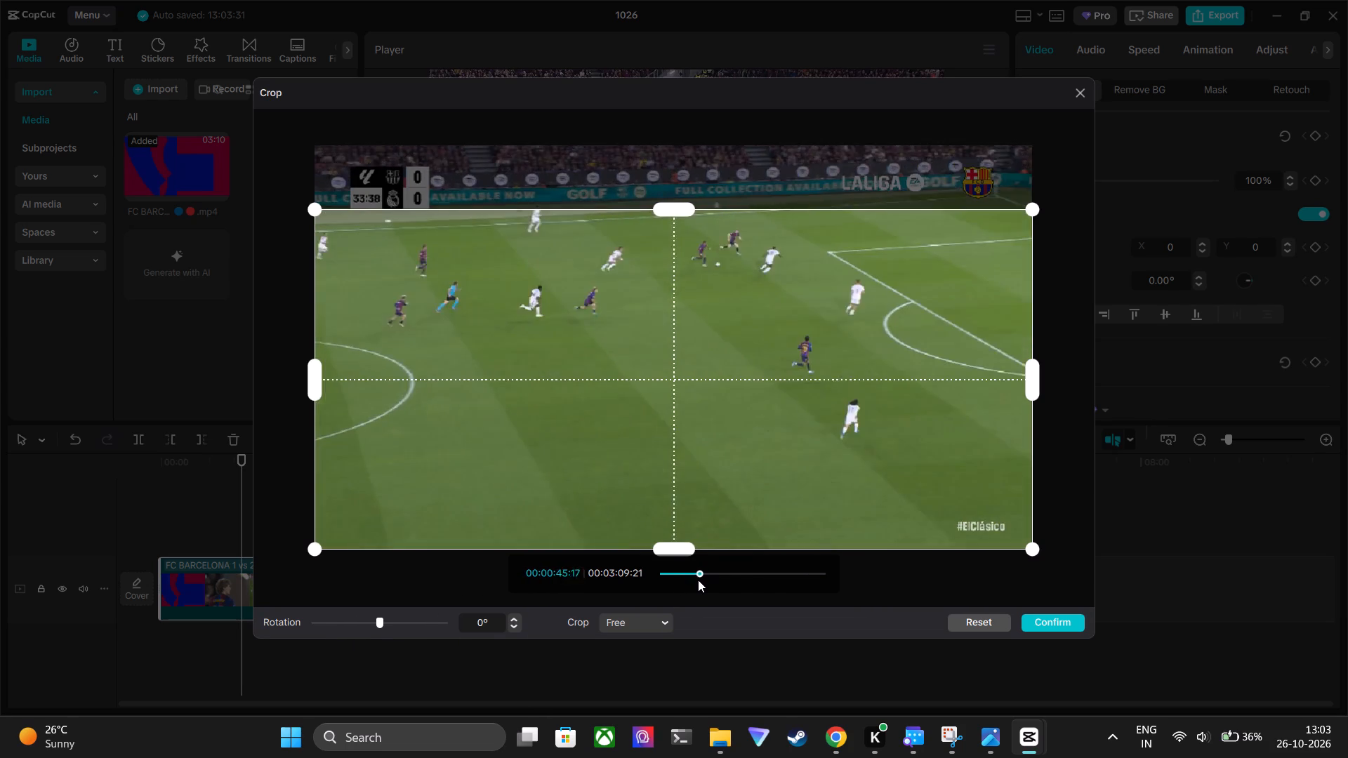
drag(698, 580, 768, 586)
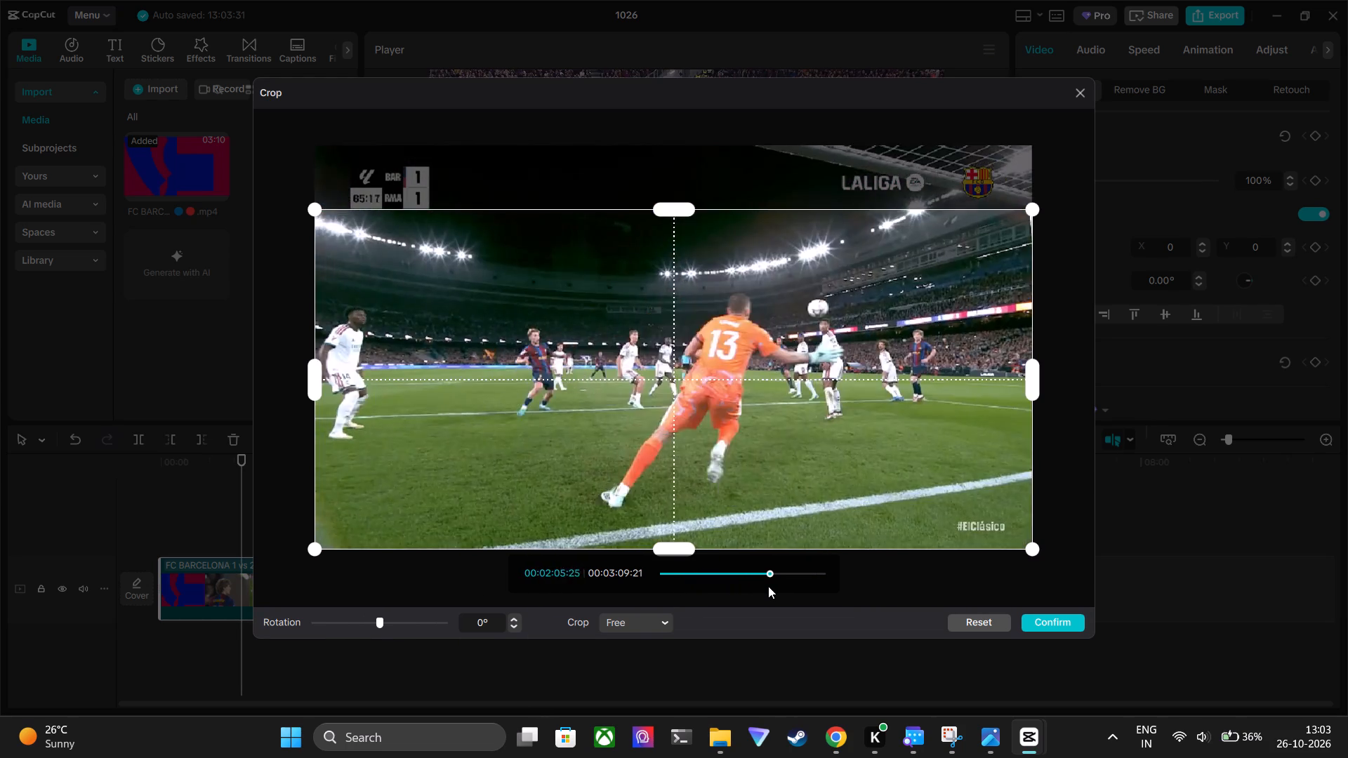
drag(768, 586, 792, 586)
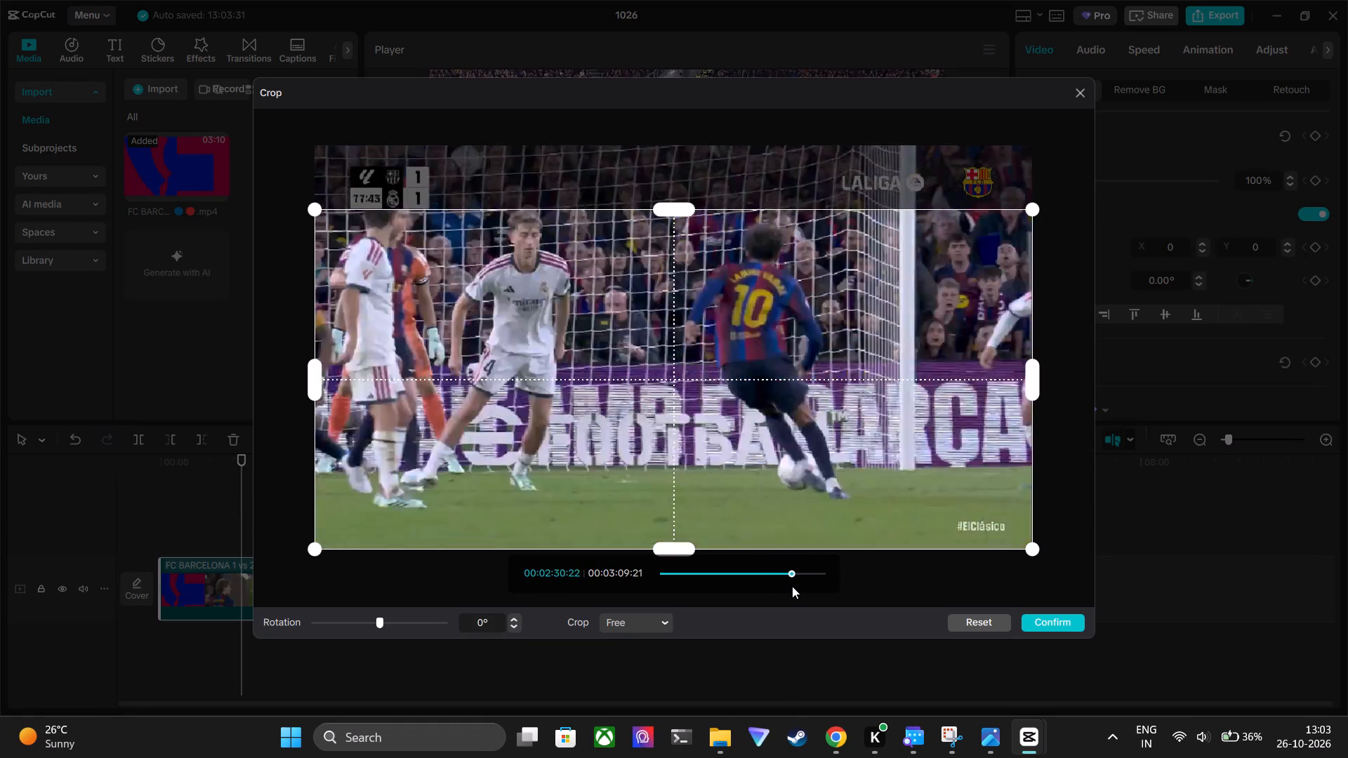
drag(792, 586, 810, 586)
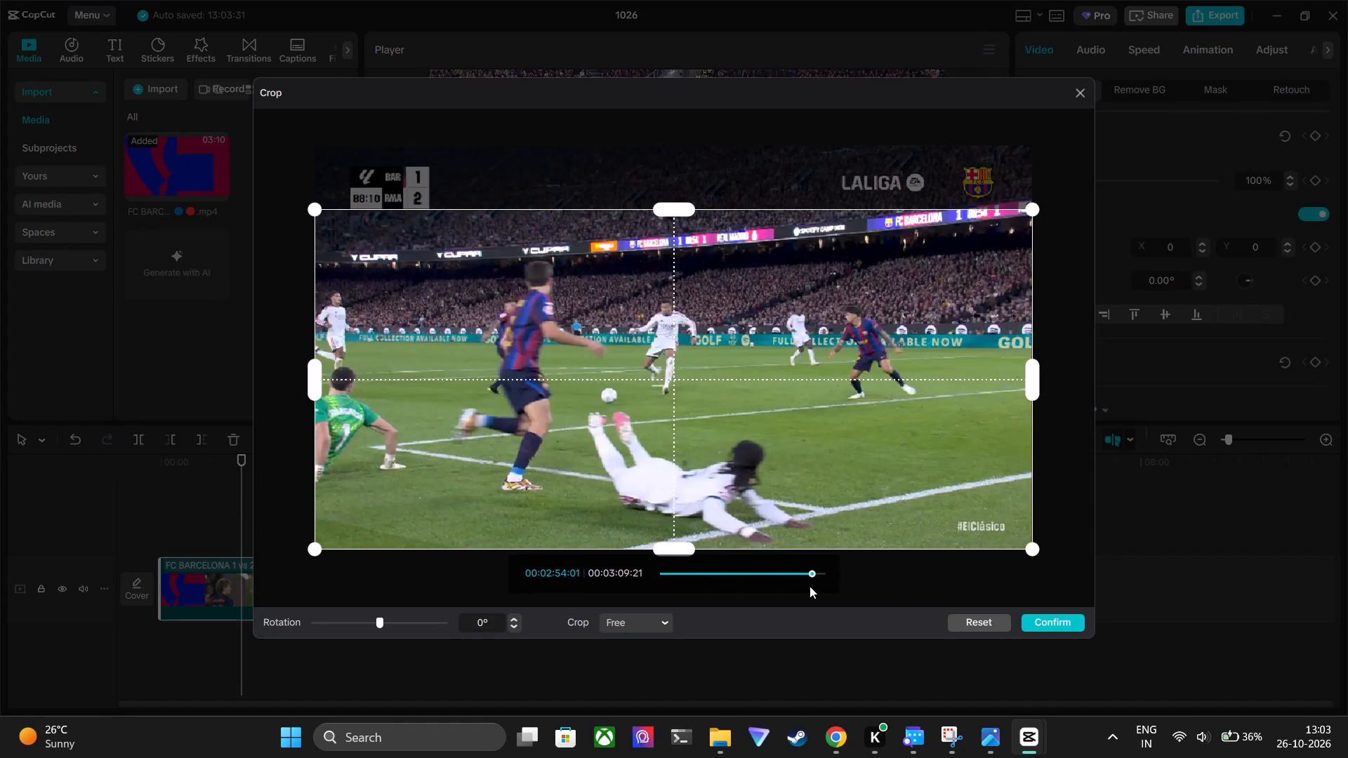
drag(810, 586, 813, 588)
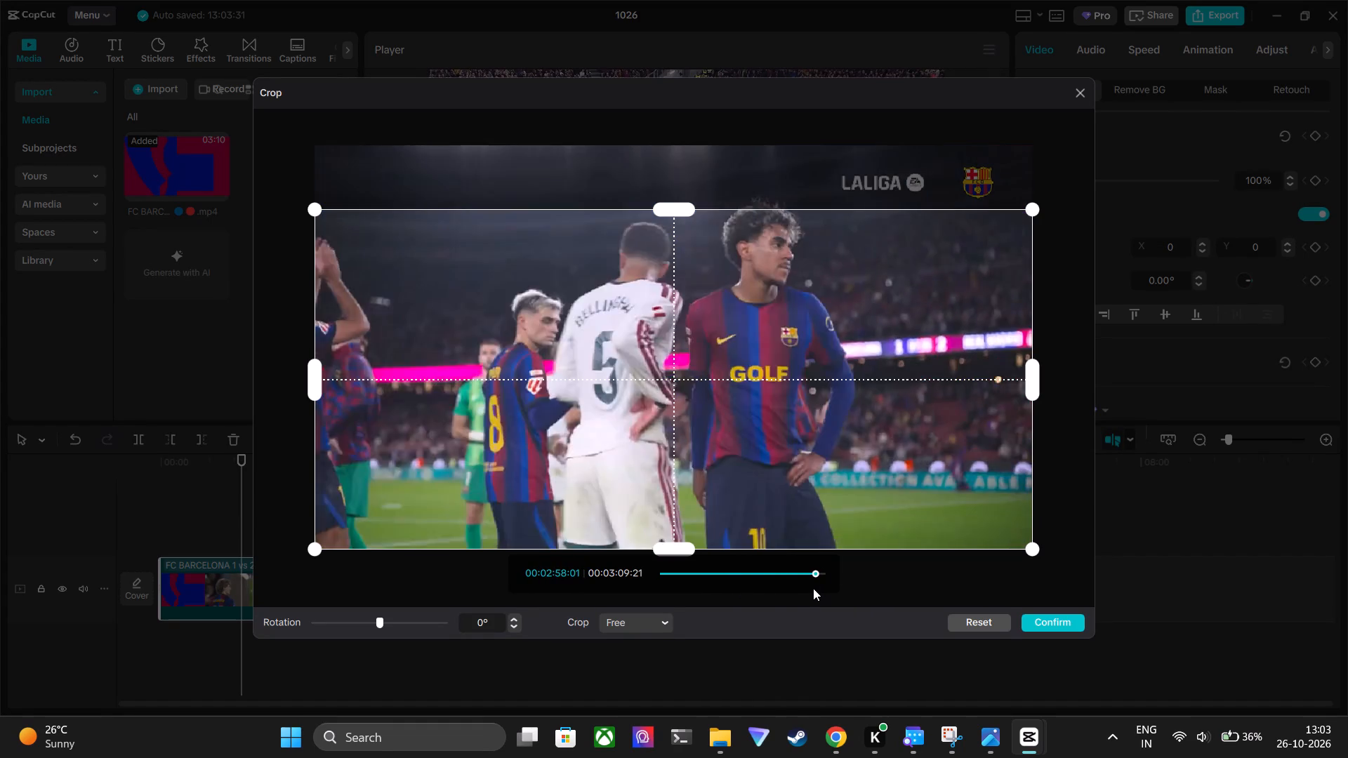
drag(813, 588, 802, 591)
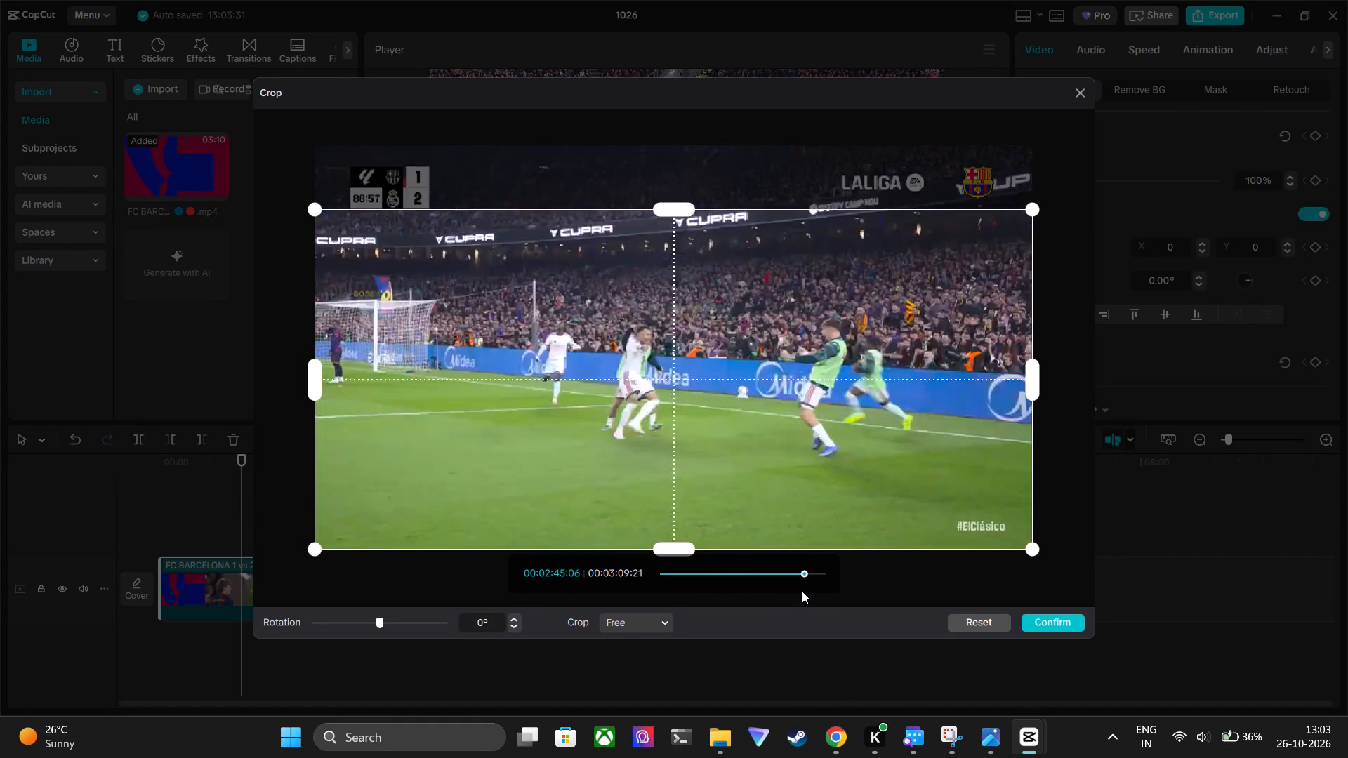
drag(802, 591, 765, 590)
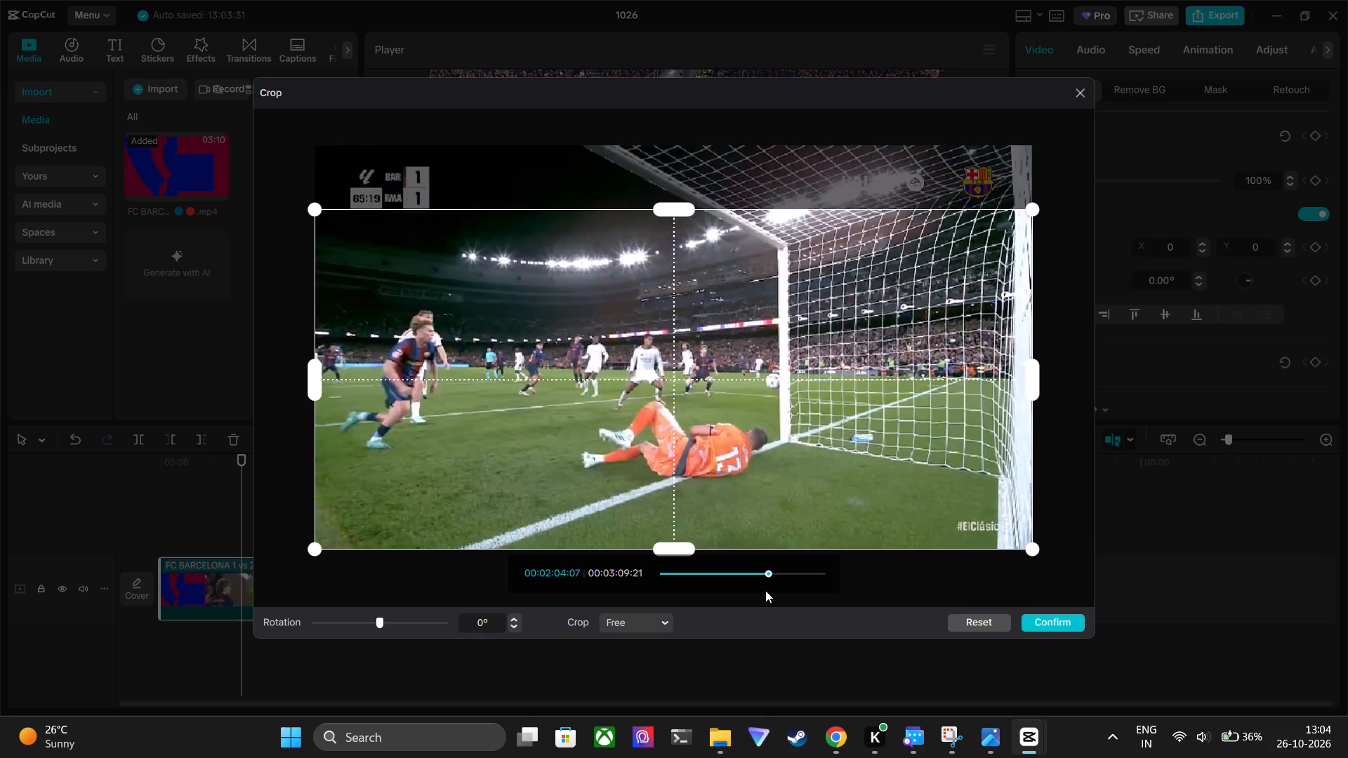
drag(765, 590, 706, 586)
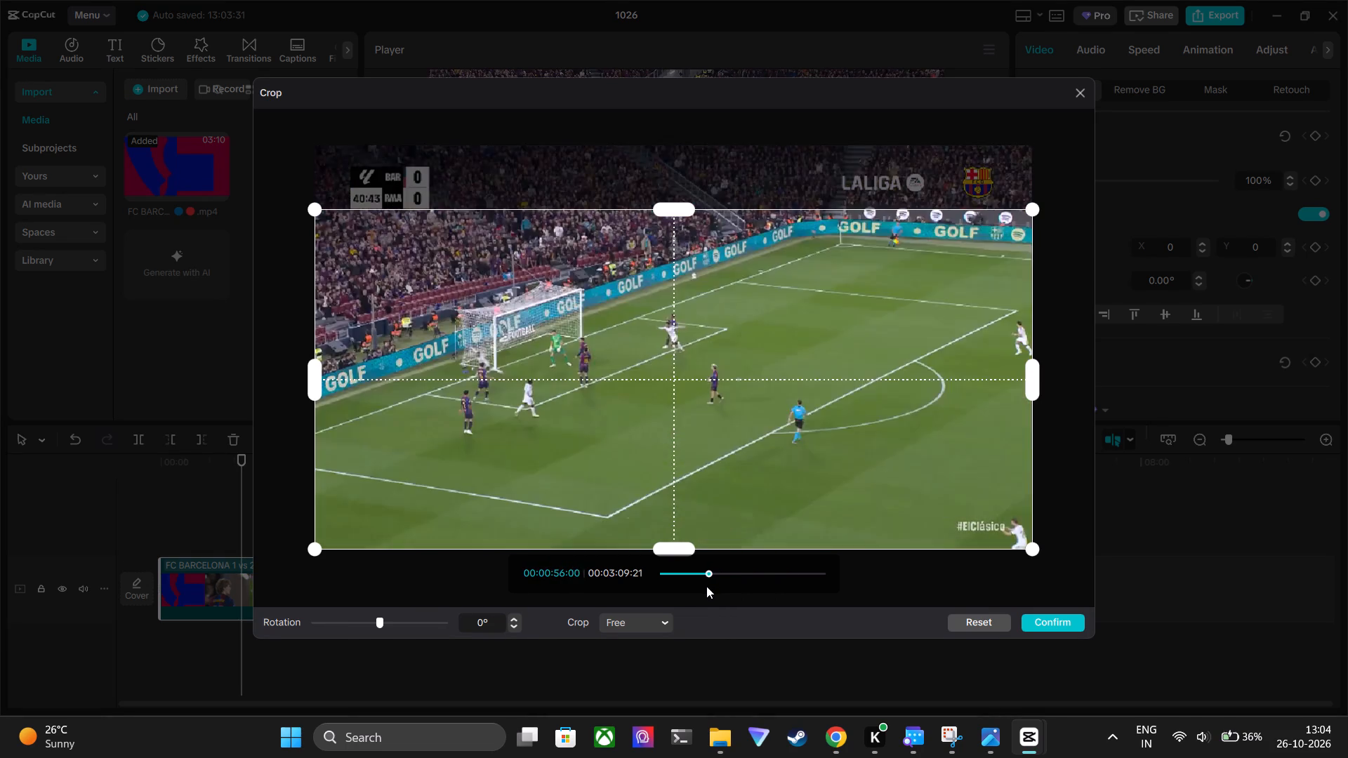
drag(706, 586, 692, 589)
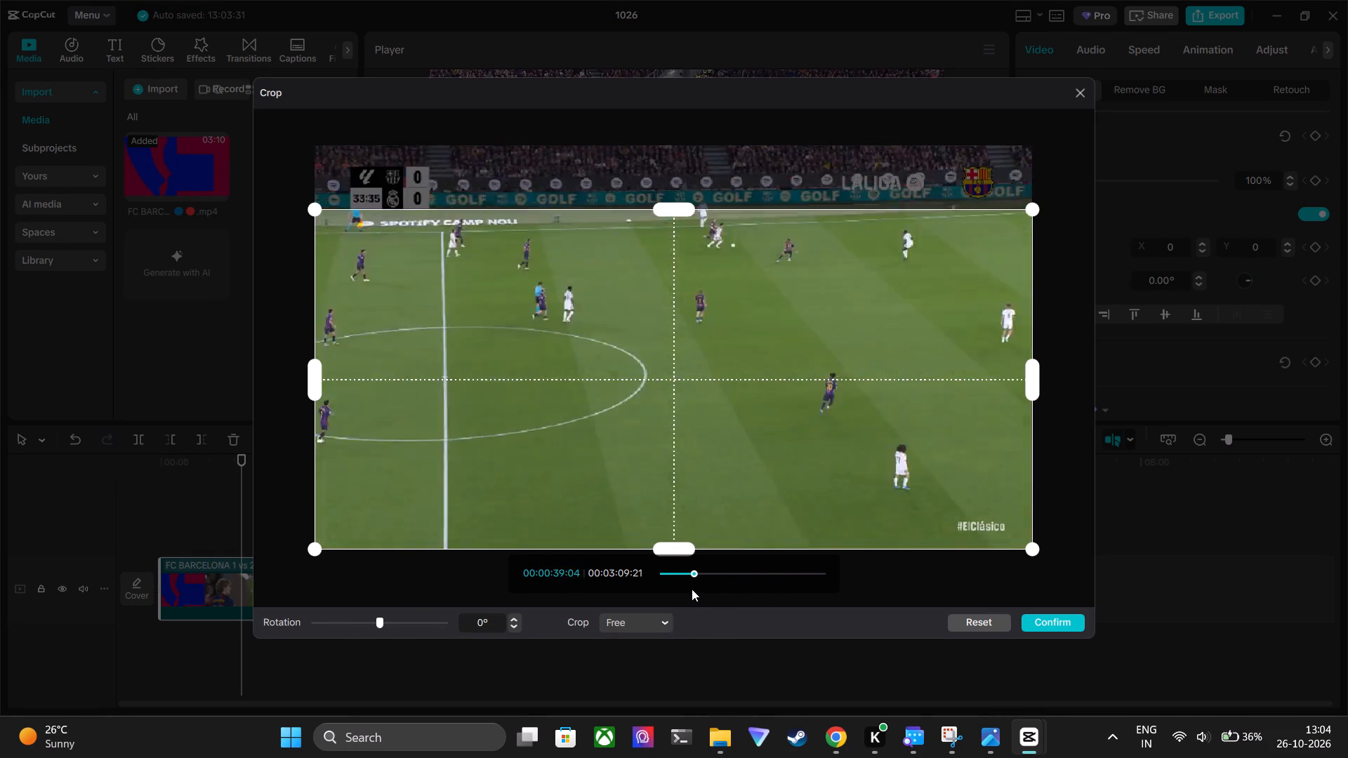
drag(692, 589, 688, 592)
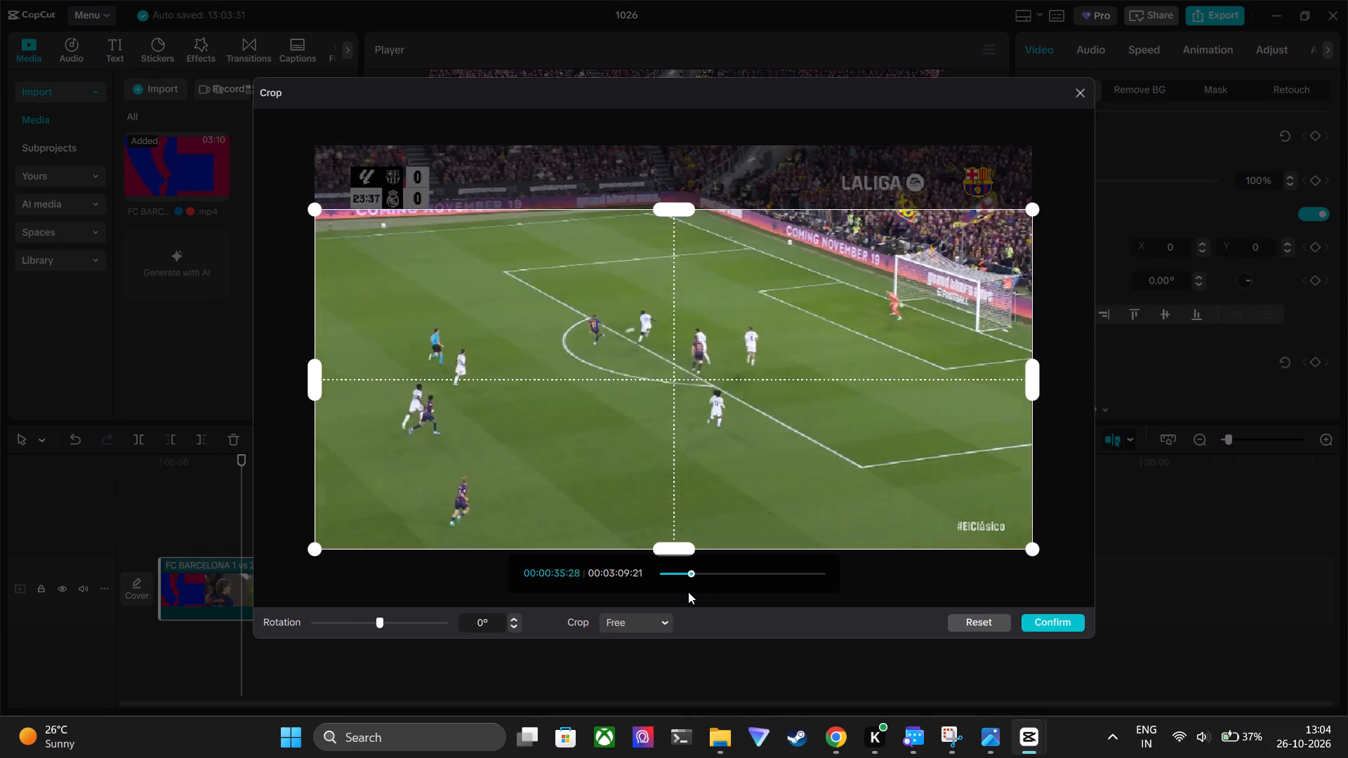
drag(688, 592, 652, 592)
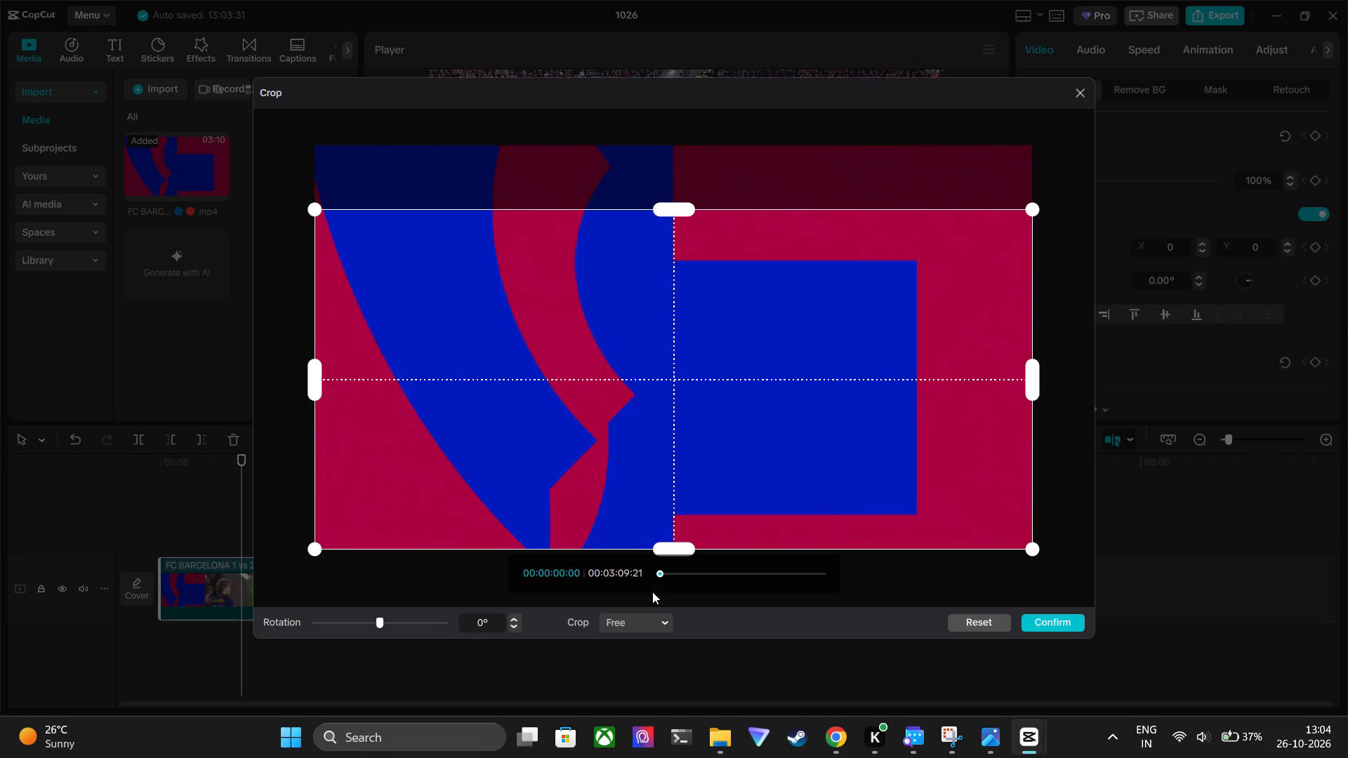
drag(652, 592, 659, 592)
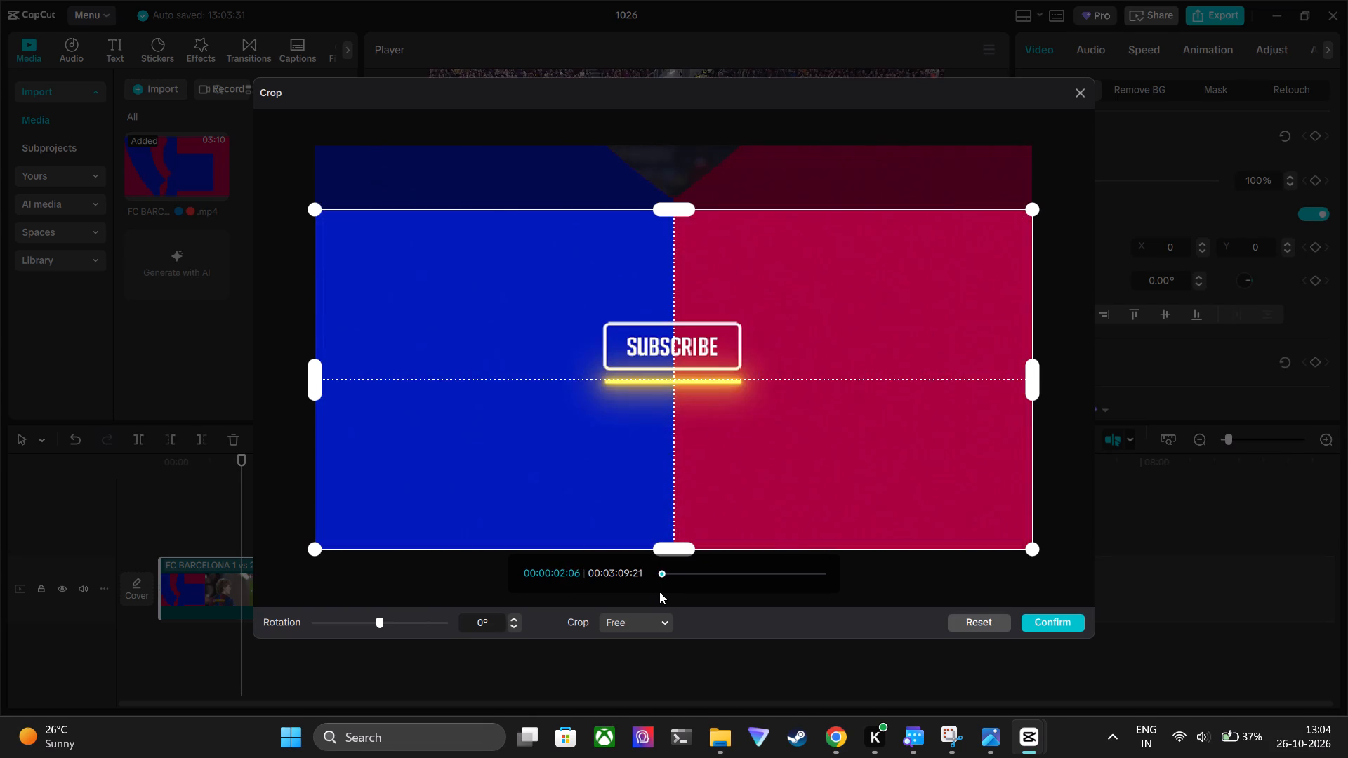
drag(659, 592, 708, 591)
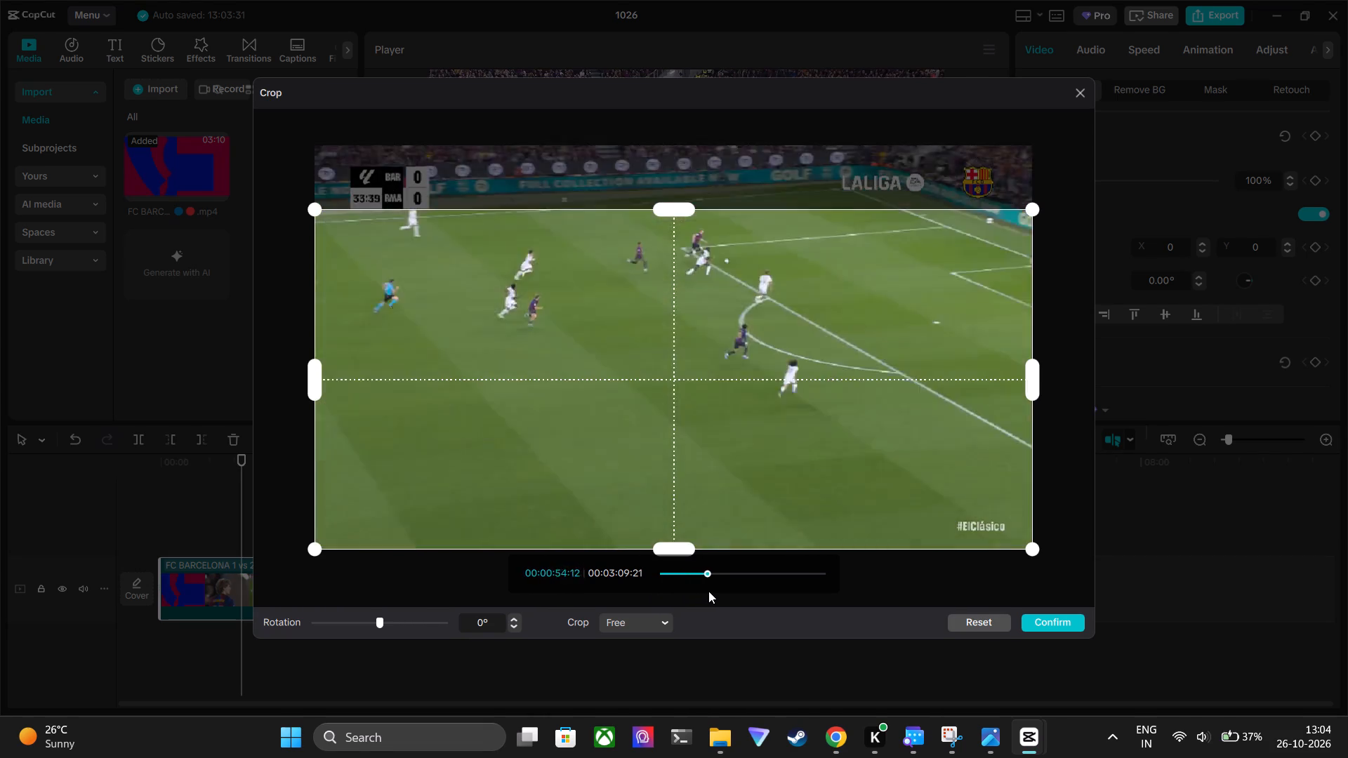
drag(708, 591, 737, 590)
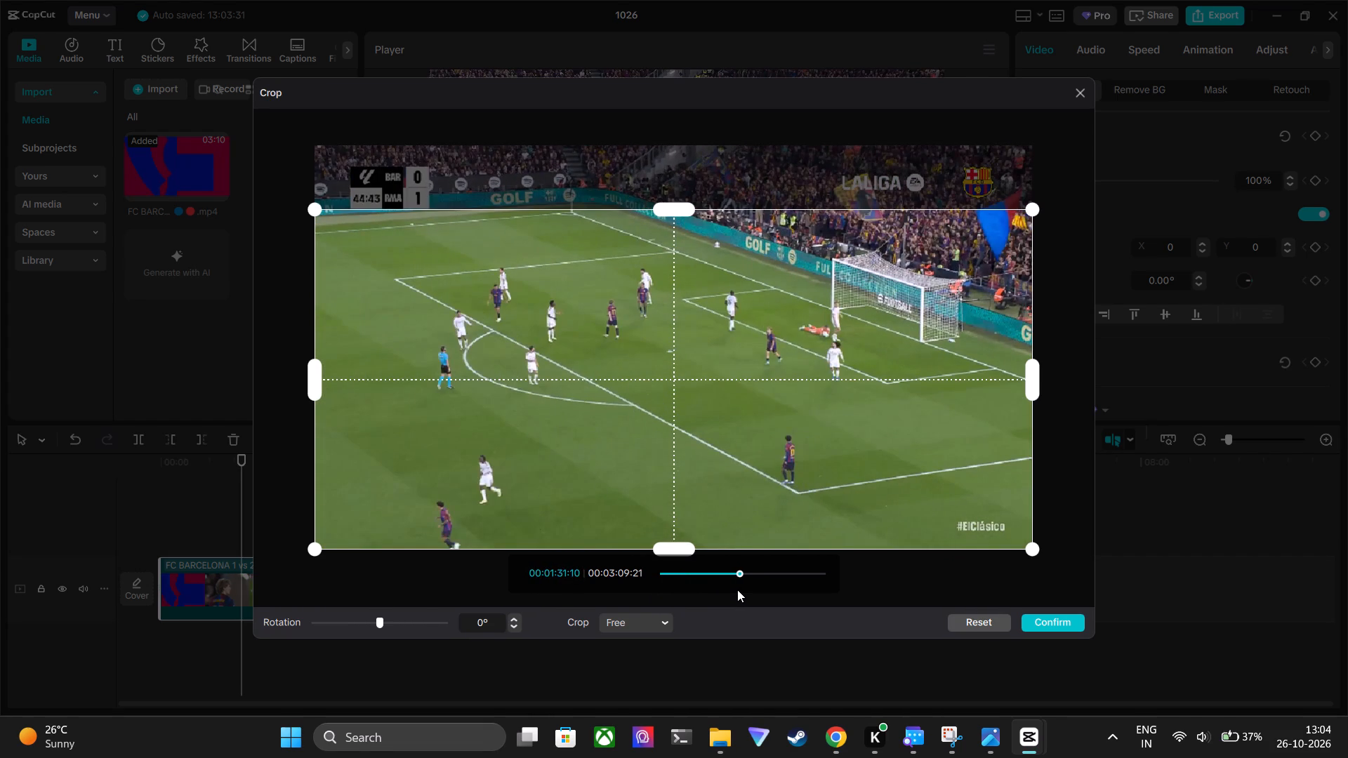
drag(737, 590, 788, 578)
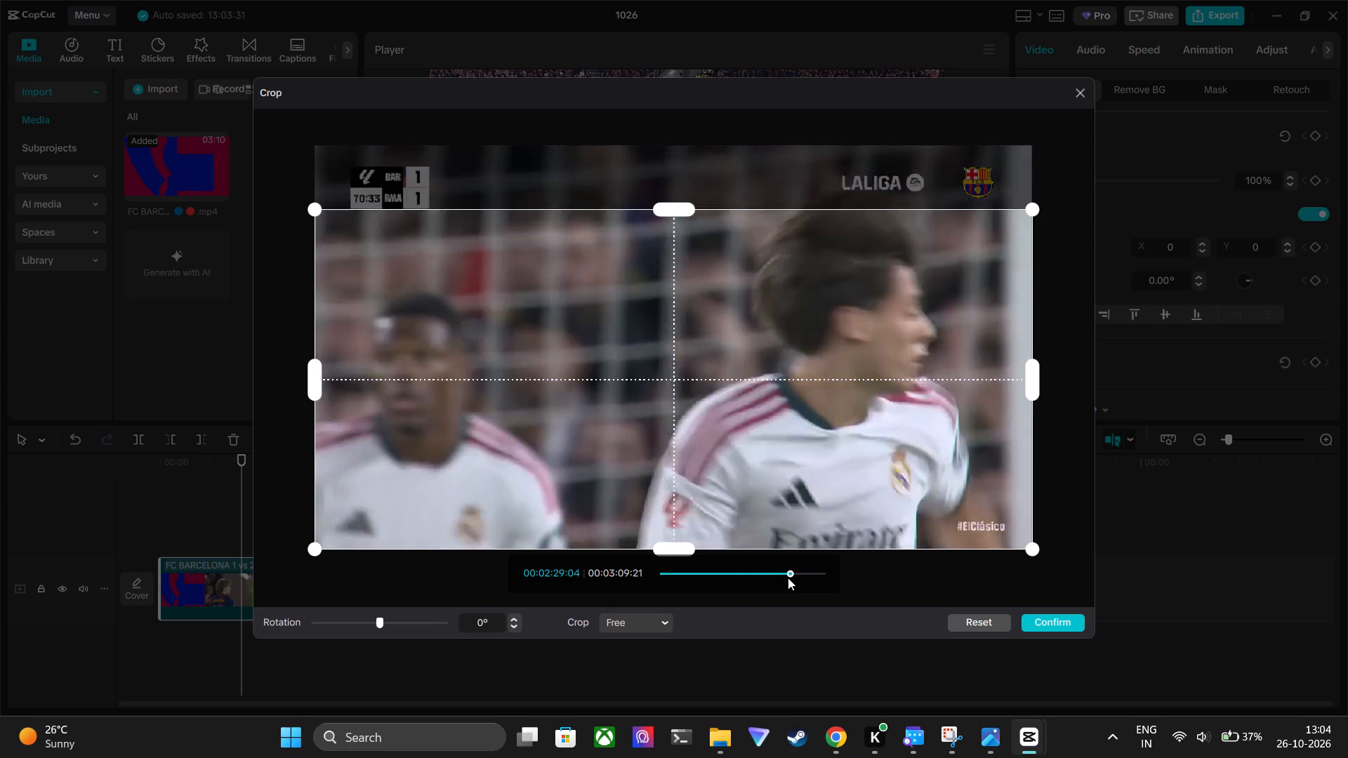
drag(788, 578, 799, 576)
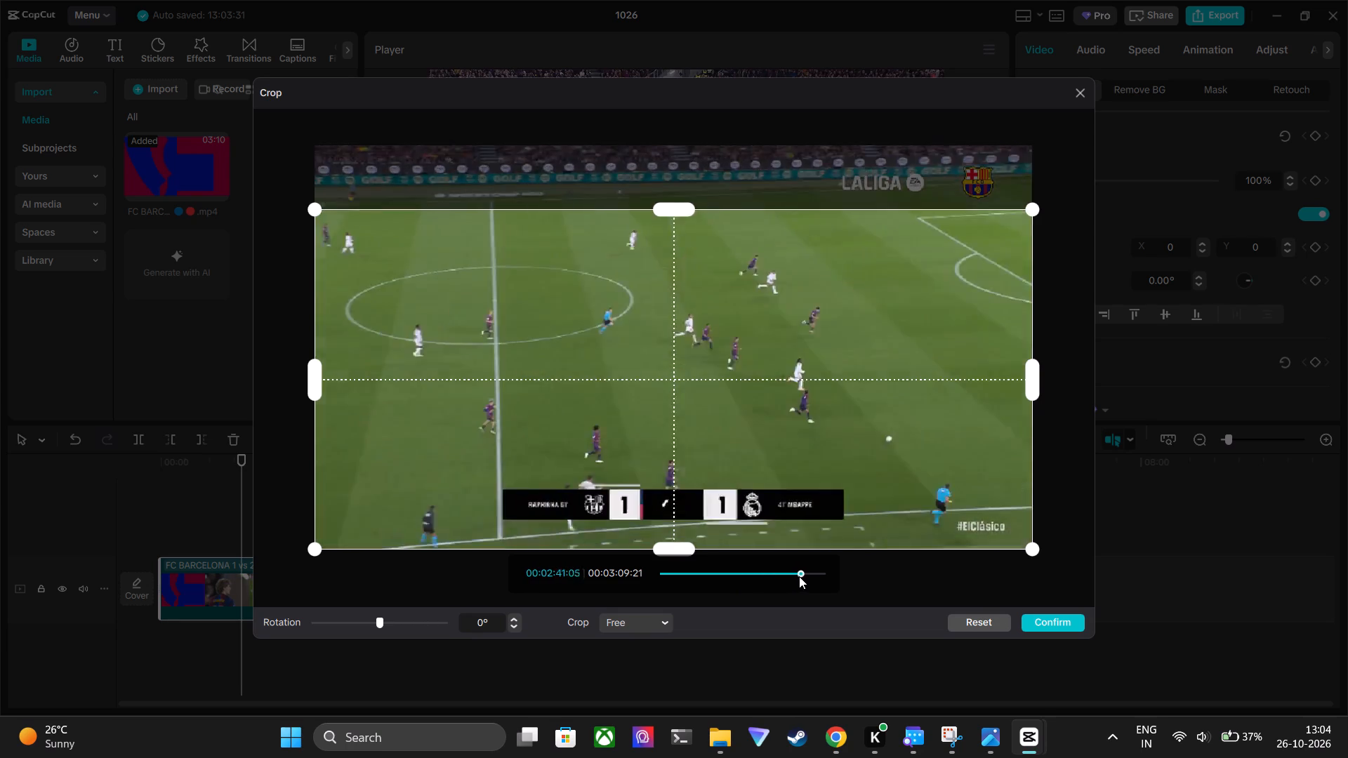
drag(799, 576, 812, 575)
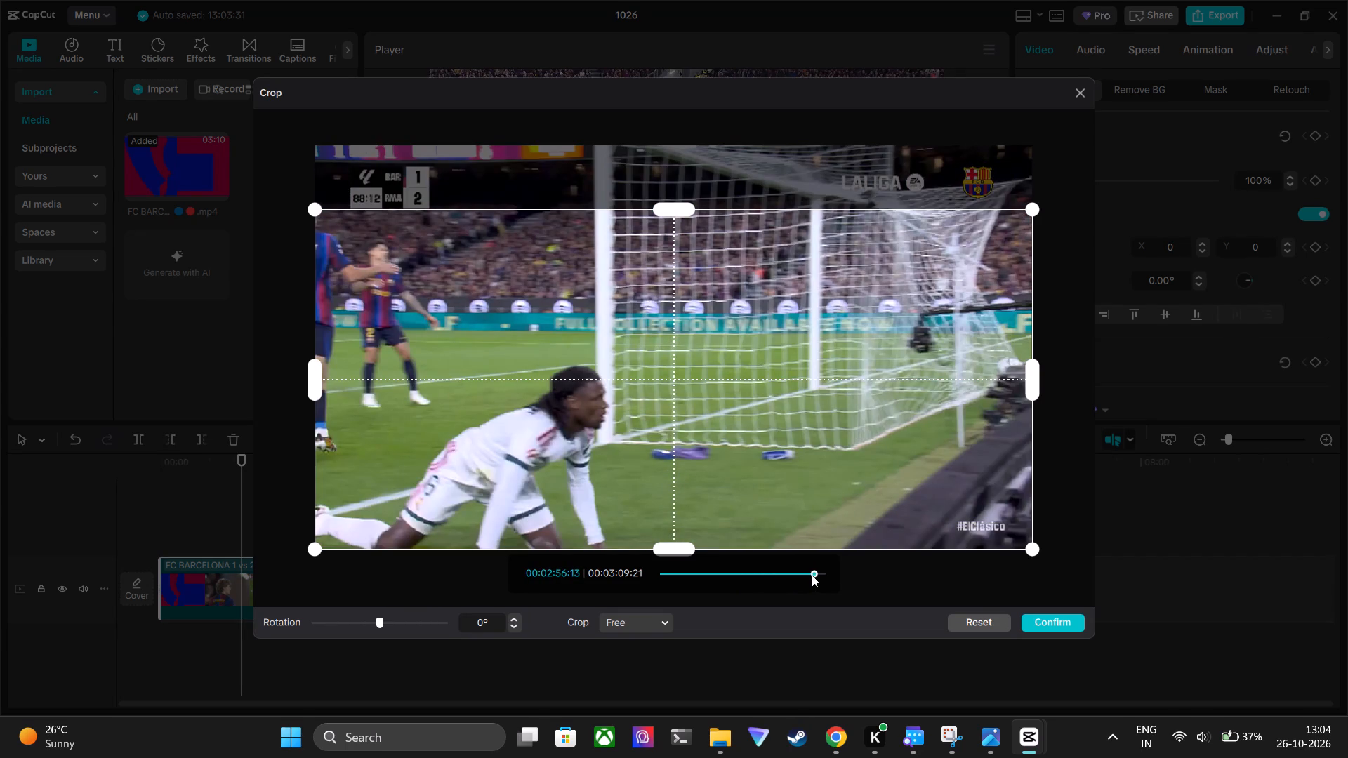
drag(812, 575, 819, 573)
Apply the crop to the match clip.
click(1078, 620)
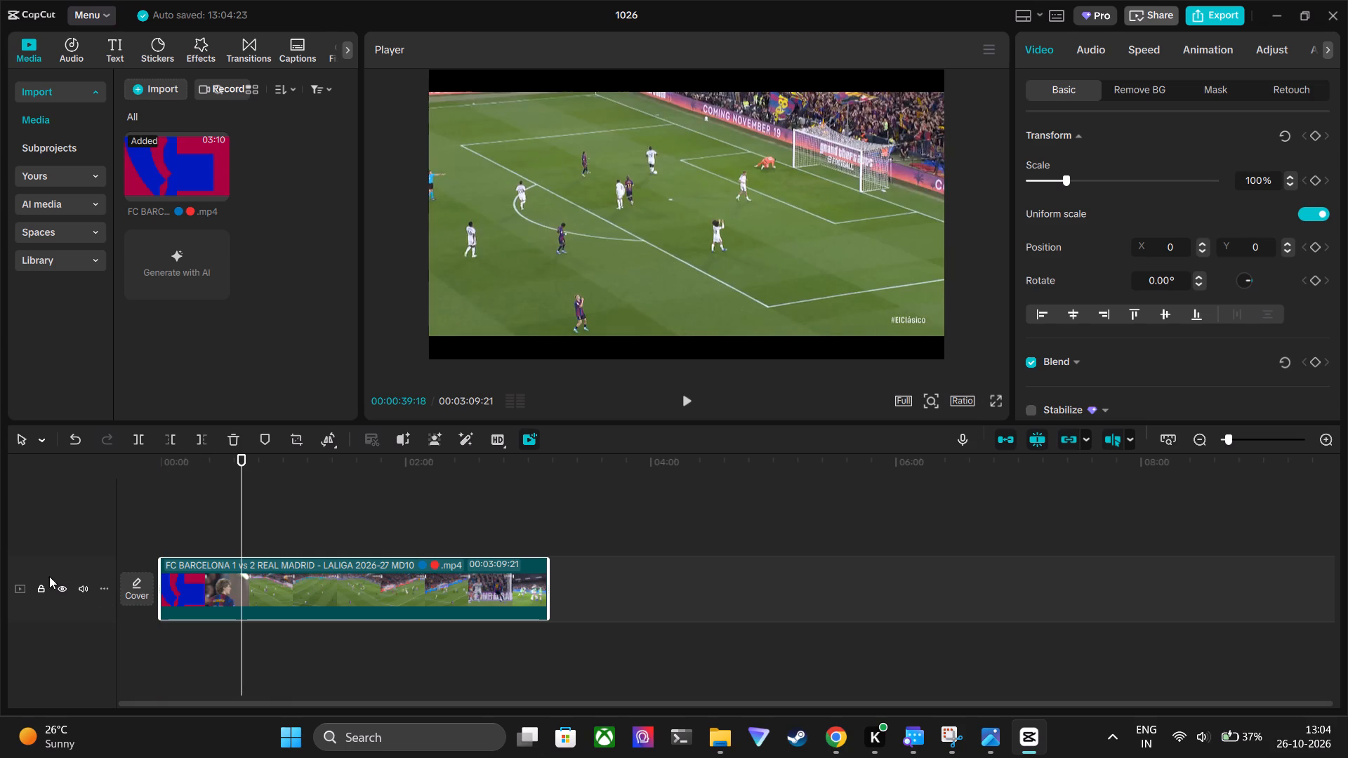
Play back the cropped match clip from its opening in an enlarged player preview to check the framing.
drag(238, 456, 166, 453)
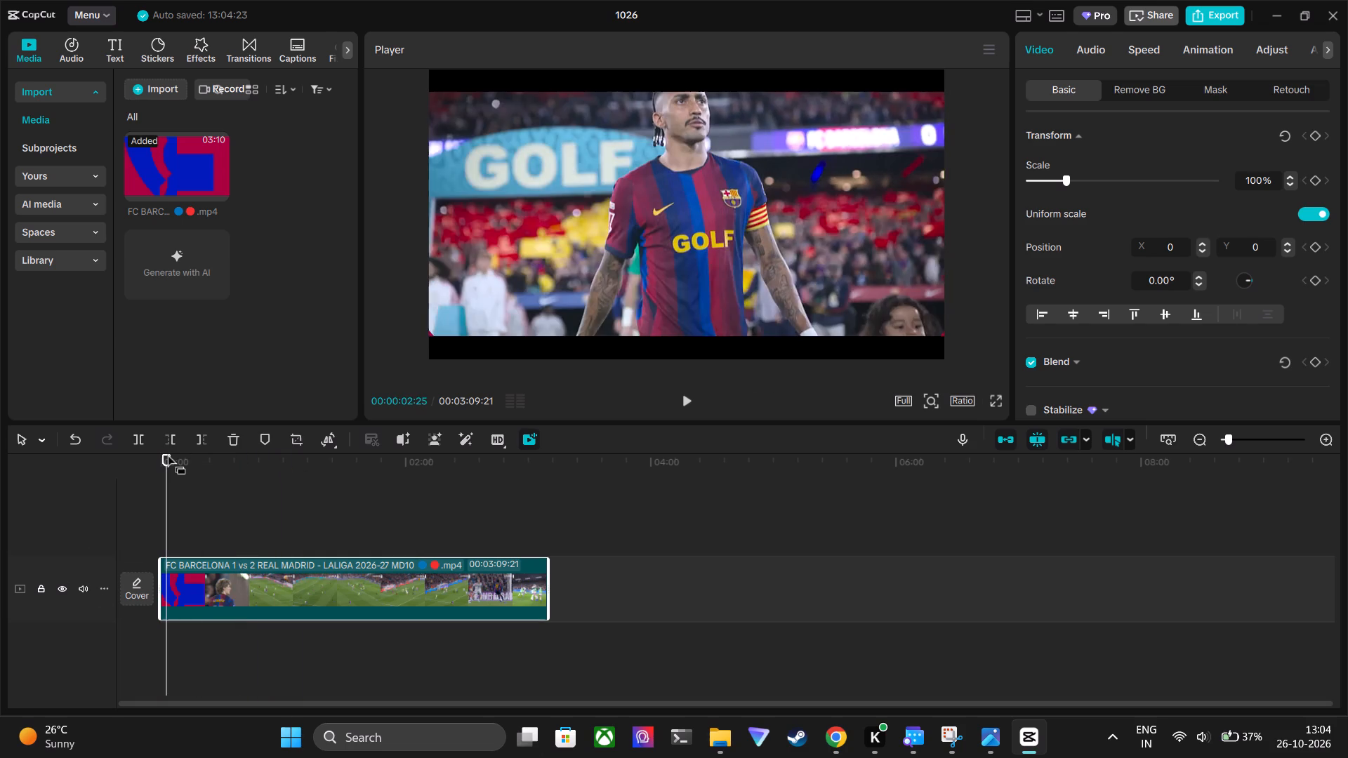
key(space)
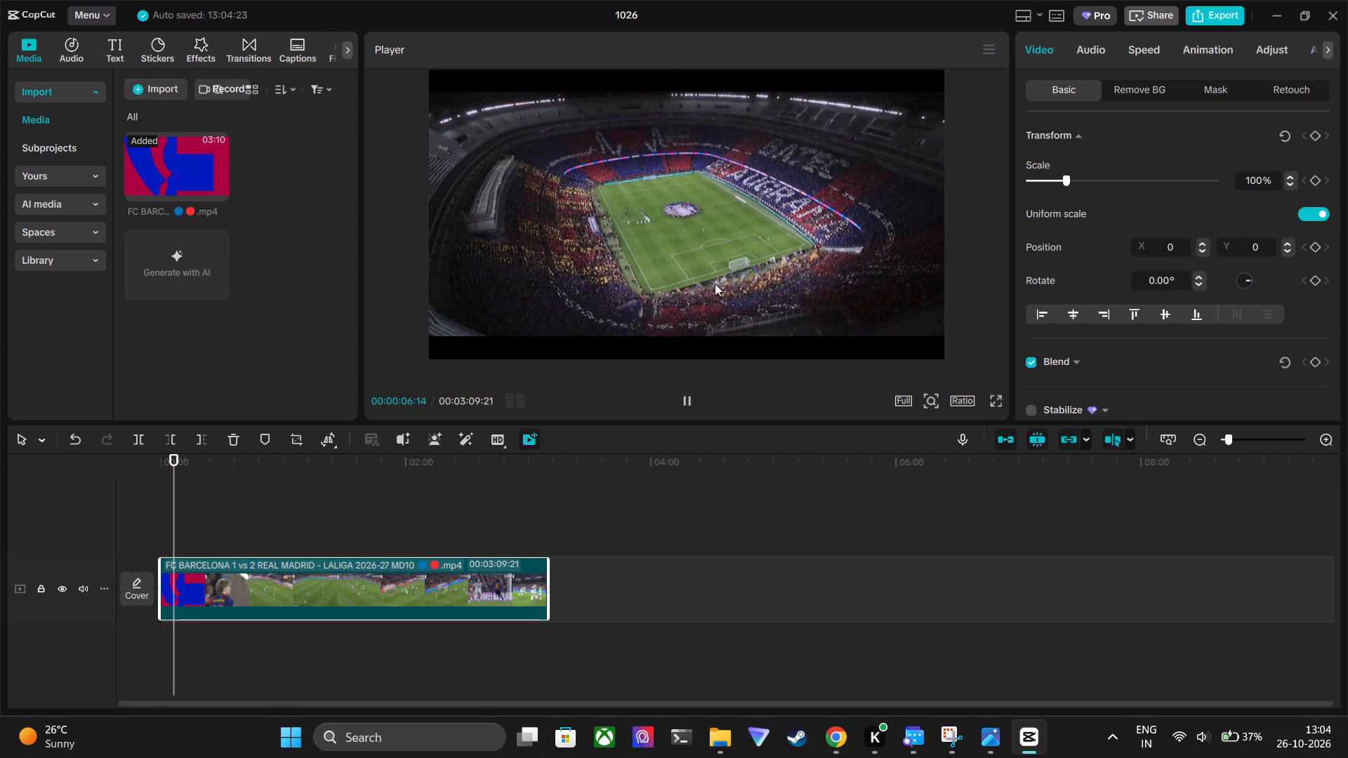
ctrl+scroll(715, 284, up, 2)
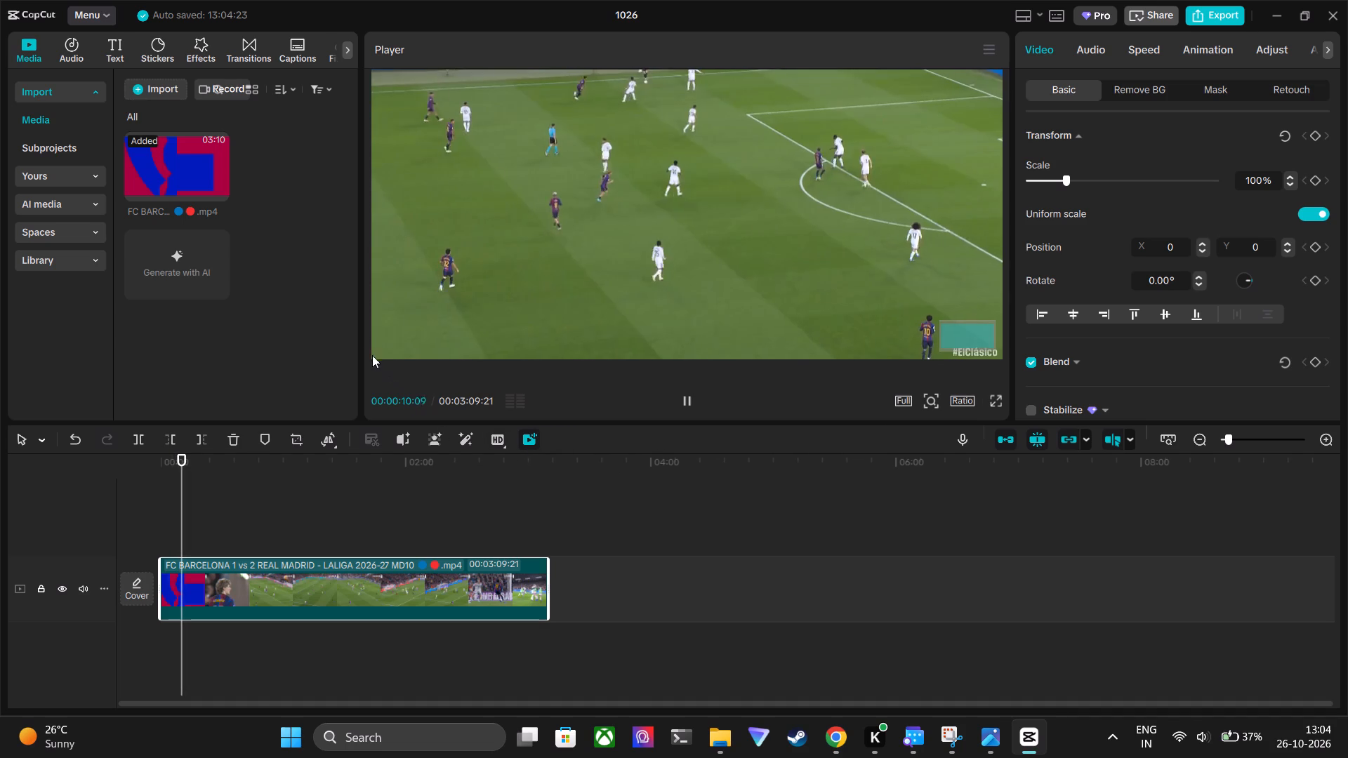
drag(361, 350, 326, 350)
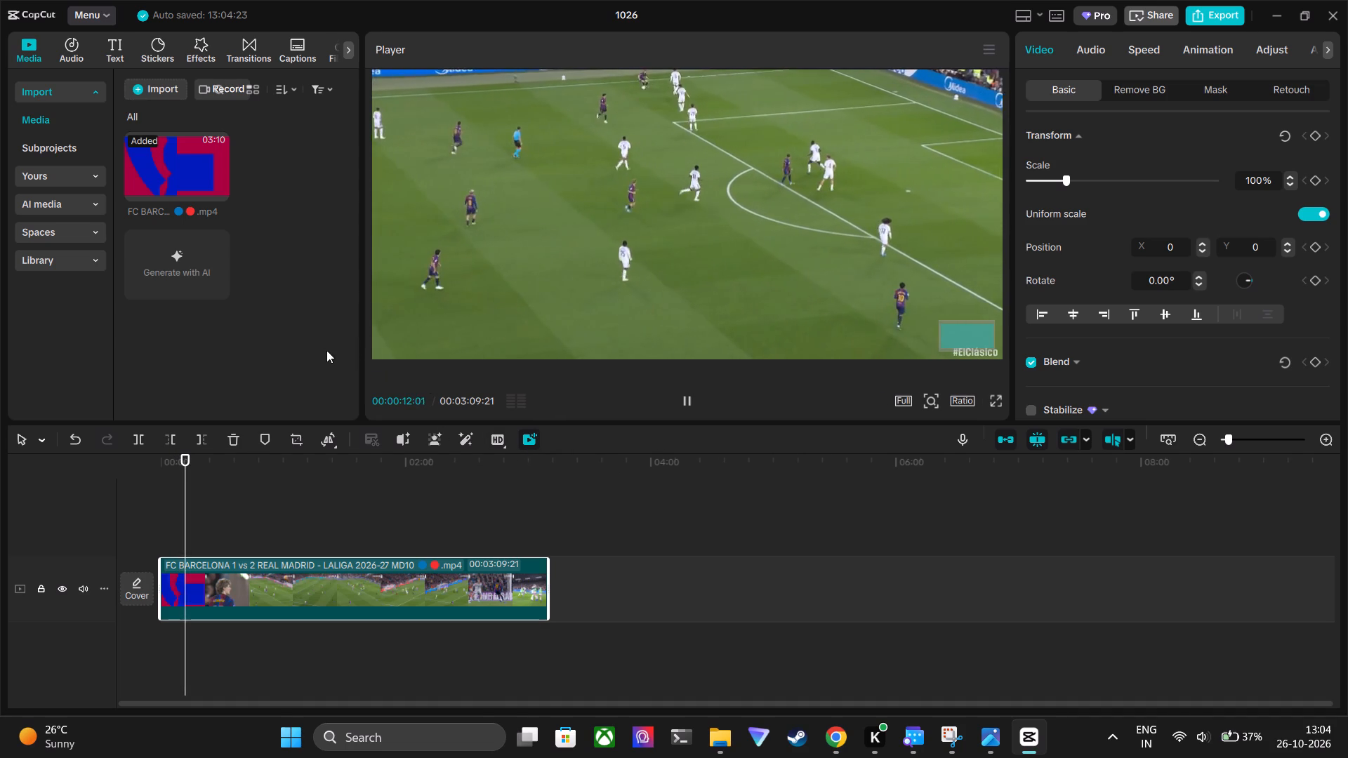
click(542, 426)
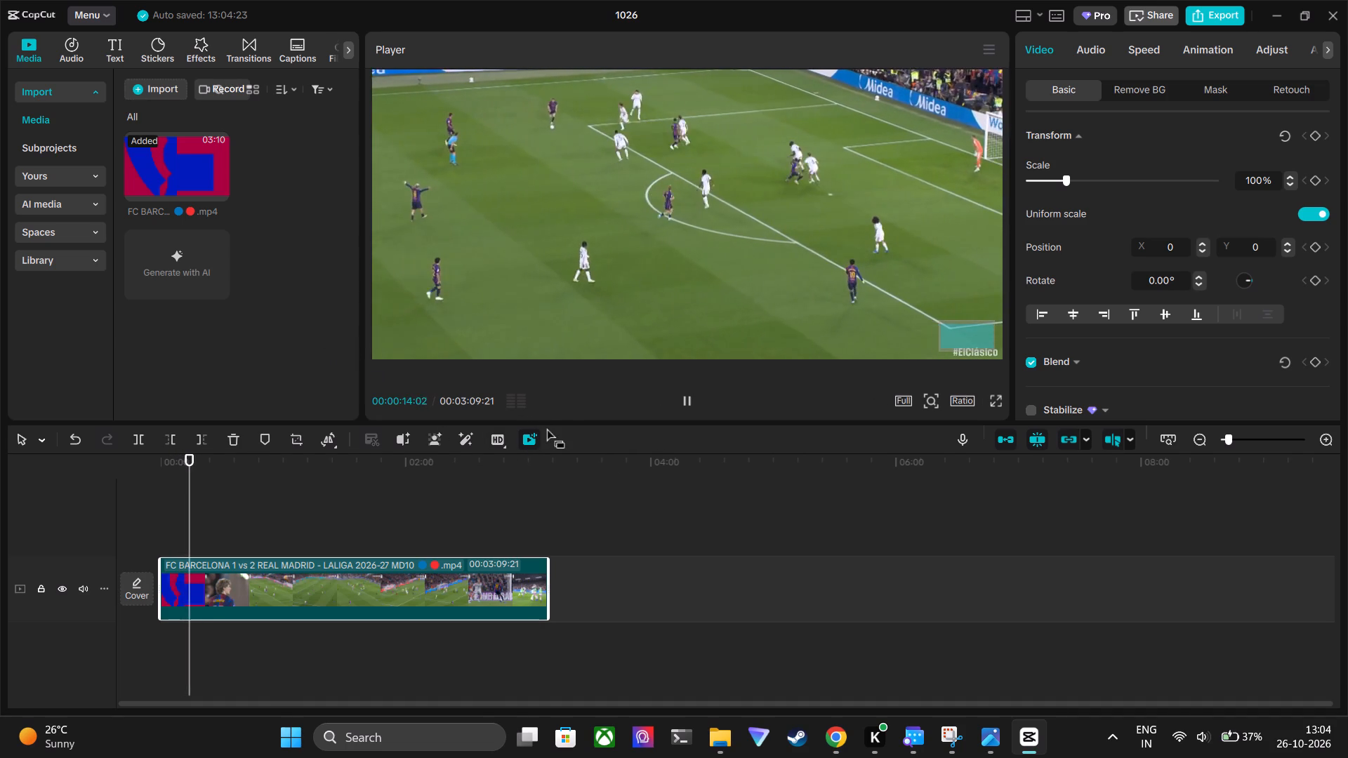
drag(568, 423, 555, 449)
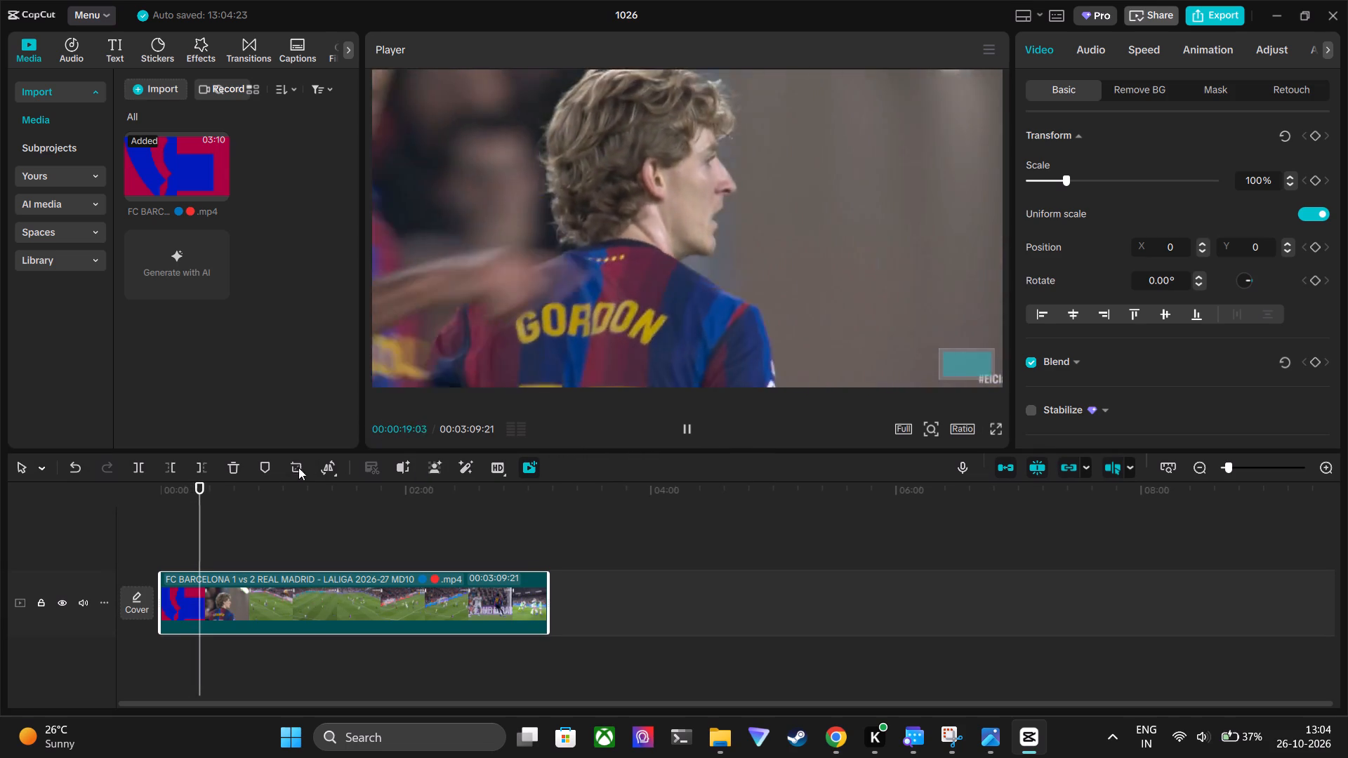
Trim off the opening of the match clip, removing everything before the attack about 14 seconds in.
drag(201, 486, 190, 488)
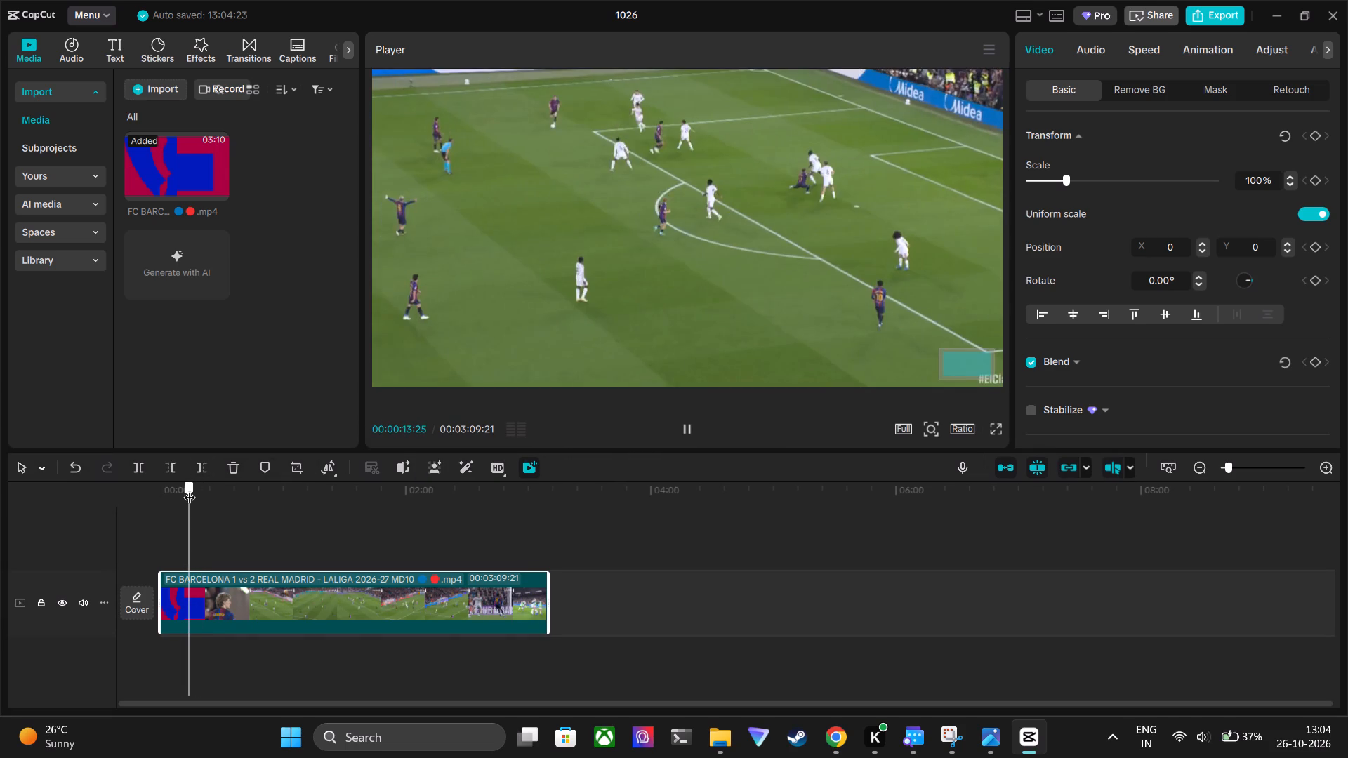
drag(190, 488, 183, 490)
key(space)
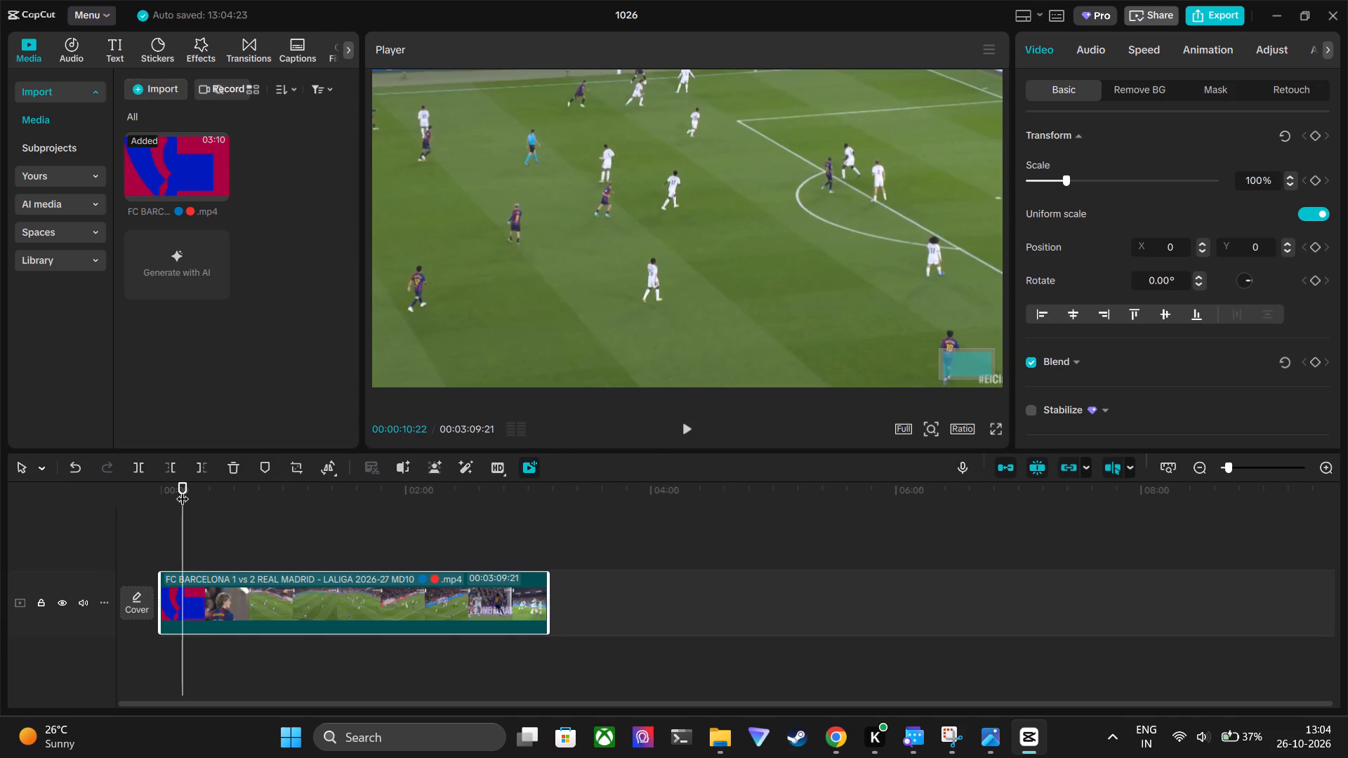
key(space)
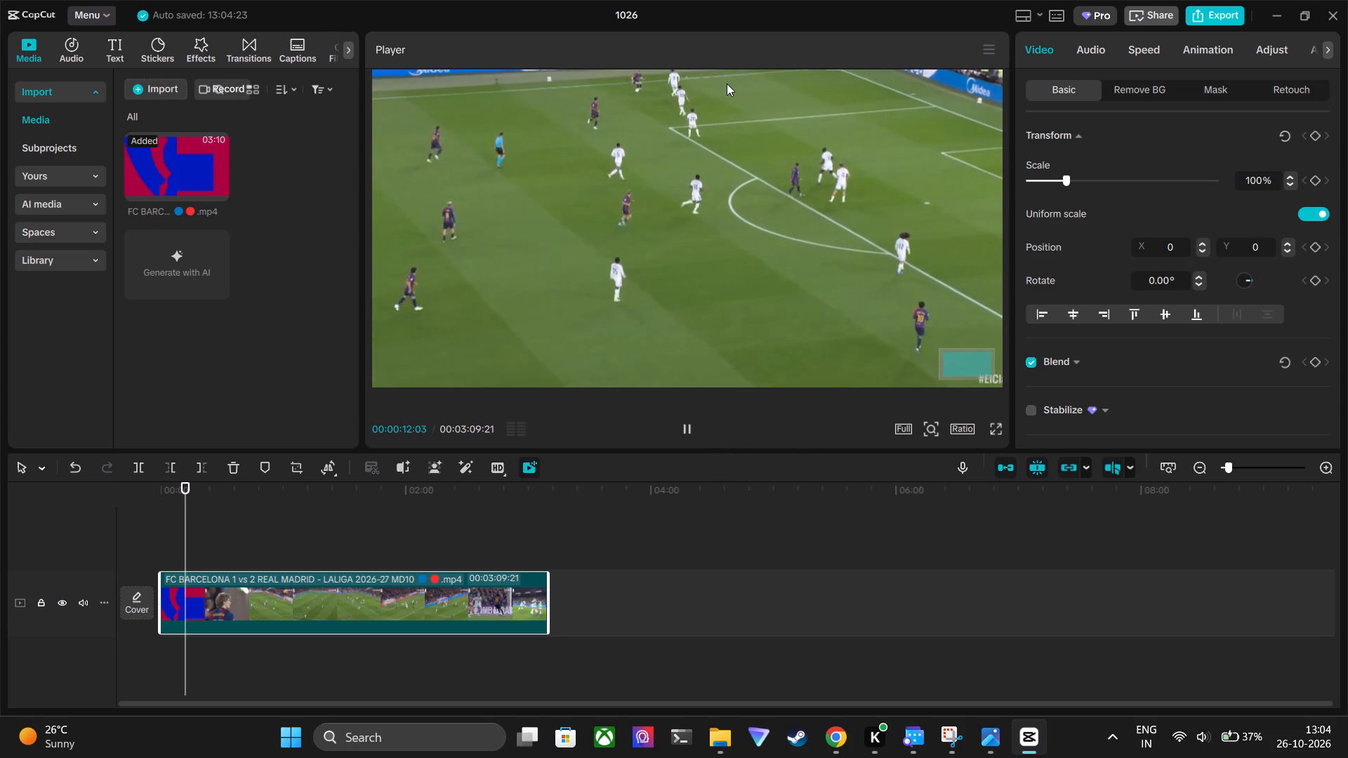
scroll(727, 84, up, 1)
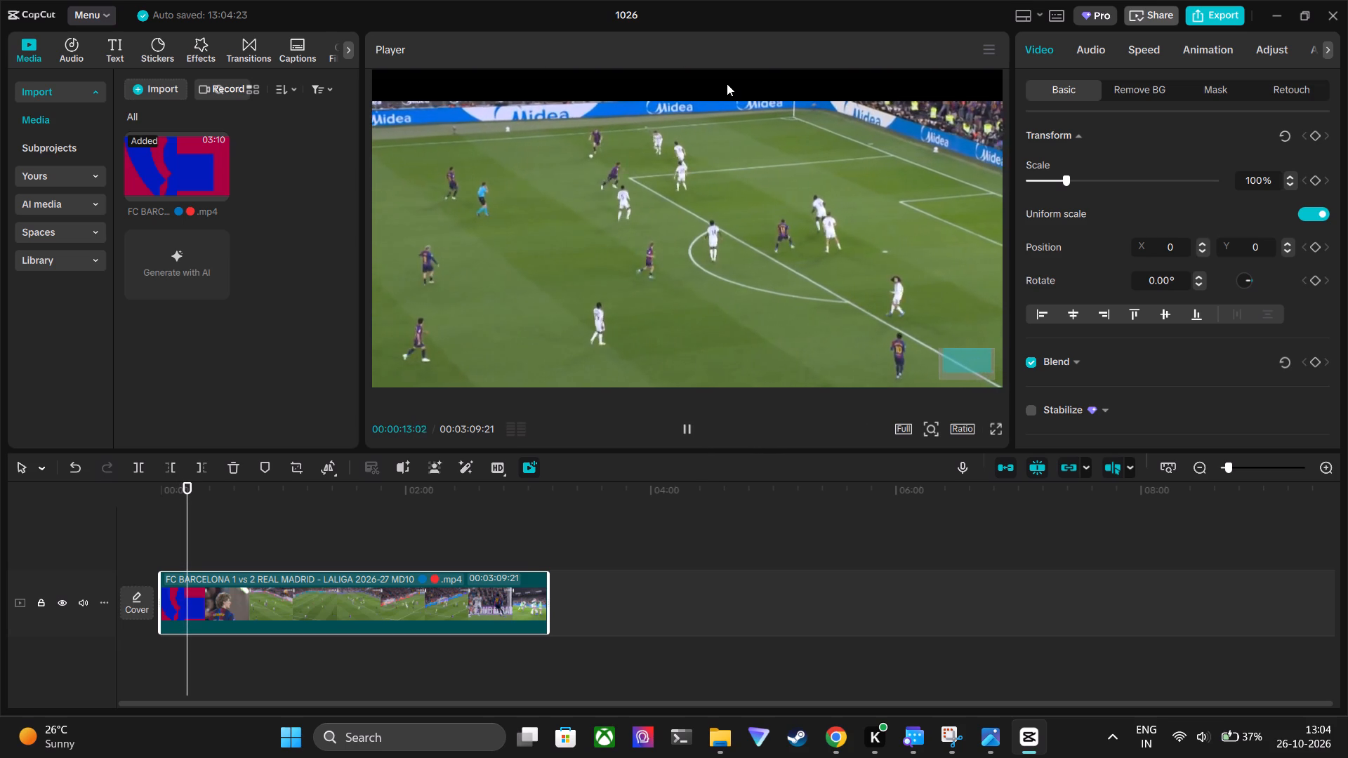
key(space)
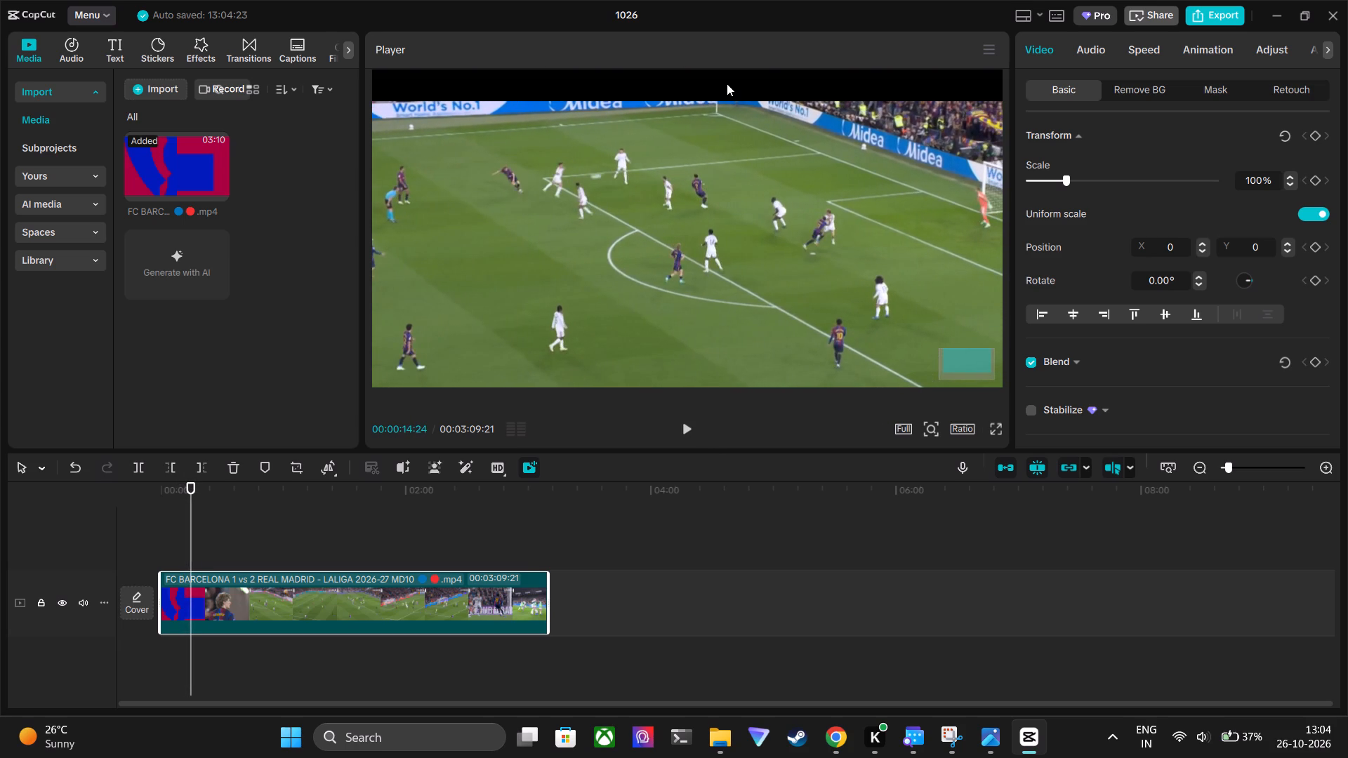
key(space)
key(space)
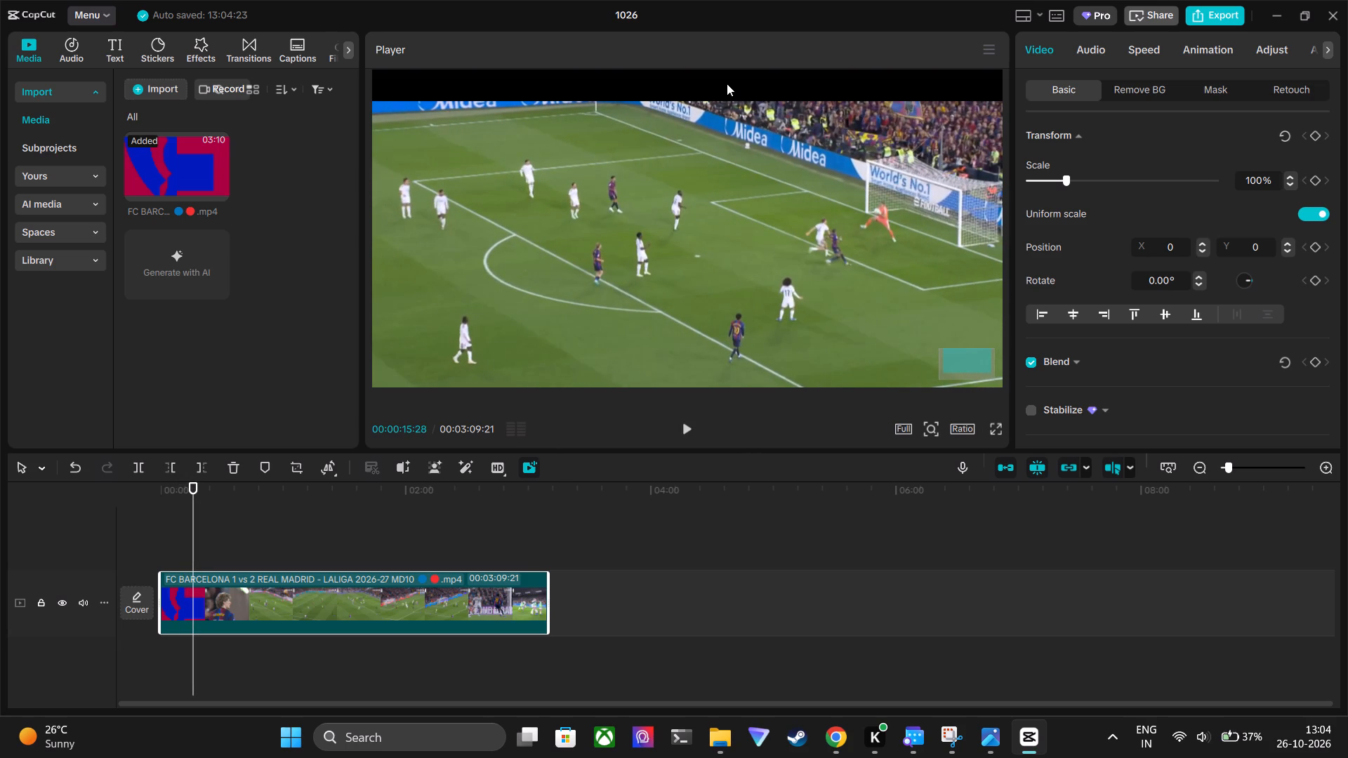
click(194, 486)
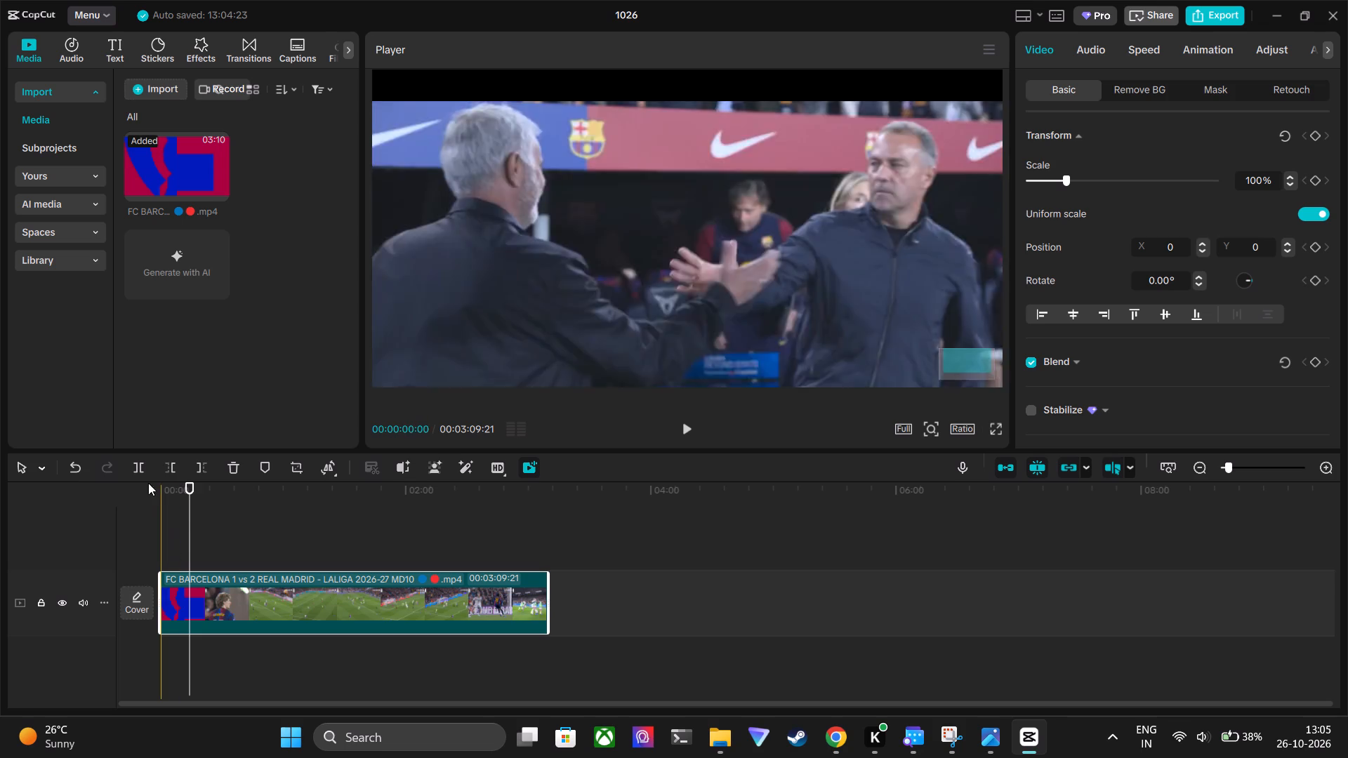
click(173, 464)
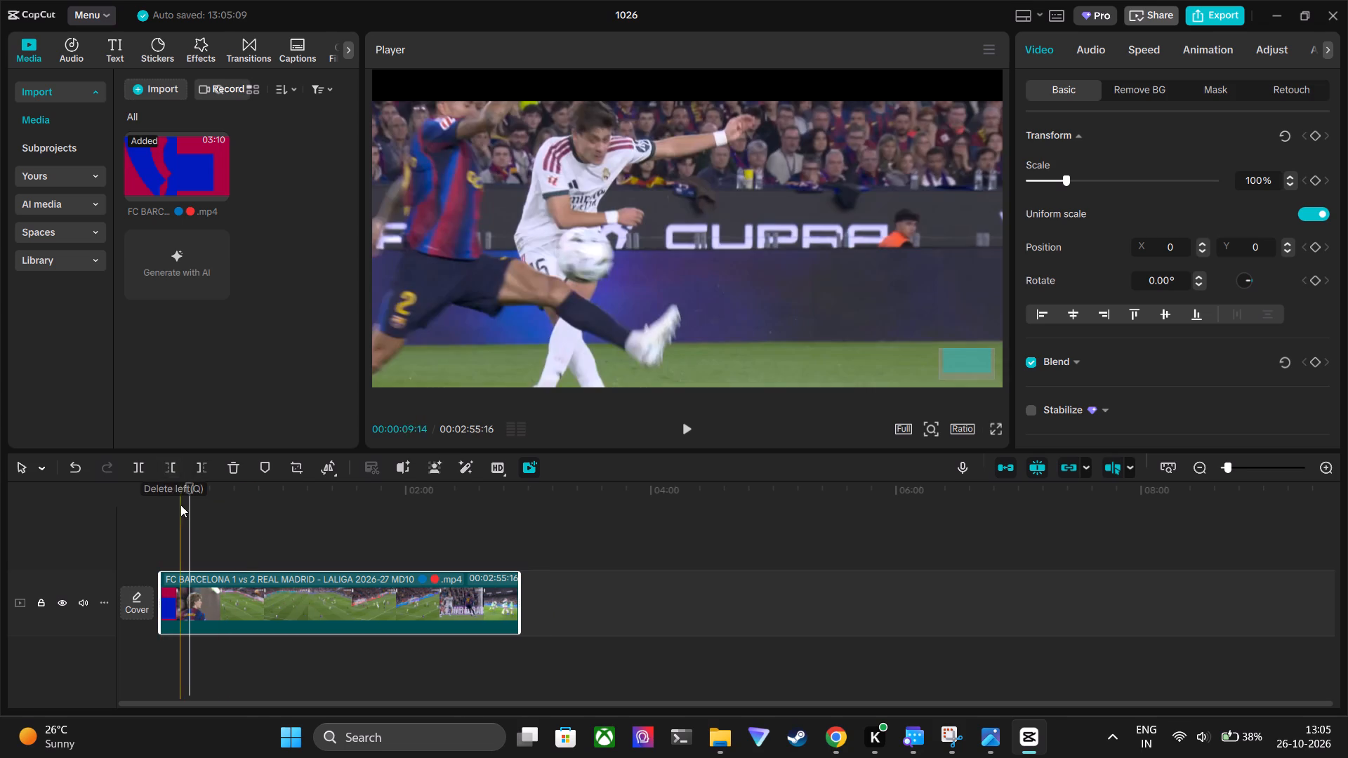
Review roughly the first 25 seconds of the trimmed match clip for points where one play ends and another begins.
drag(188, 487, 159, 488)
key(space)
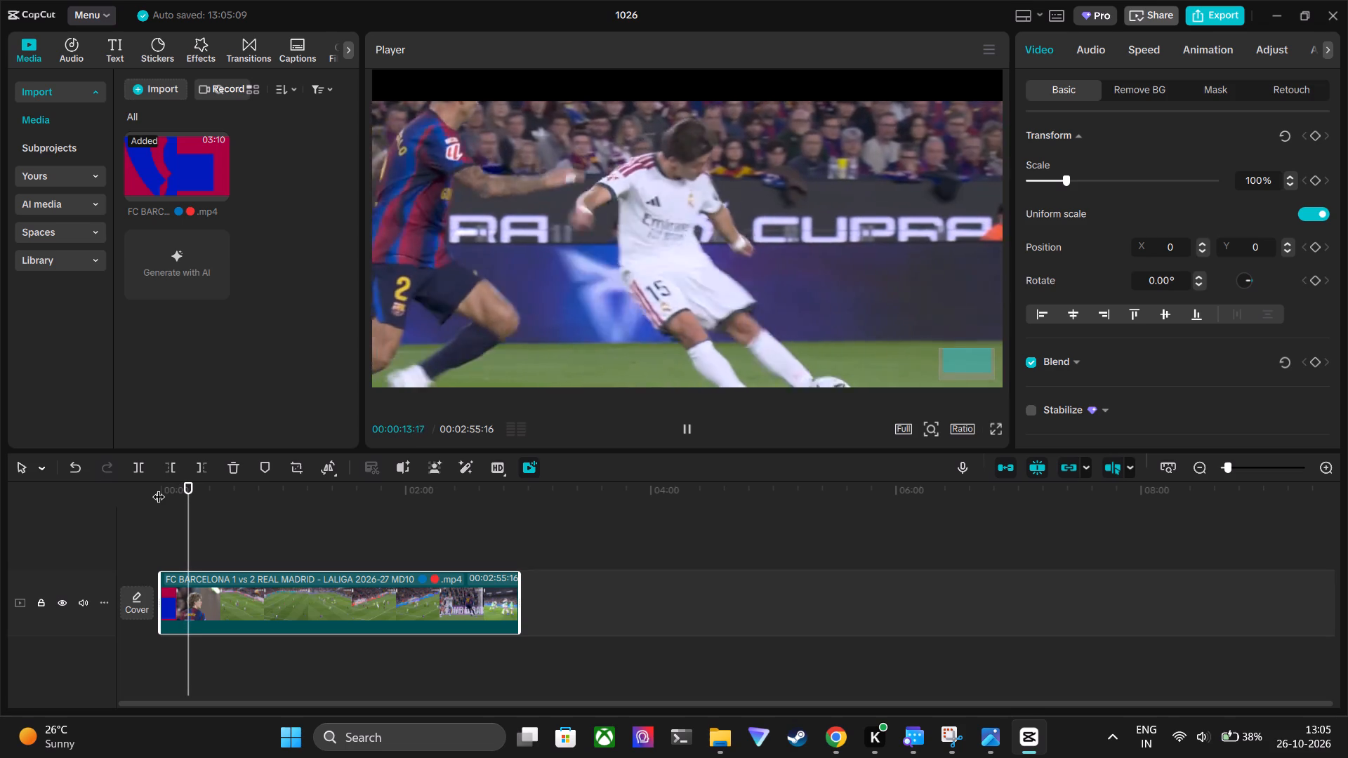
key(space)
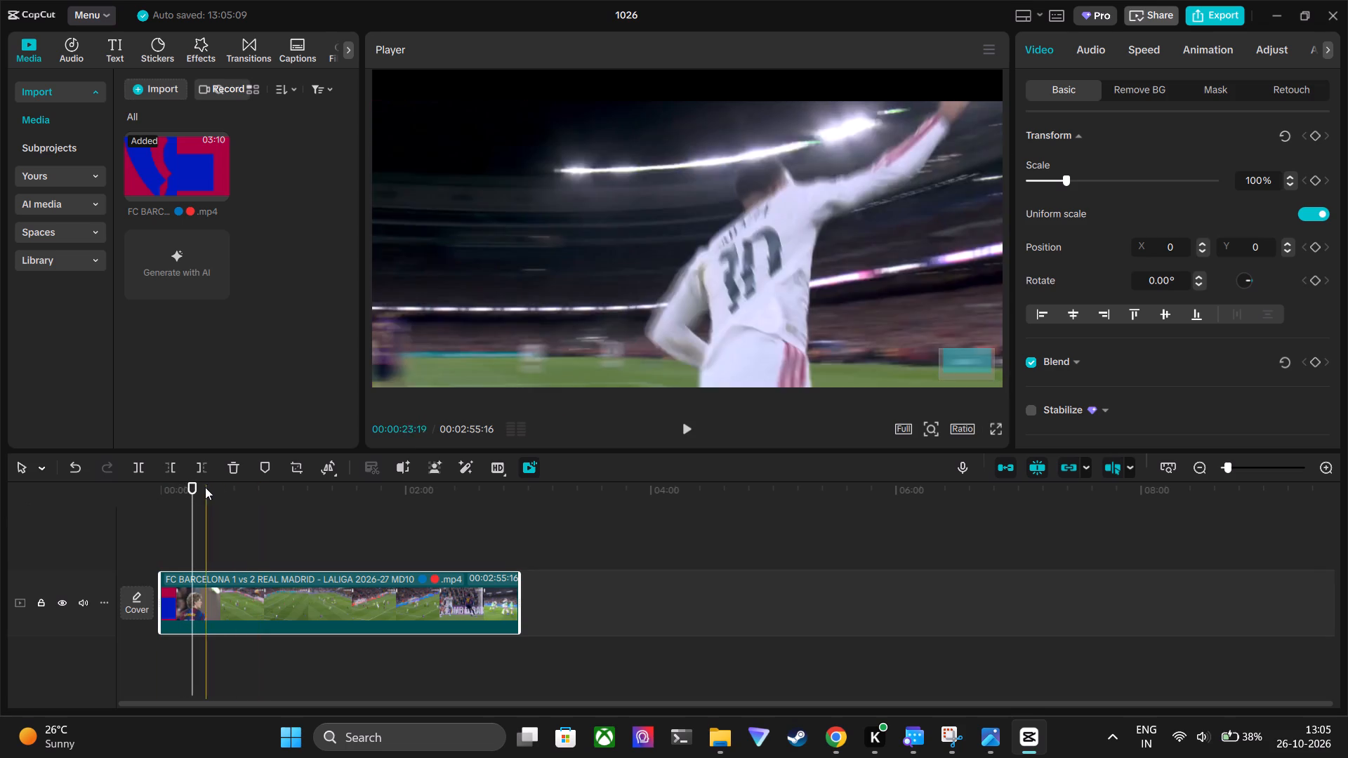
click(194, 485)
key(space)
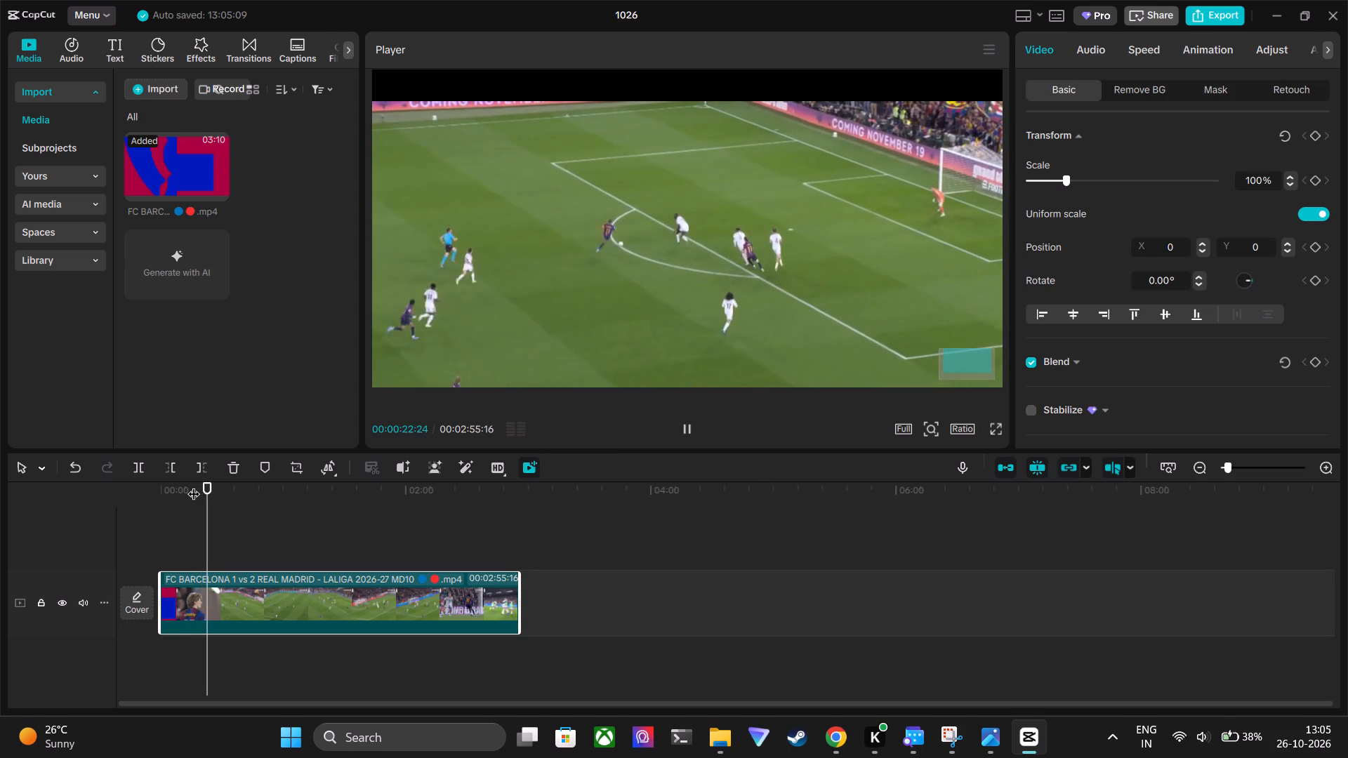
key(space)
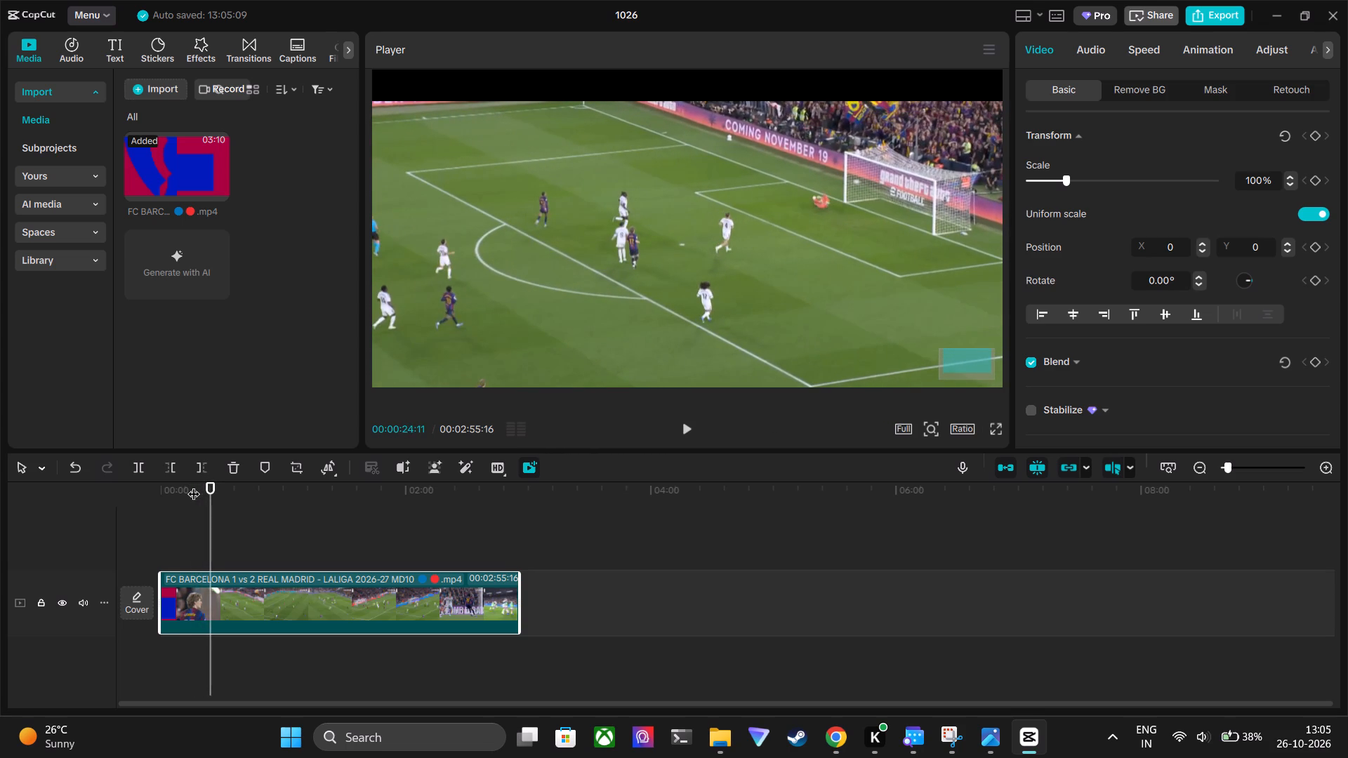
drag(218, 487, 206, 488)
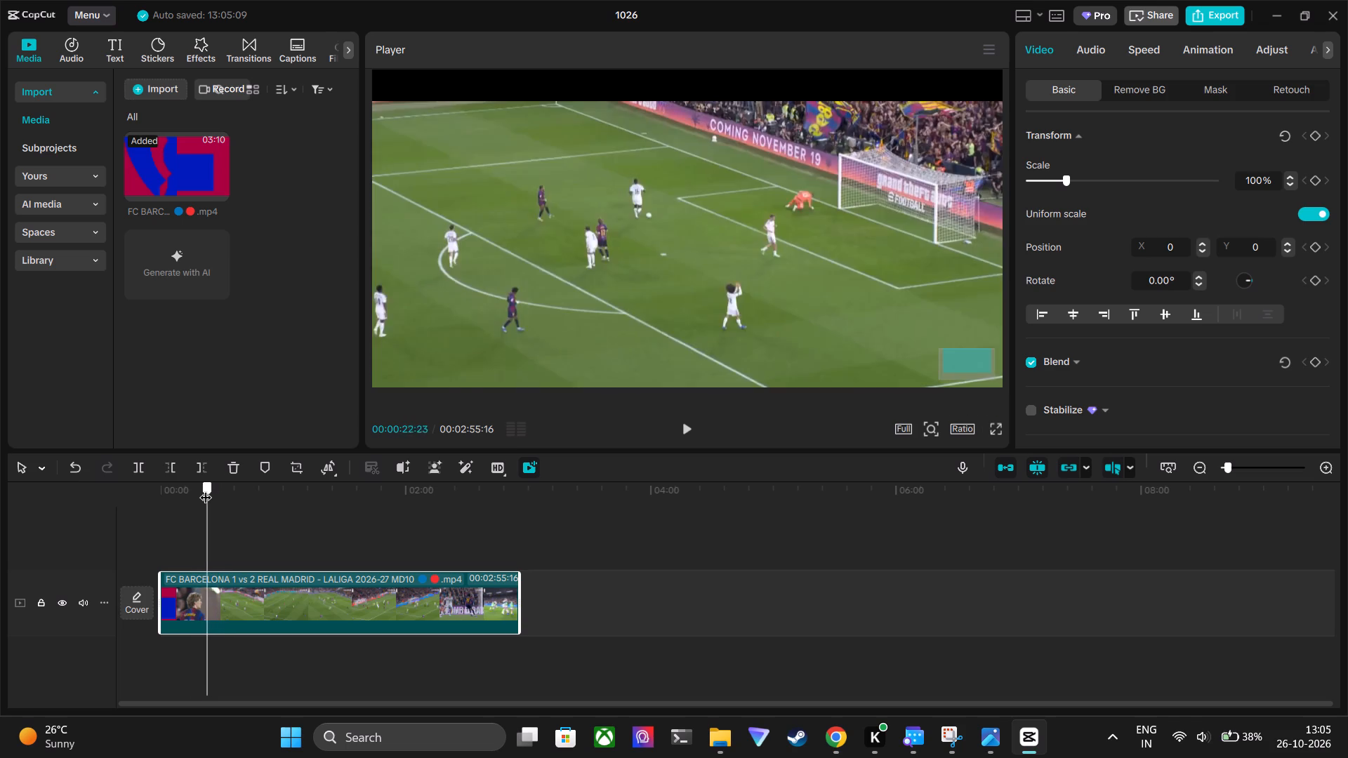
drag(206, 488, 199, 491)
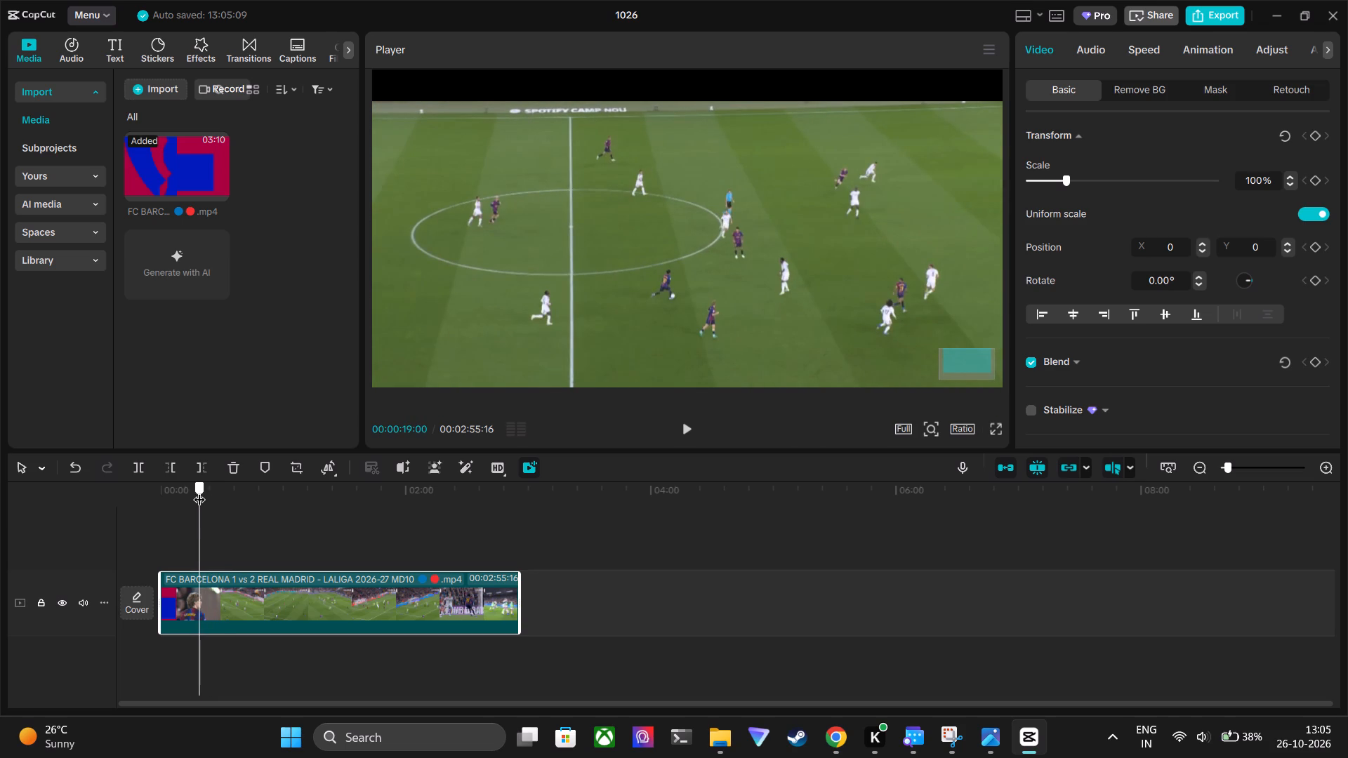
Split the match clip at 00:00:02:13, shortly after its start.
drag(199, 491, 158, 487)
key(space)
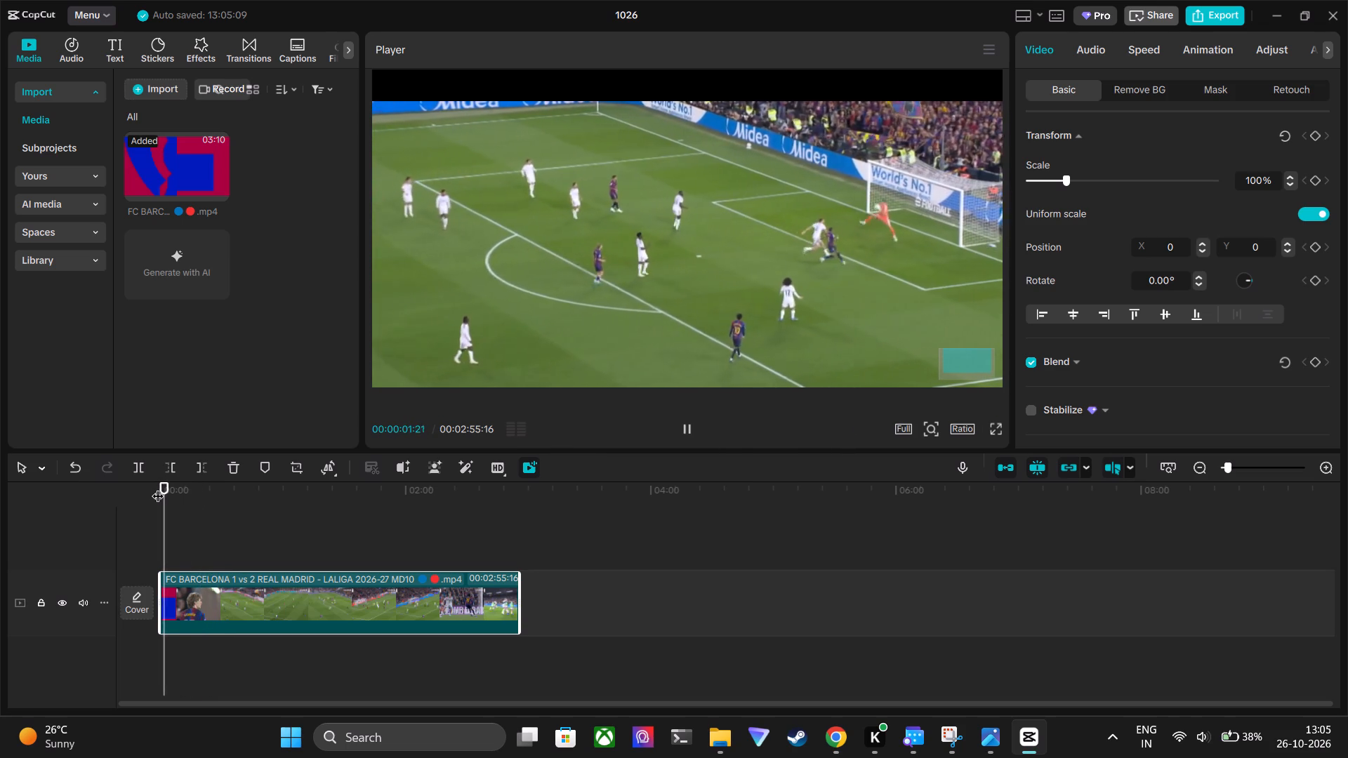
key(space)
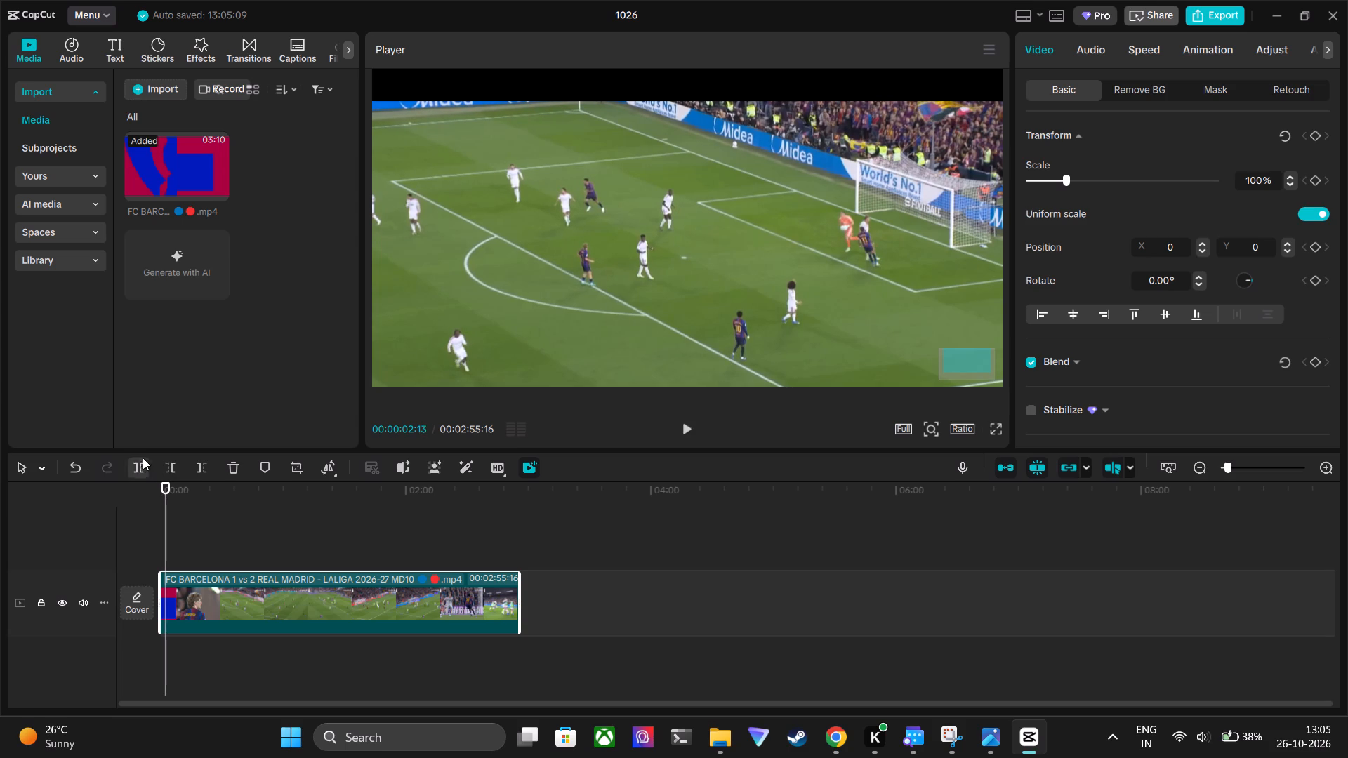
click(140, 465)
Split the remaining match clip at 00:00:08:06, during the wide shot of the attack.
key(space)
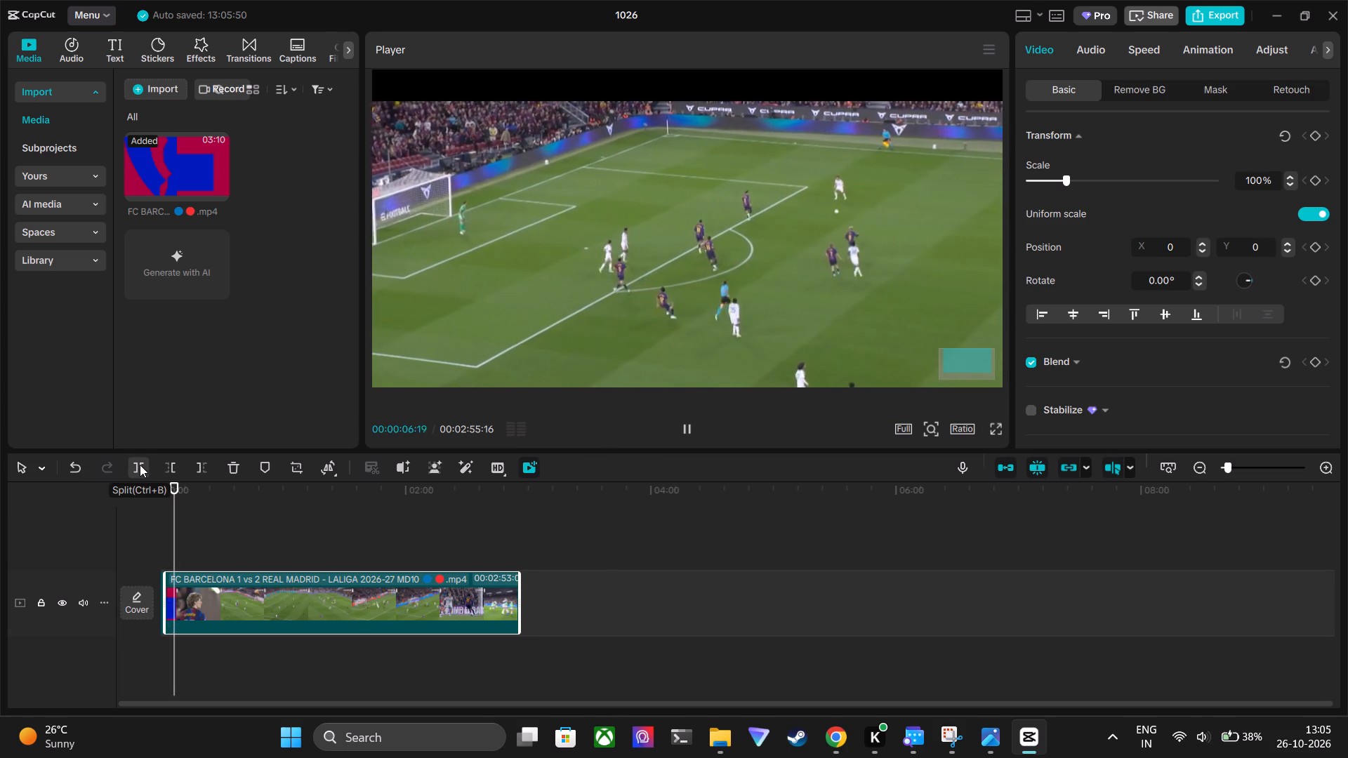
key(space)
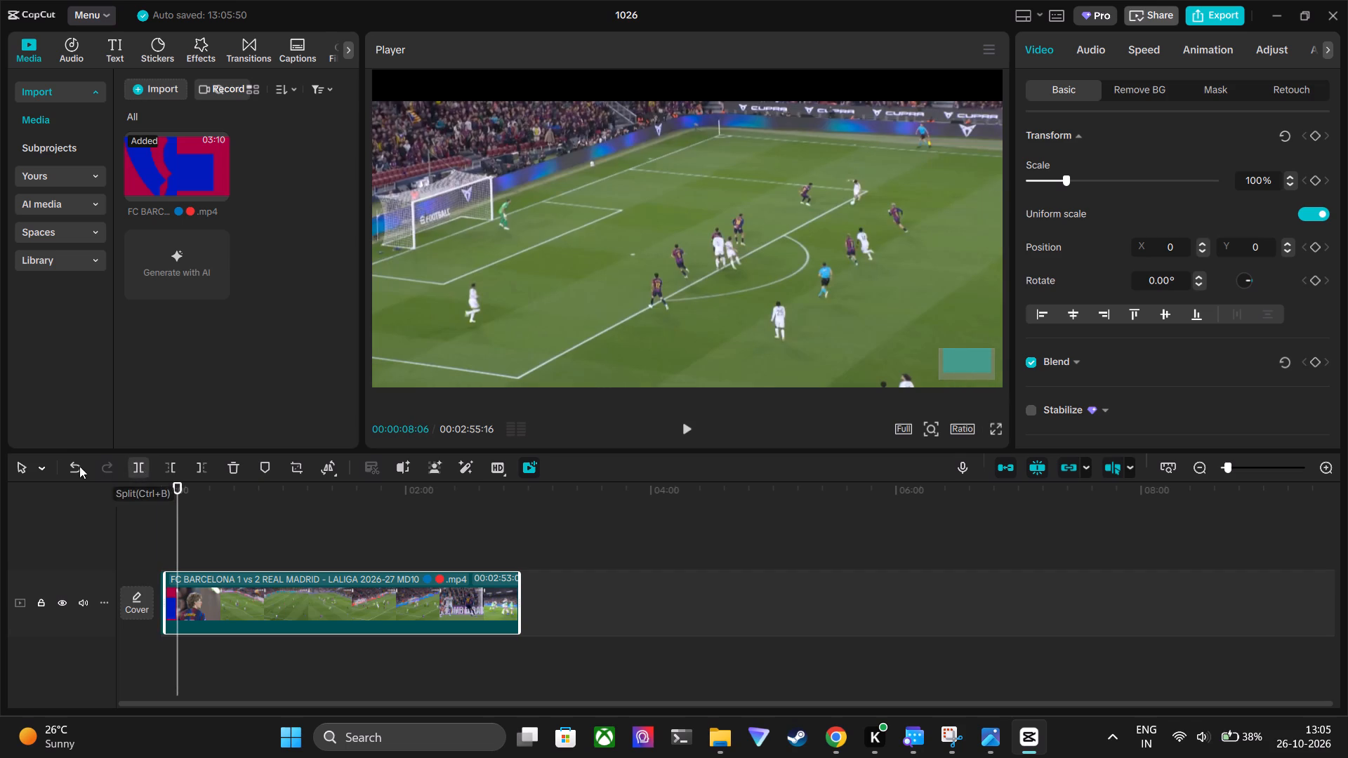
click(143, 463)
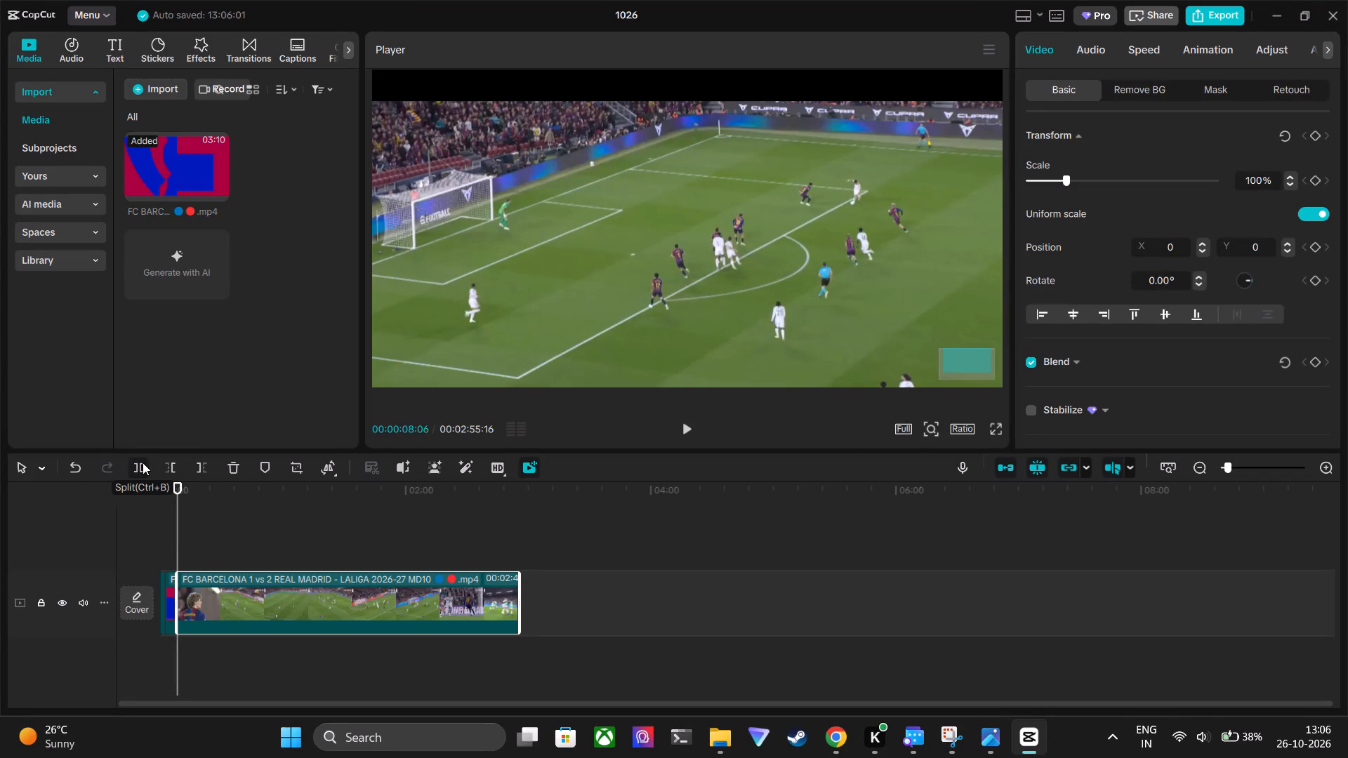
Split the remaining match clip at 00:00:18:24, on the wide midfield shot.
key(space)
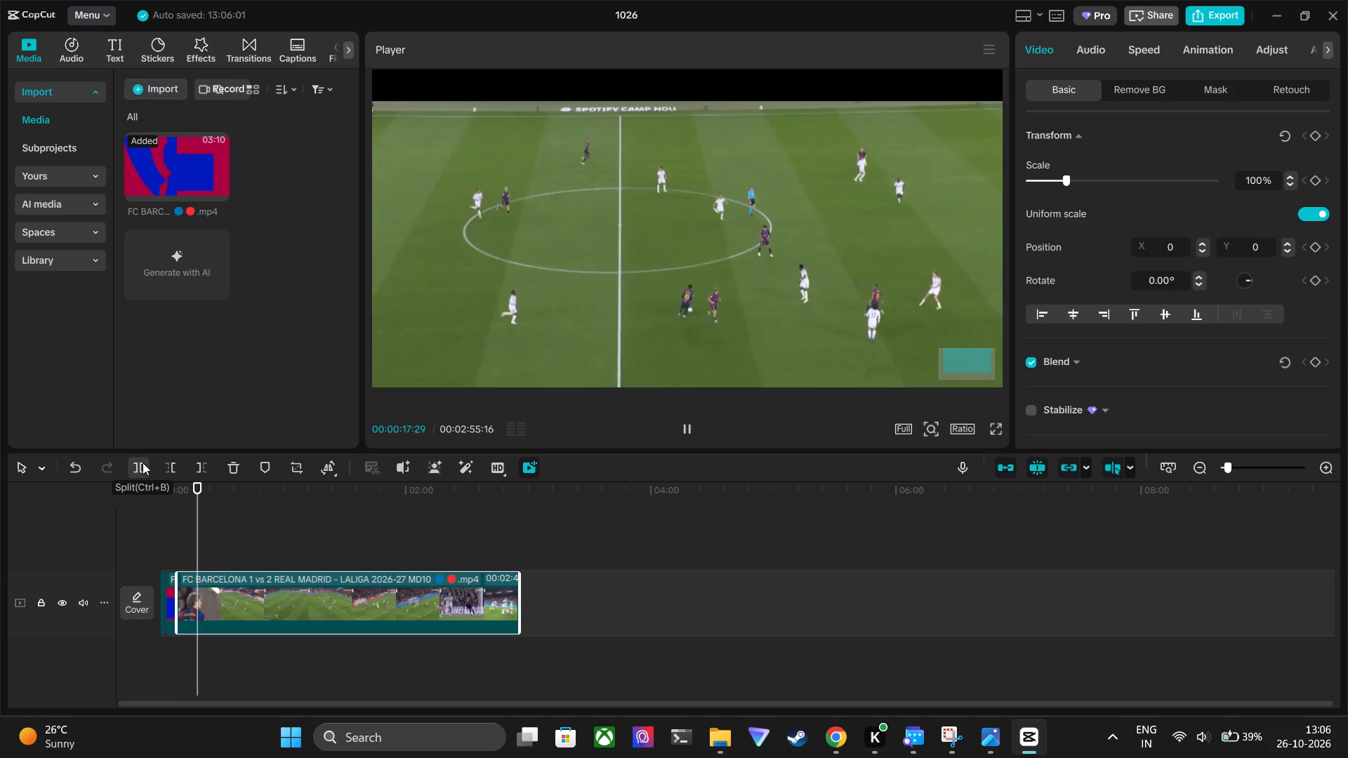
key(space)
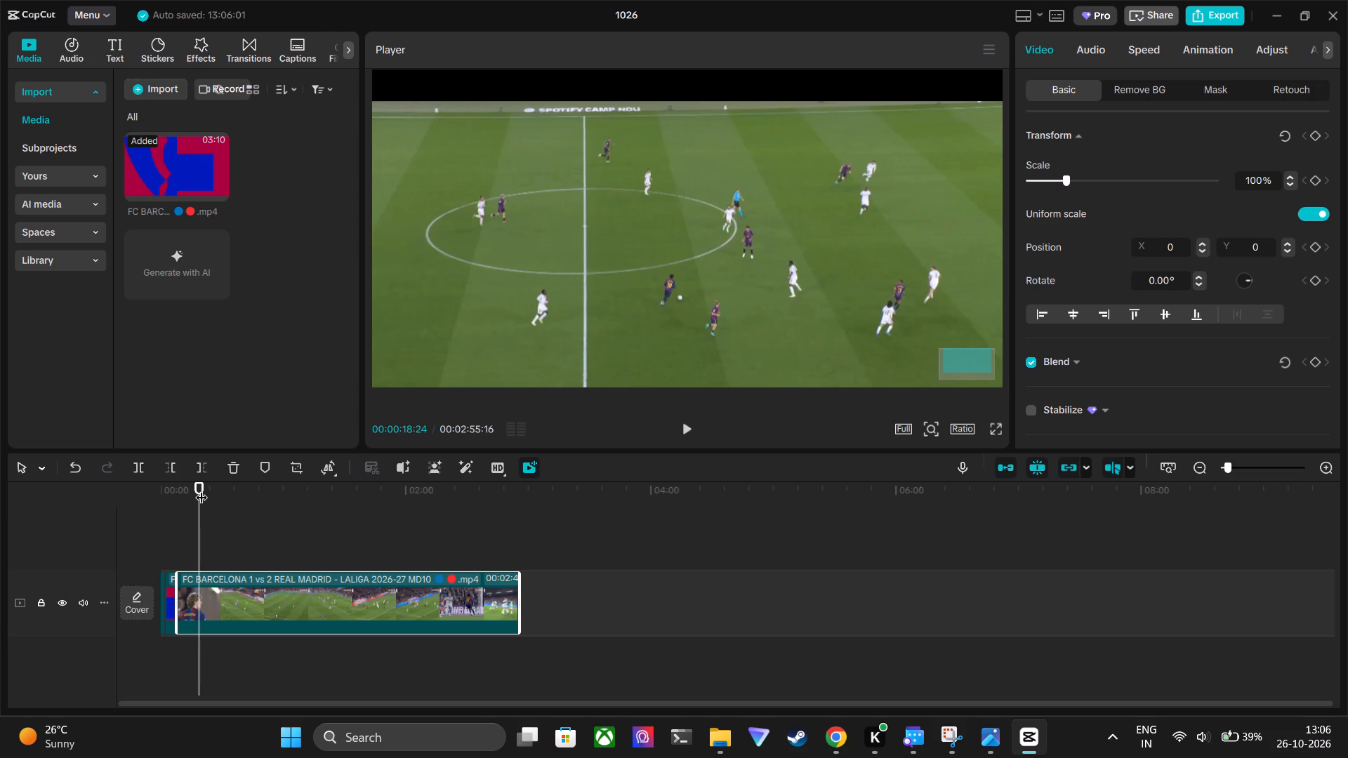
click(138, 465)
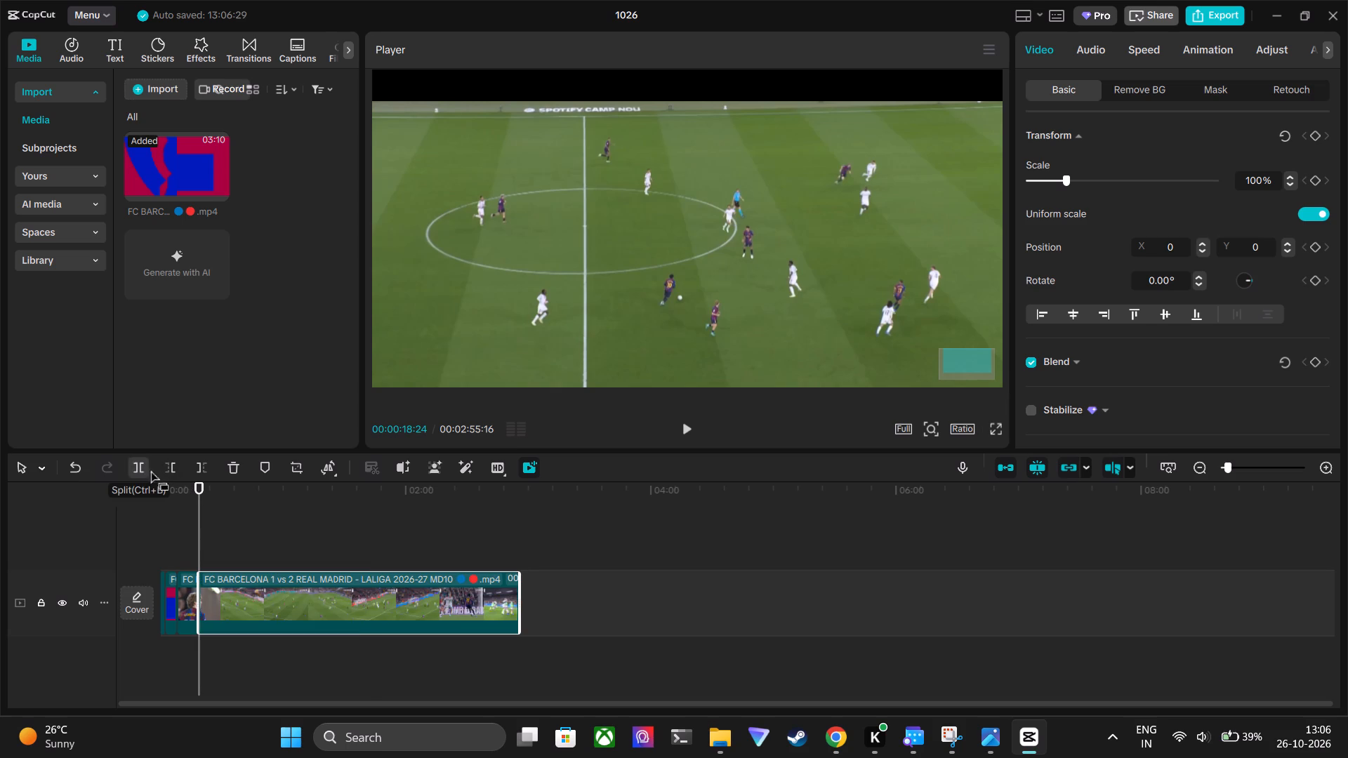
Split the remaining match clip at 00:00:41:10, on the close-up of the goalkeeper in orange in front of the net.
key(space)
drag(376, 493, 231, 520)
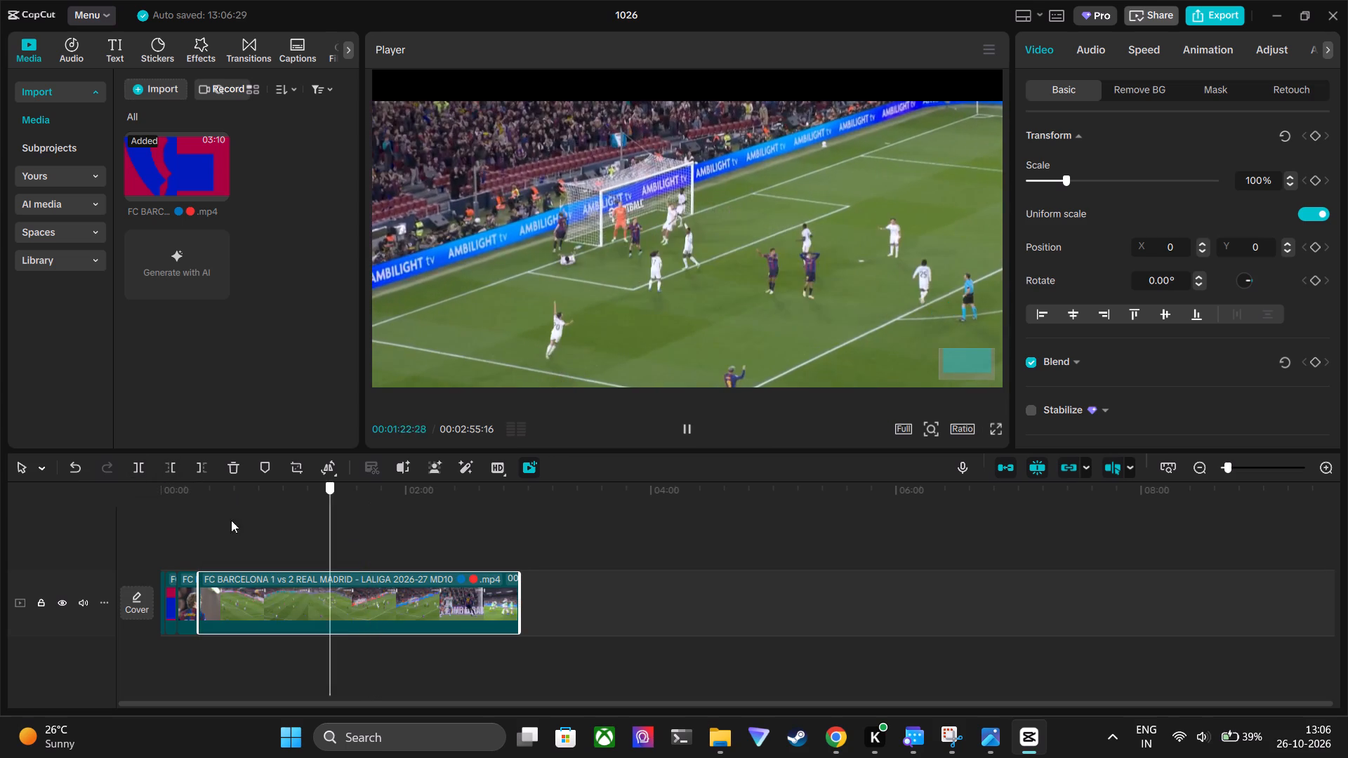
drag(231, 520, 201, 526)
key(space)
key(space)
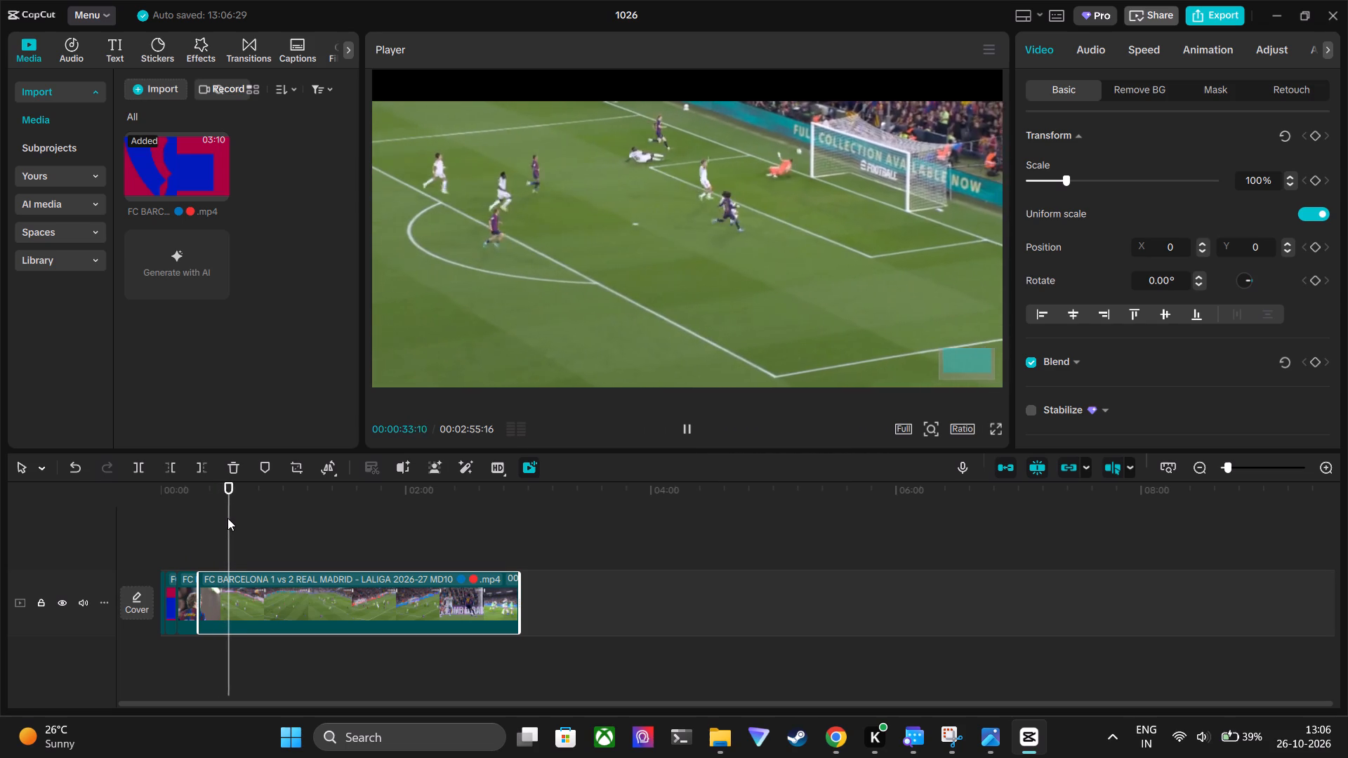
click(227, 518)
key(space)
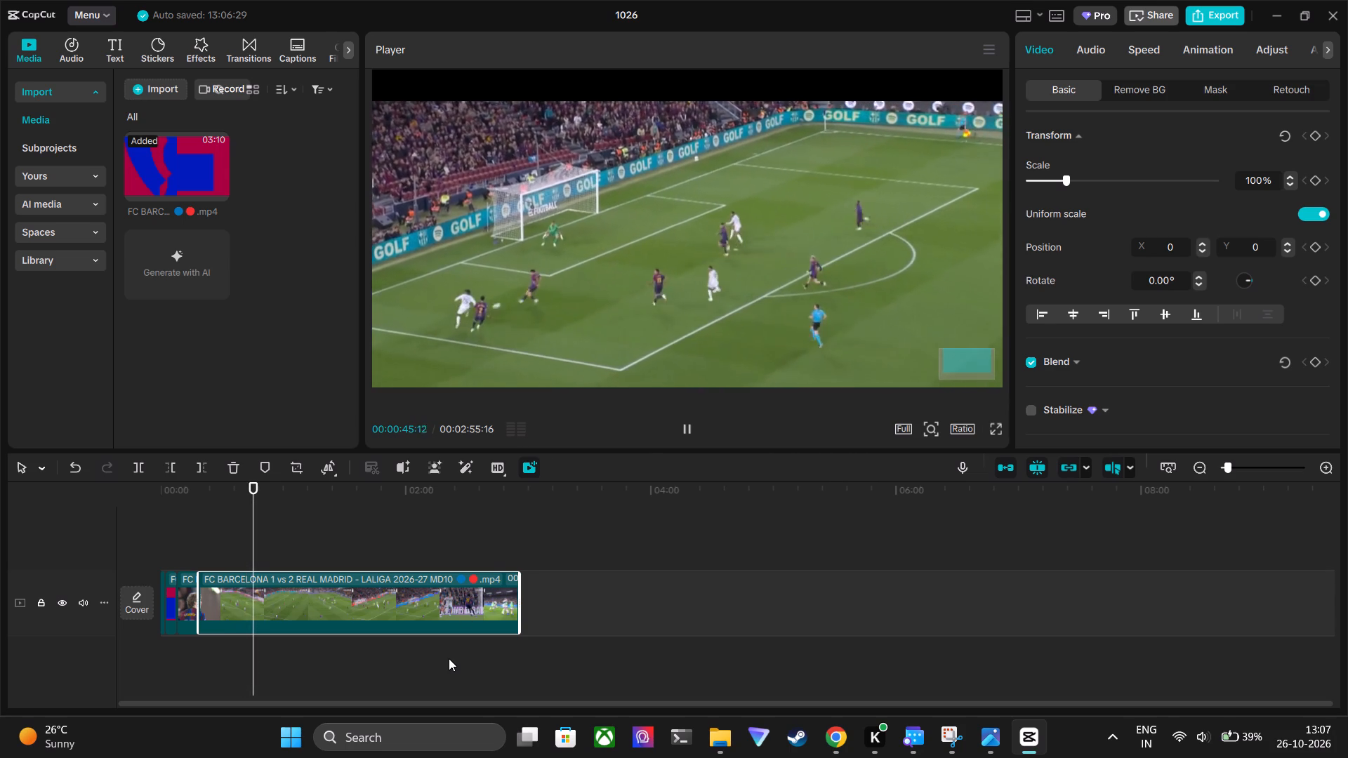
key(space)
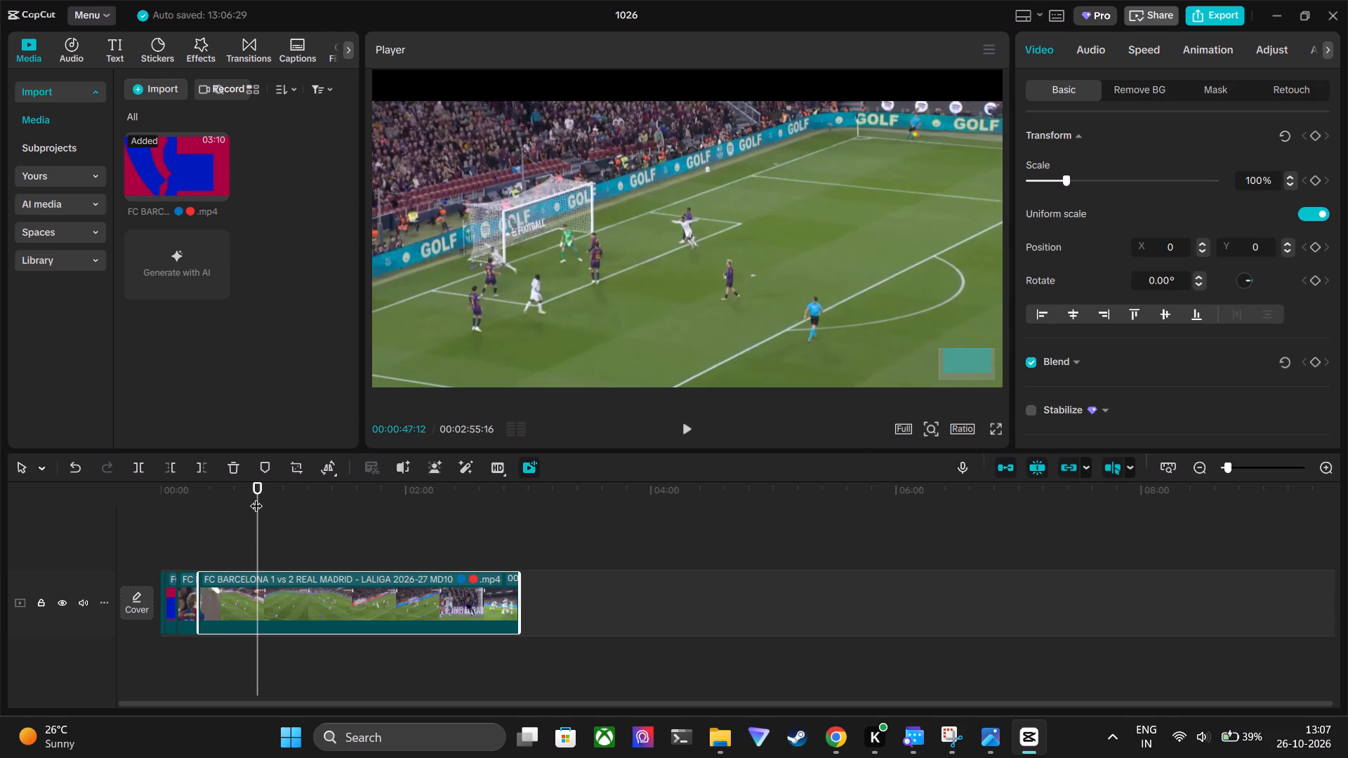
drag(256, 486, 244, 491)
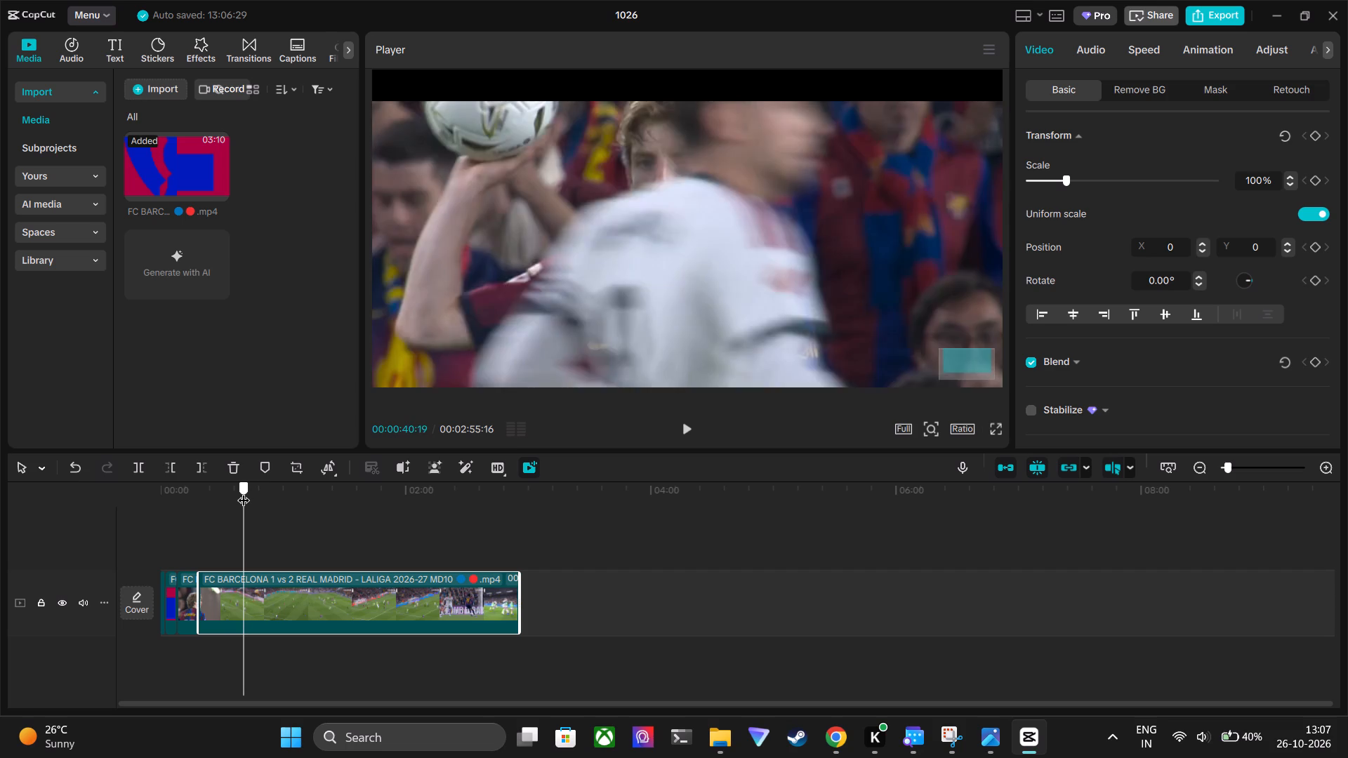
drag(244, 491, 244, 489)
key(space)
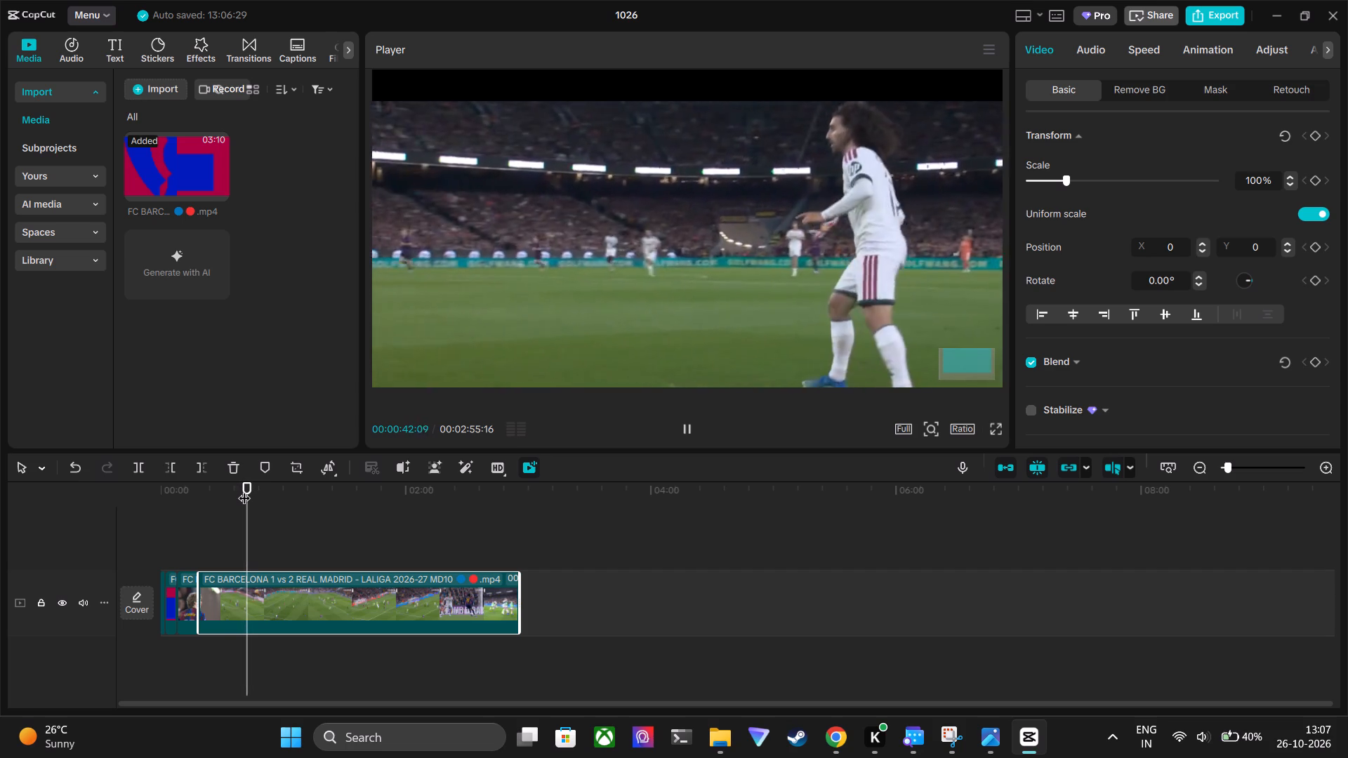
key(space)
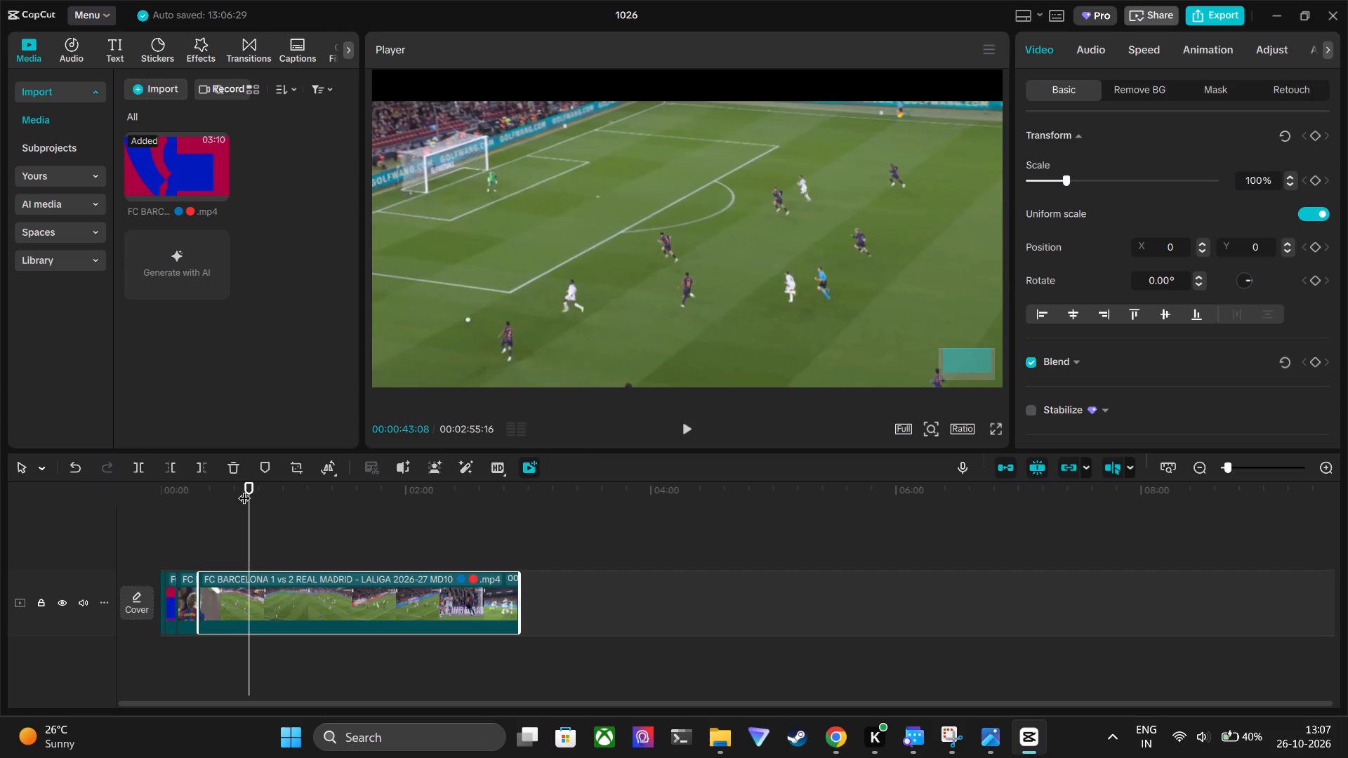
drag(249, 482, 242, 485)
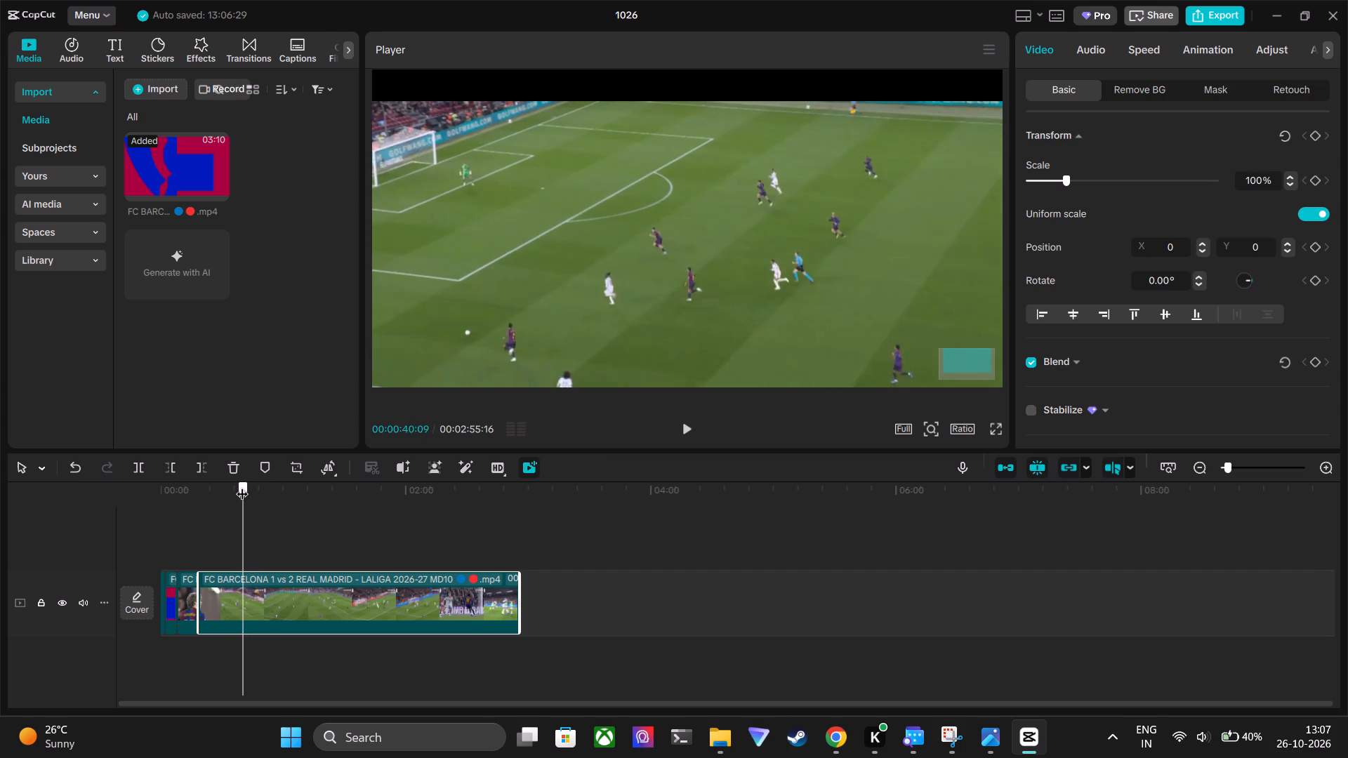
drag(242, 485, 243, 488)
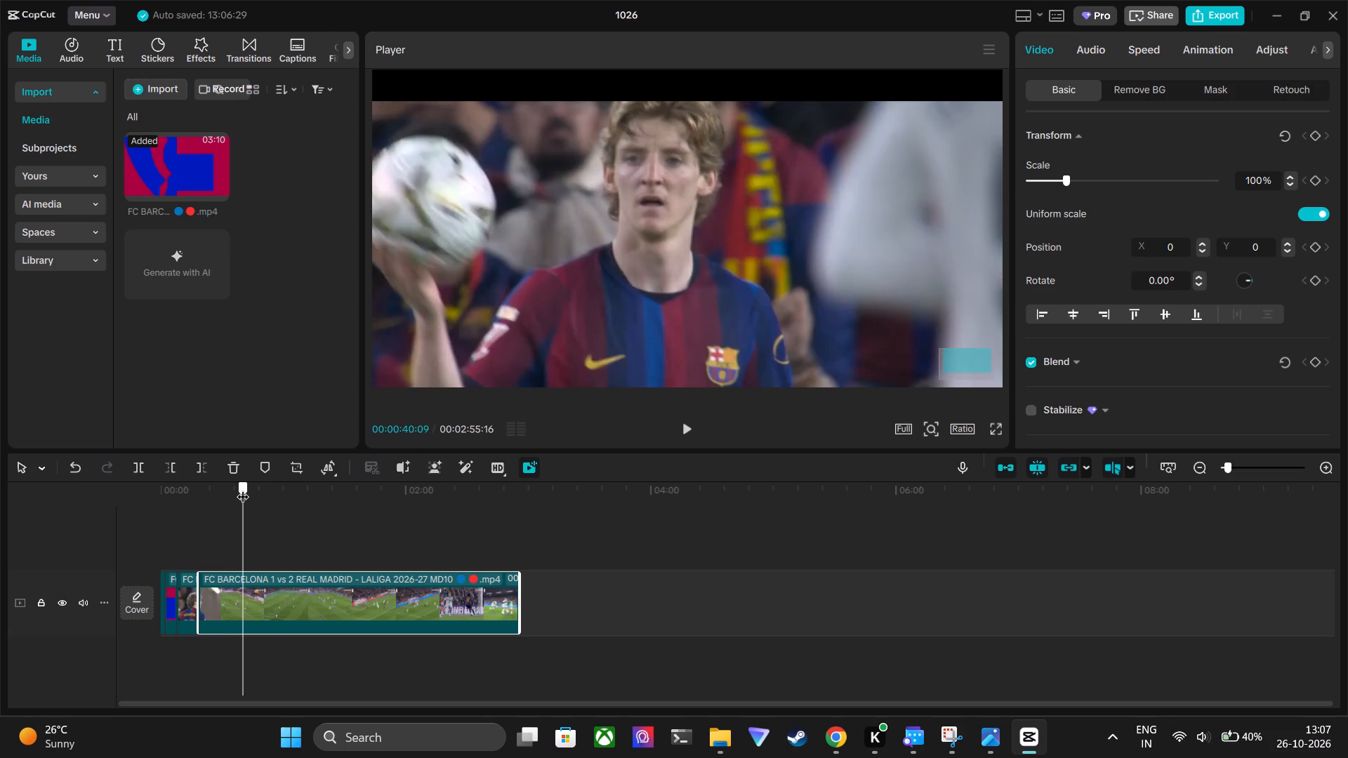
drag(243, 488, 245, 488)
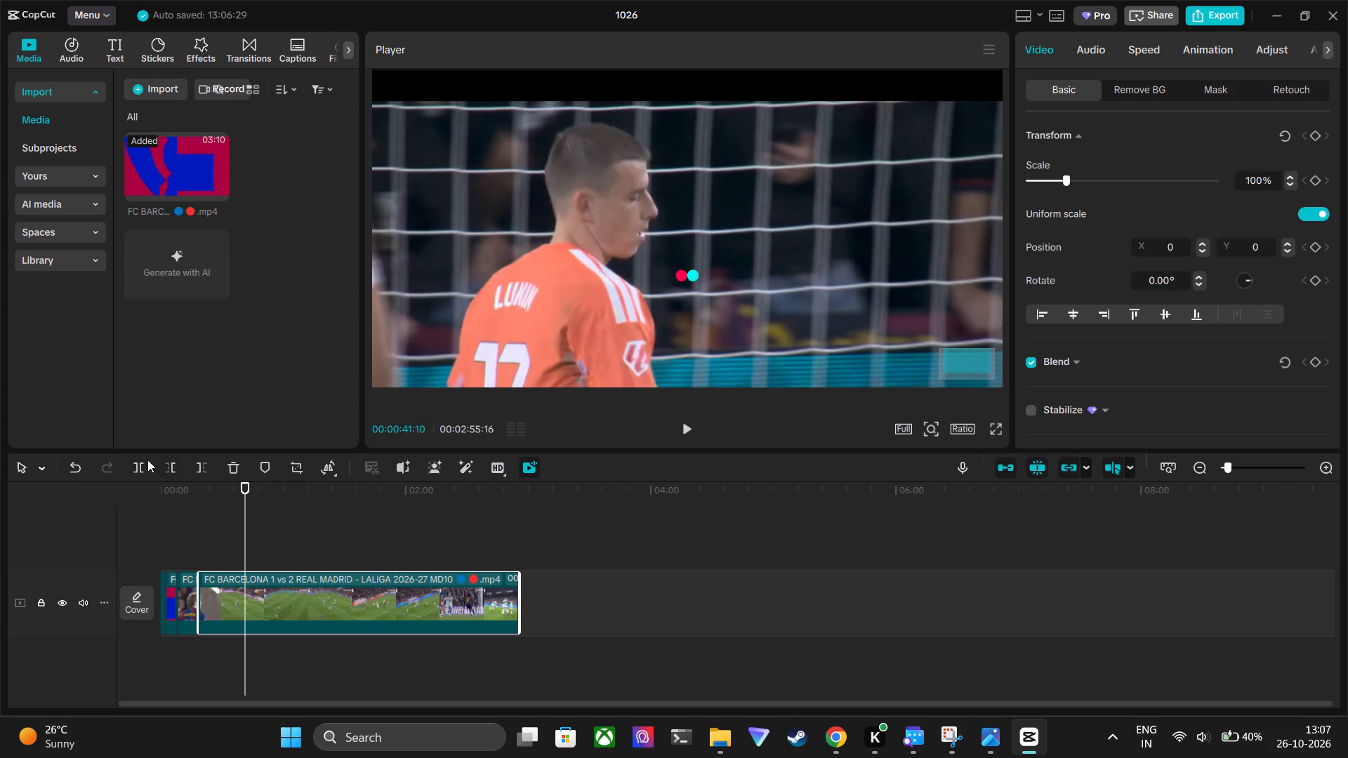
click(143, 460)
Split the remaining match clip at 00:00:52:25, where the goal celebration cuts to the close-up of a player on the ball.
key(space)
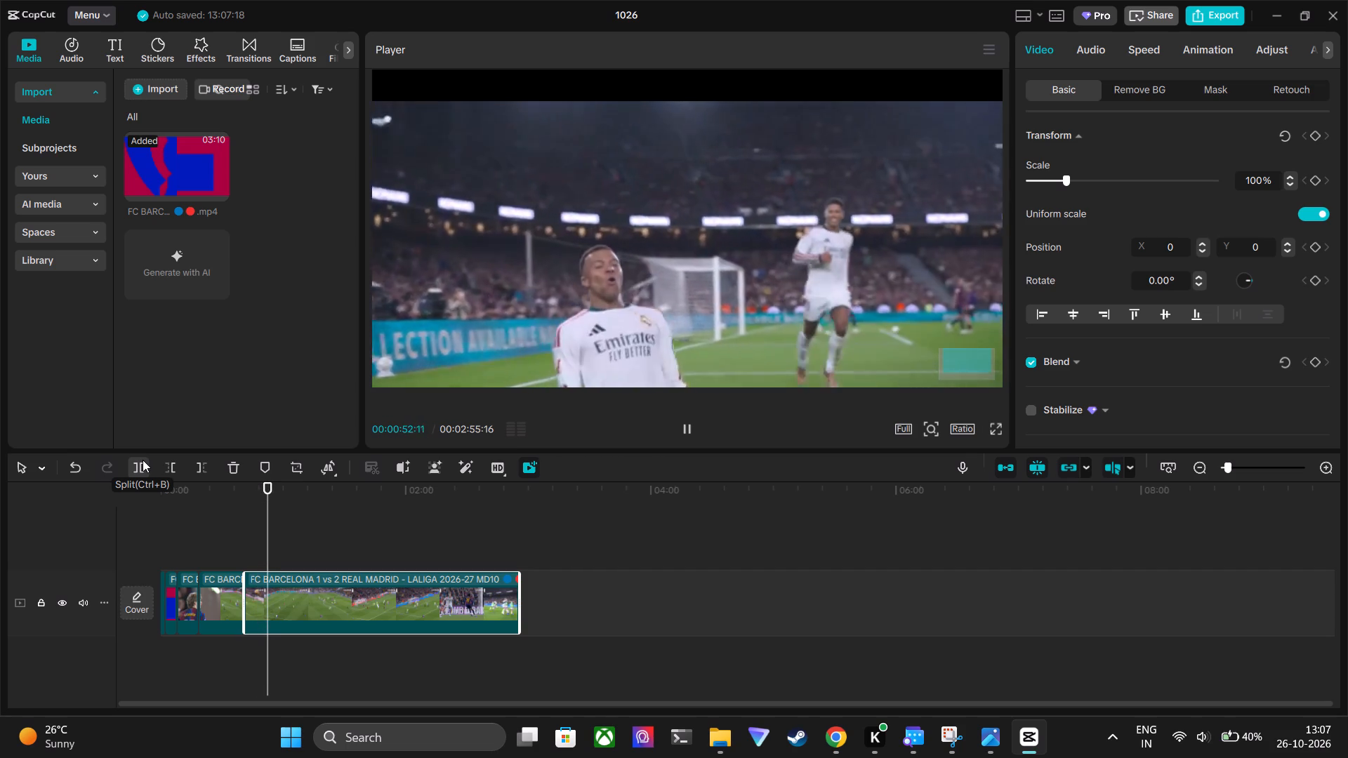
key(space)
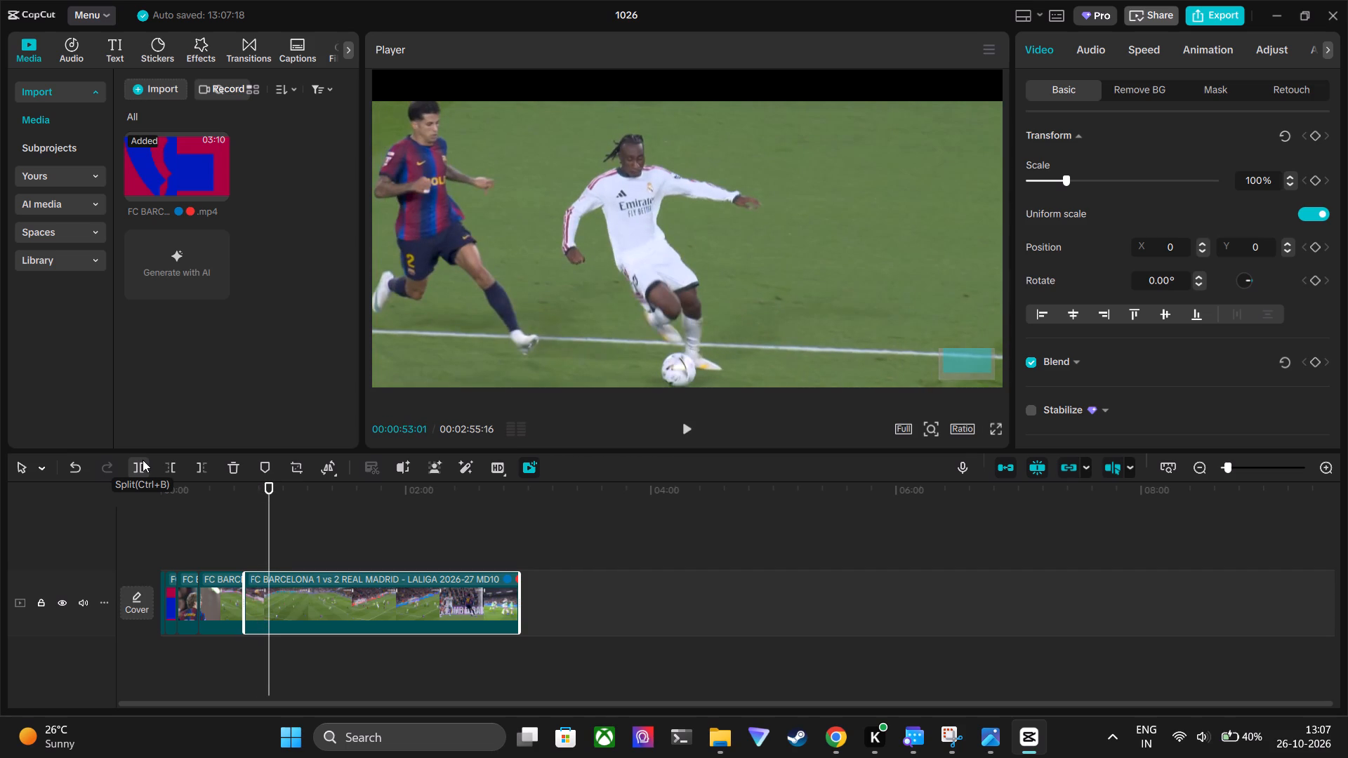
click(270, 487)
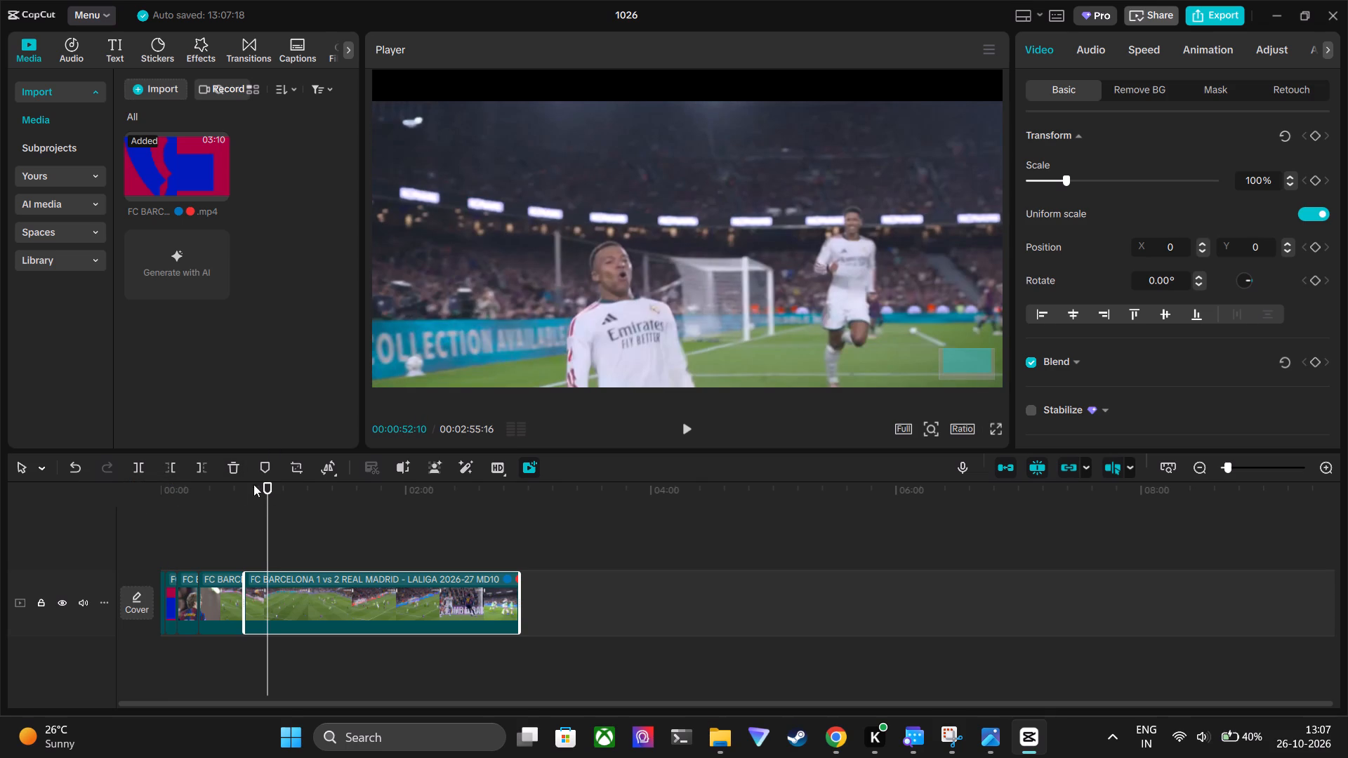
key(space)
key(space)
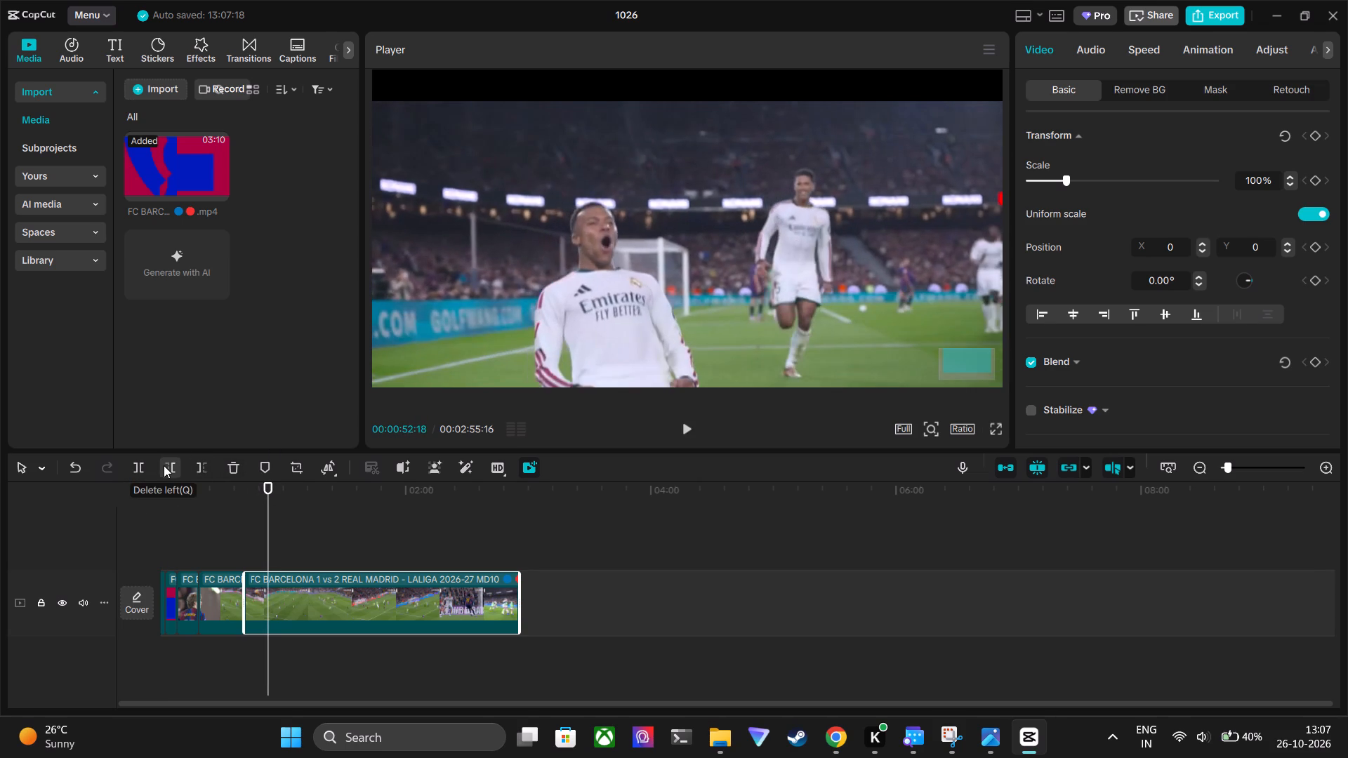
key(space)
key(space)
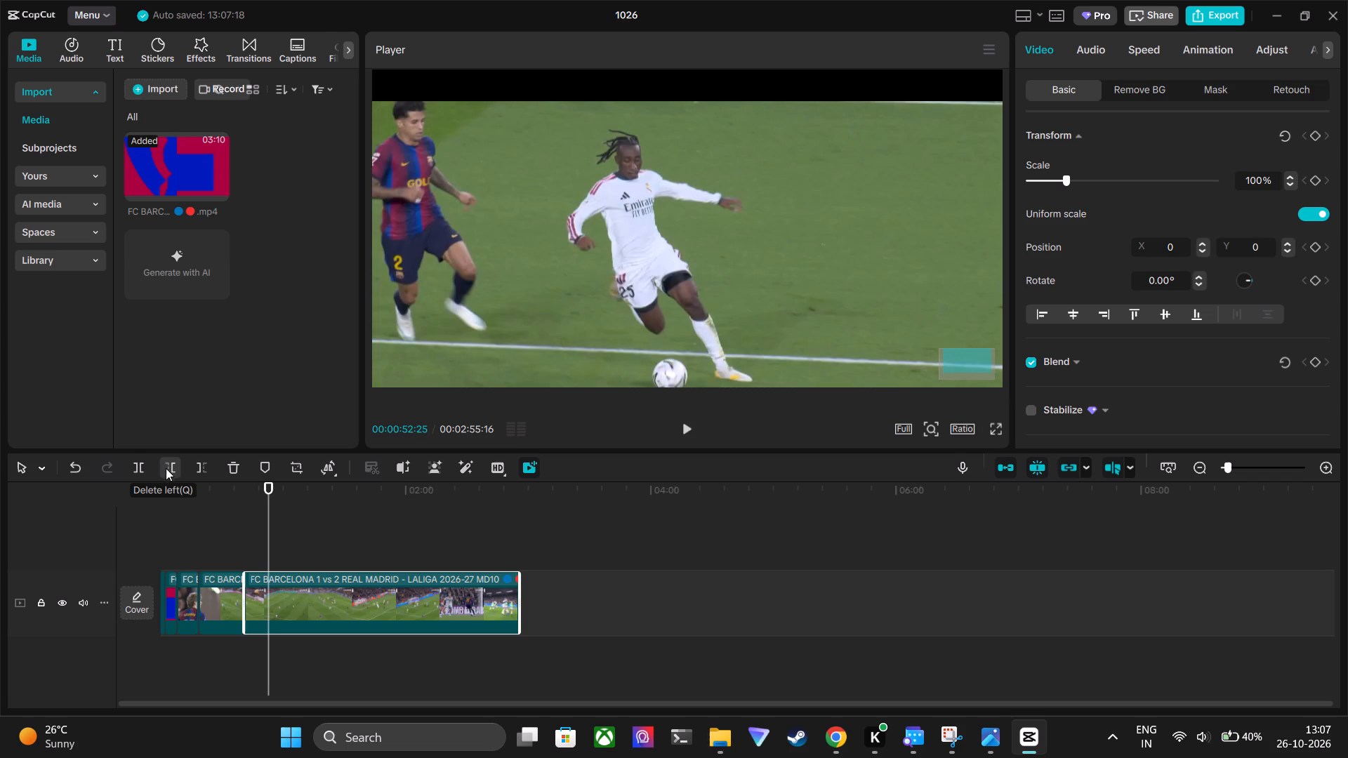
click(135, 468)
Split the remaining match clip at about 00:00:58:22, where the goalmouth close-up gives way to the wide attacking shot.
key(space)
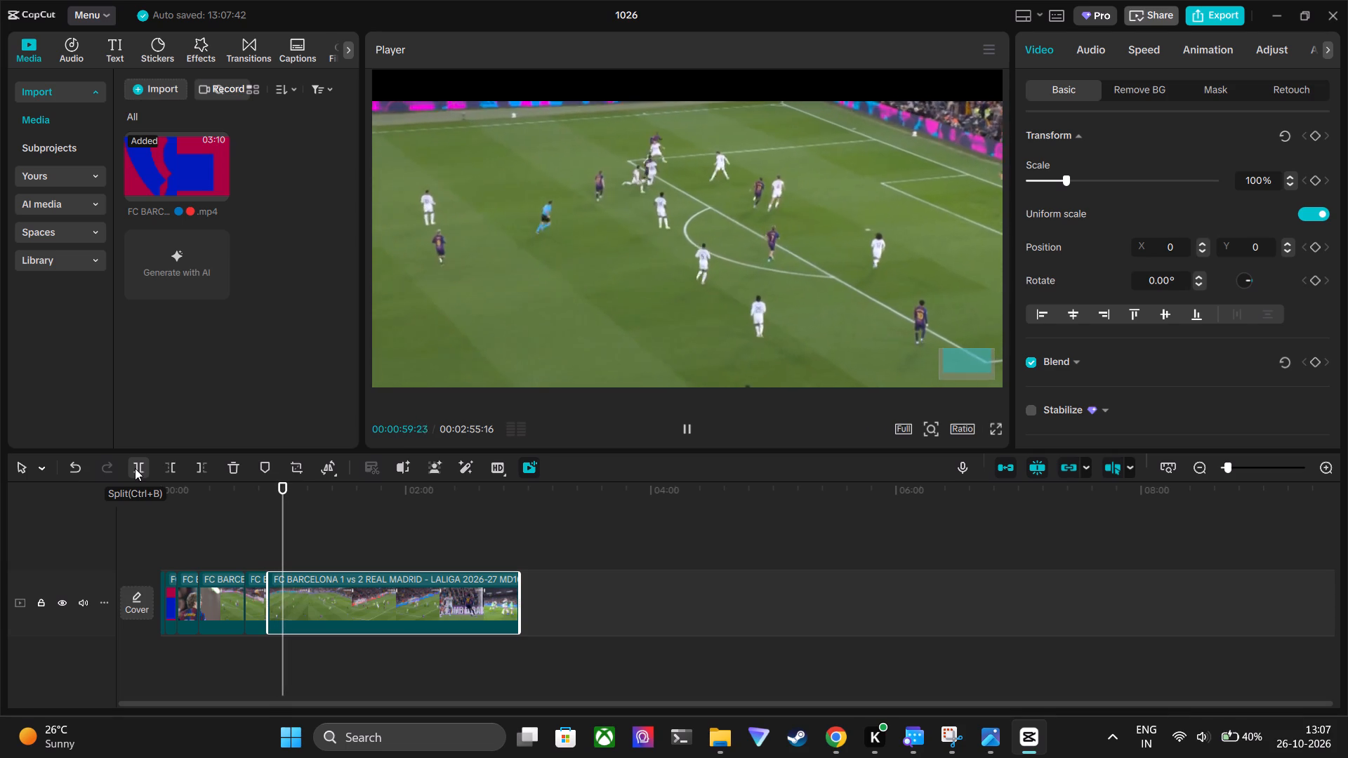
key(space)
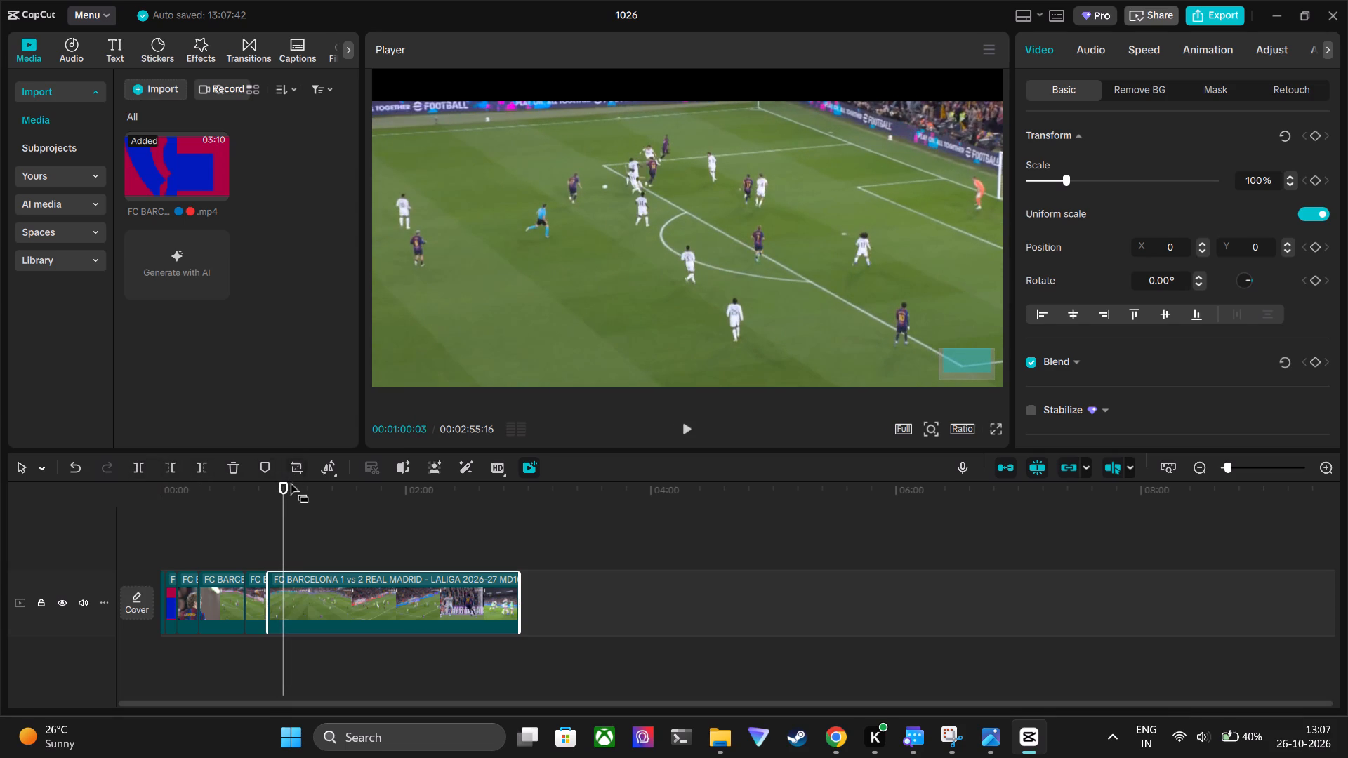
drag(284, 482, 277, 484)
key(space)
key(space)
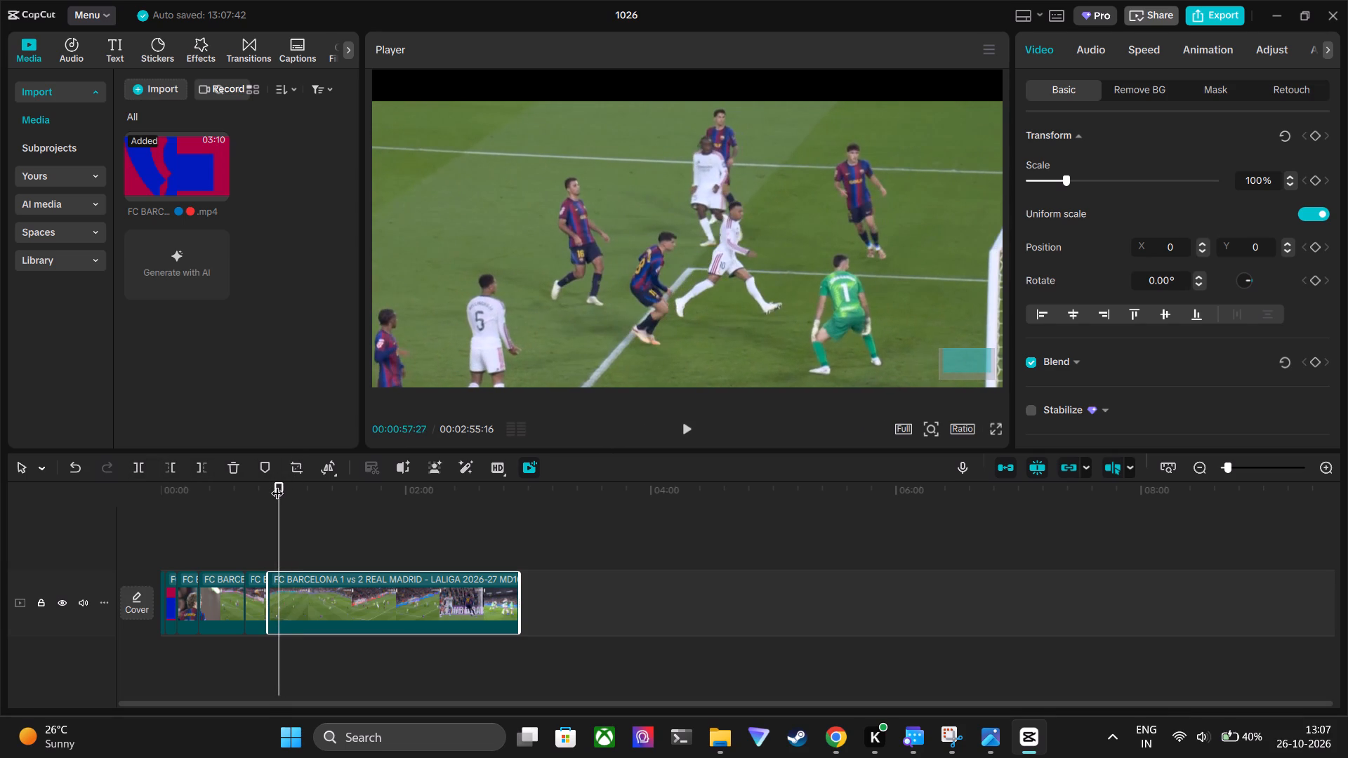
key(space)
key(space)
key(space)
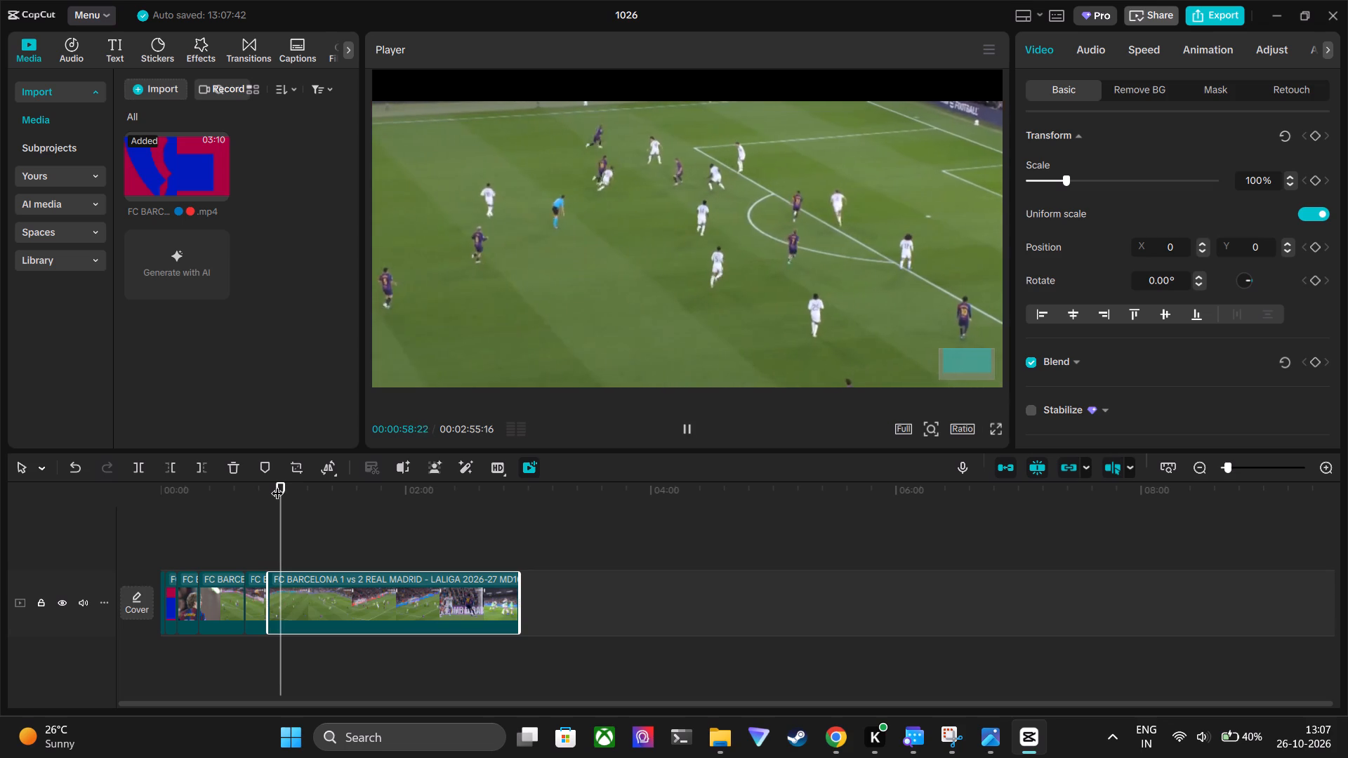
key(space)
click(145, 466)
Split the remaining match clip at about 00:01:05, just after the shot on goal with the goalkeeper on the ground.
key(space)
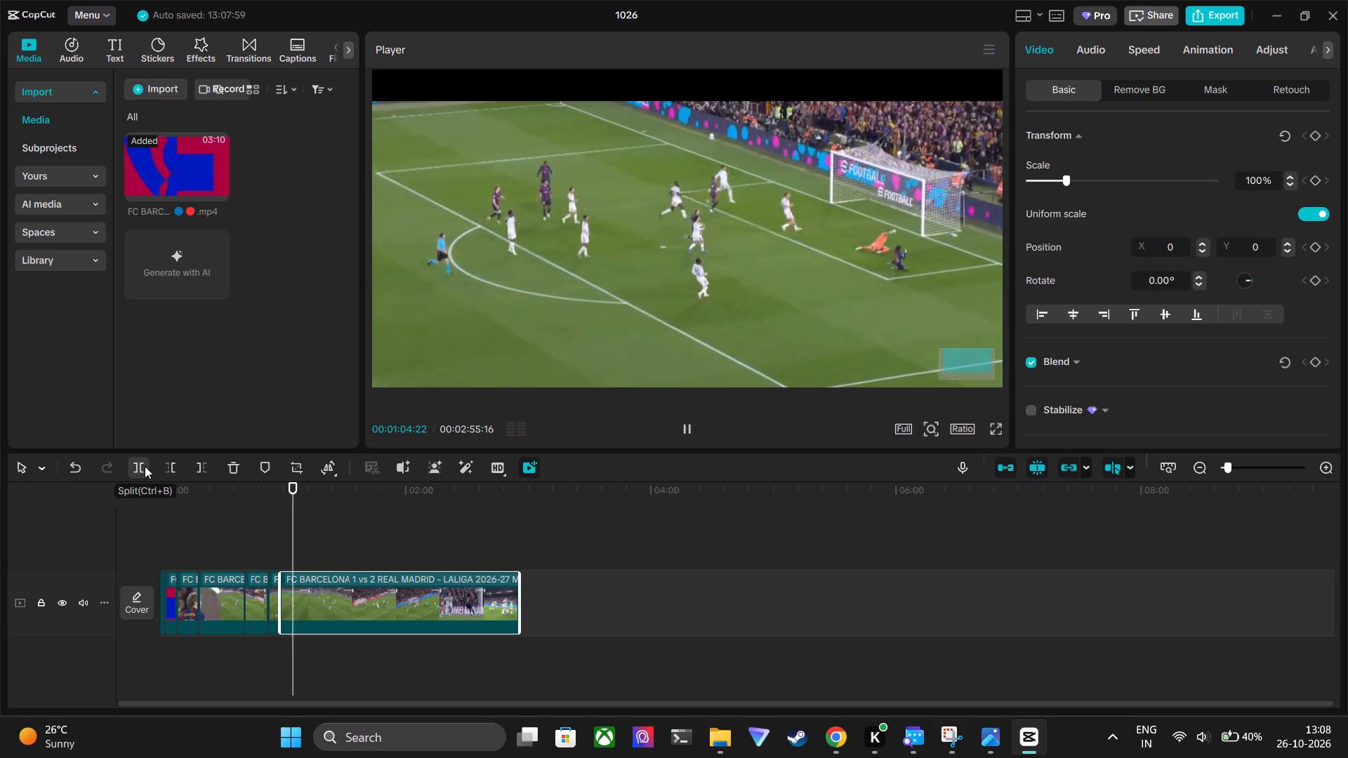
key(space)
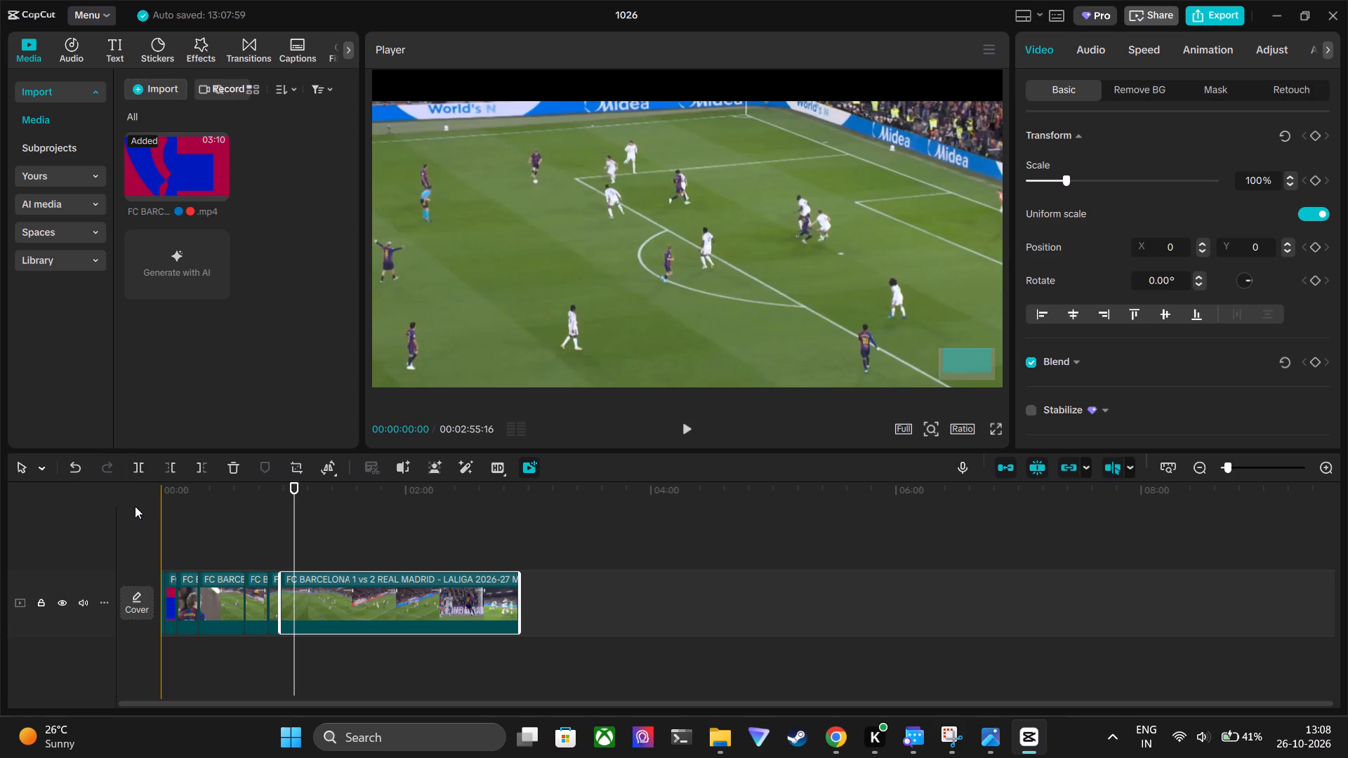
click(142, 472)
Split the remaining match clip at 00:01:07:29, at the end of the close-up of the player lying on the grass.
key(space)
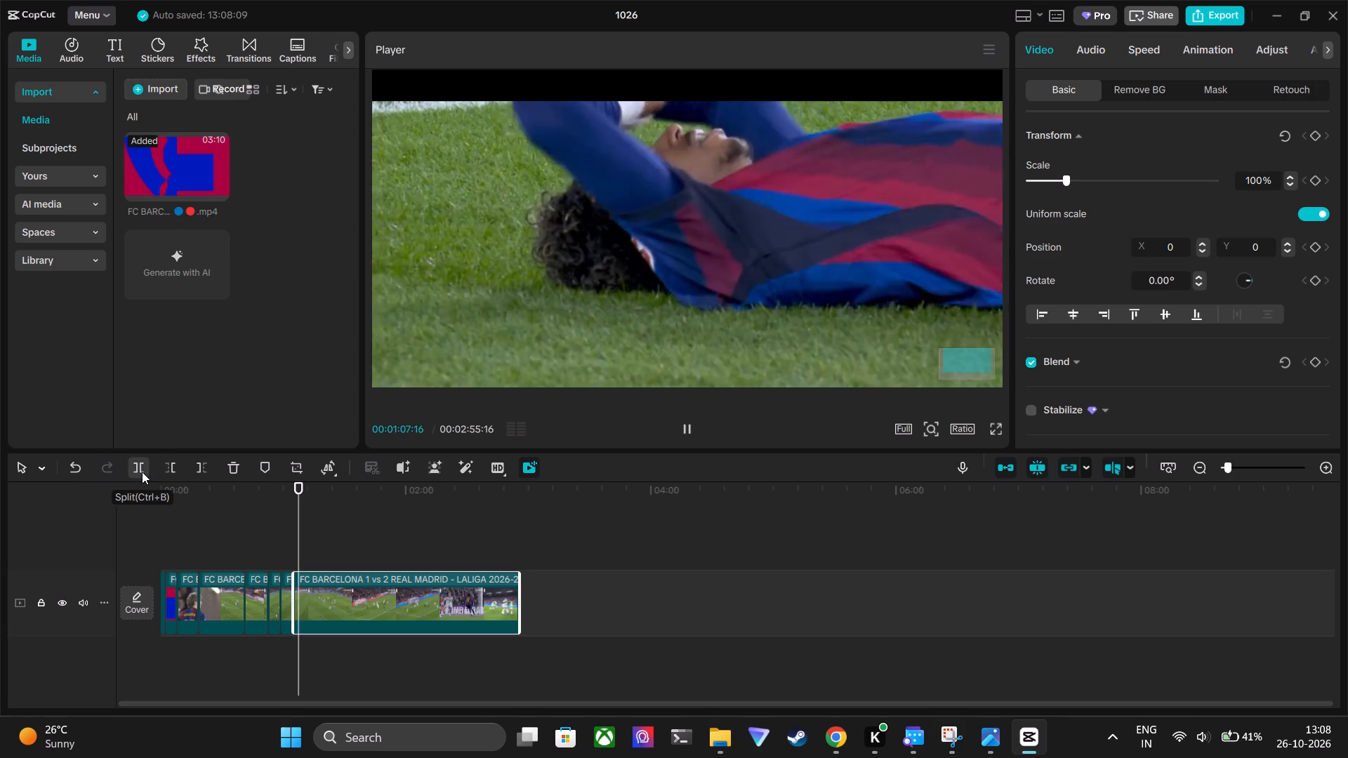
key(space)
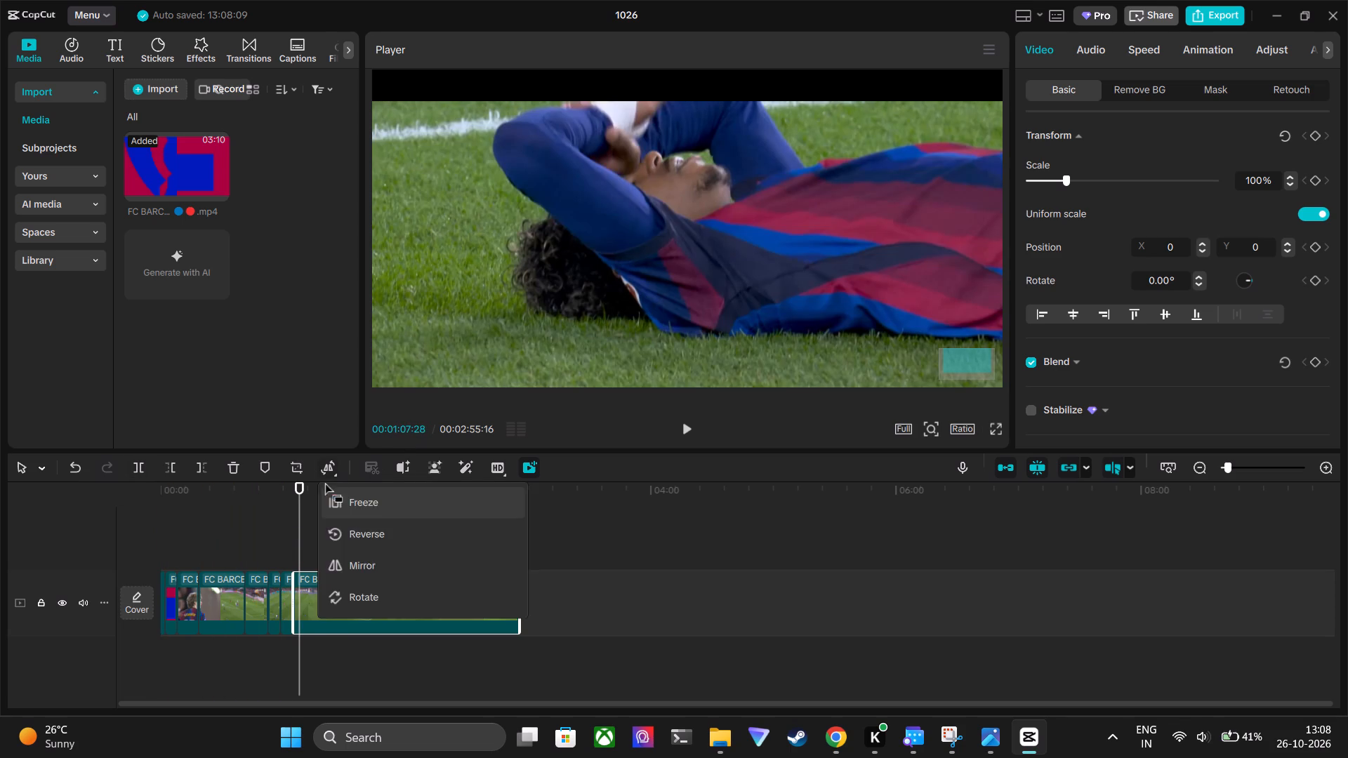
click(298, 487)
key(space)
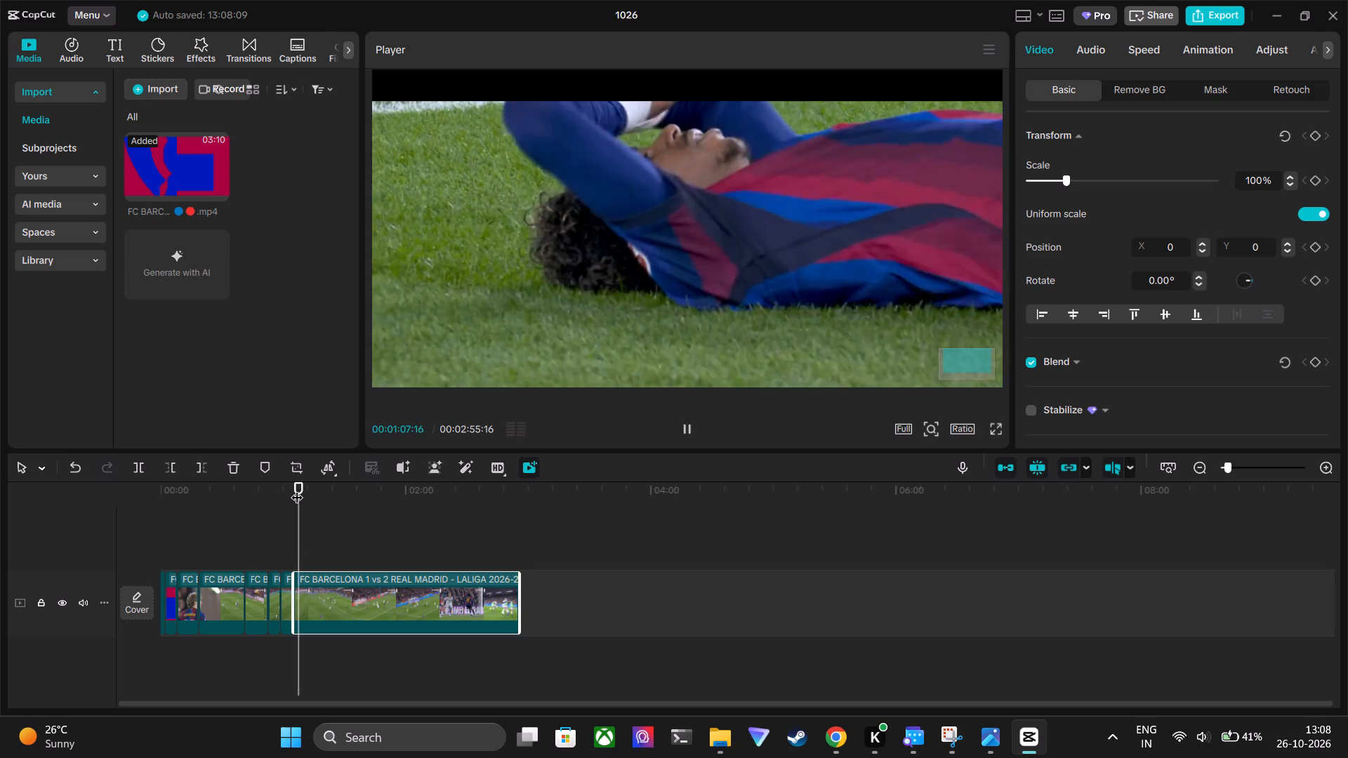
key(space)
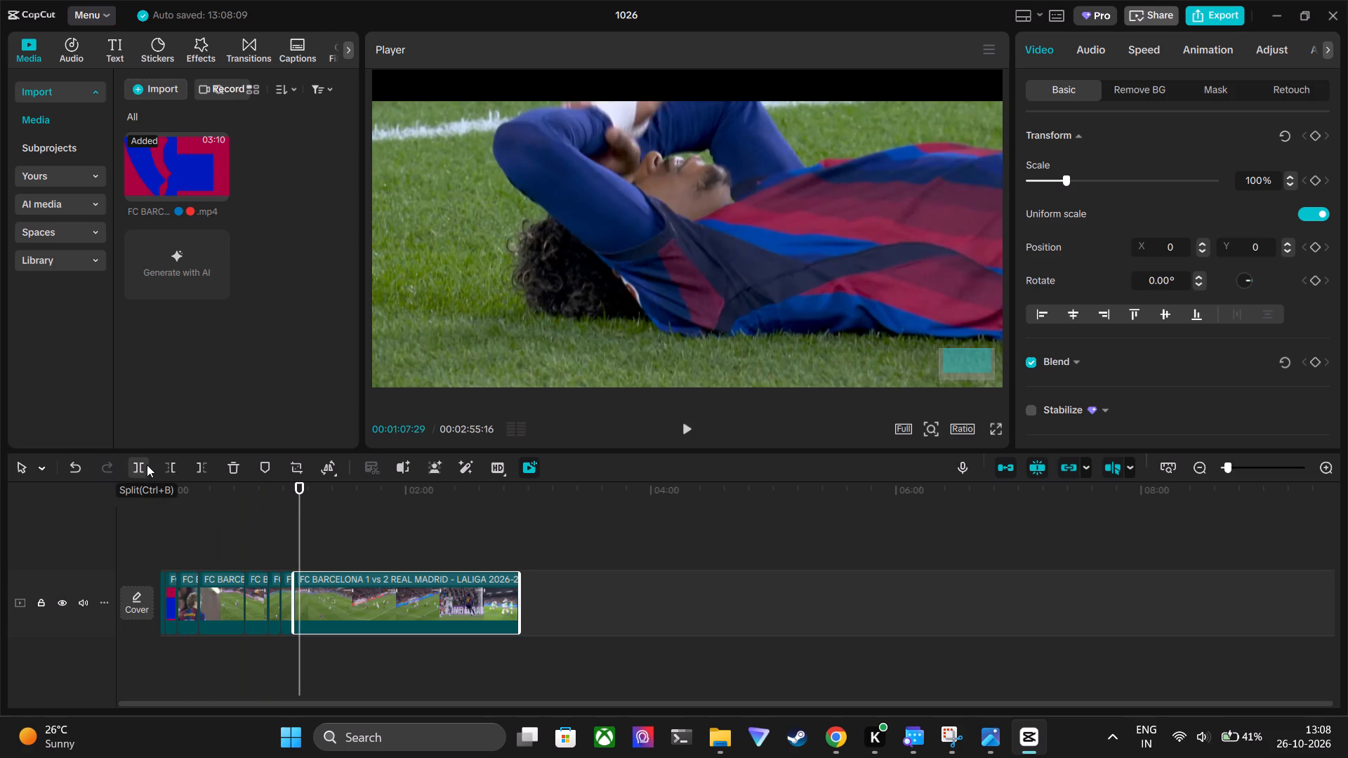
click(147, 465)
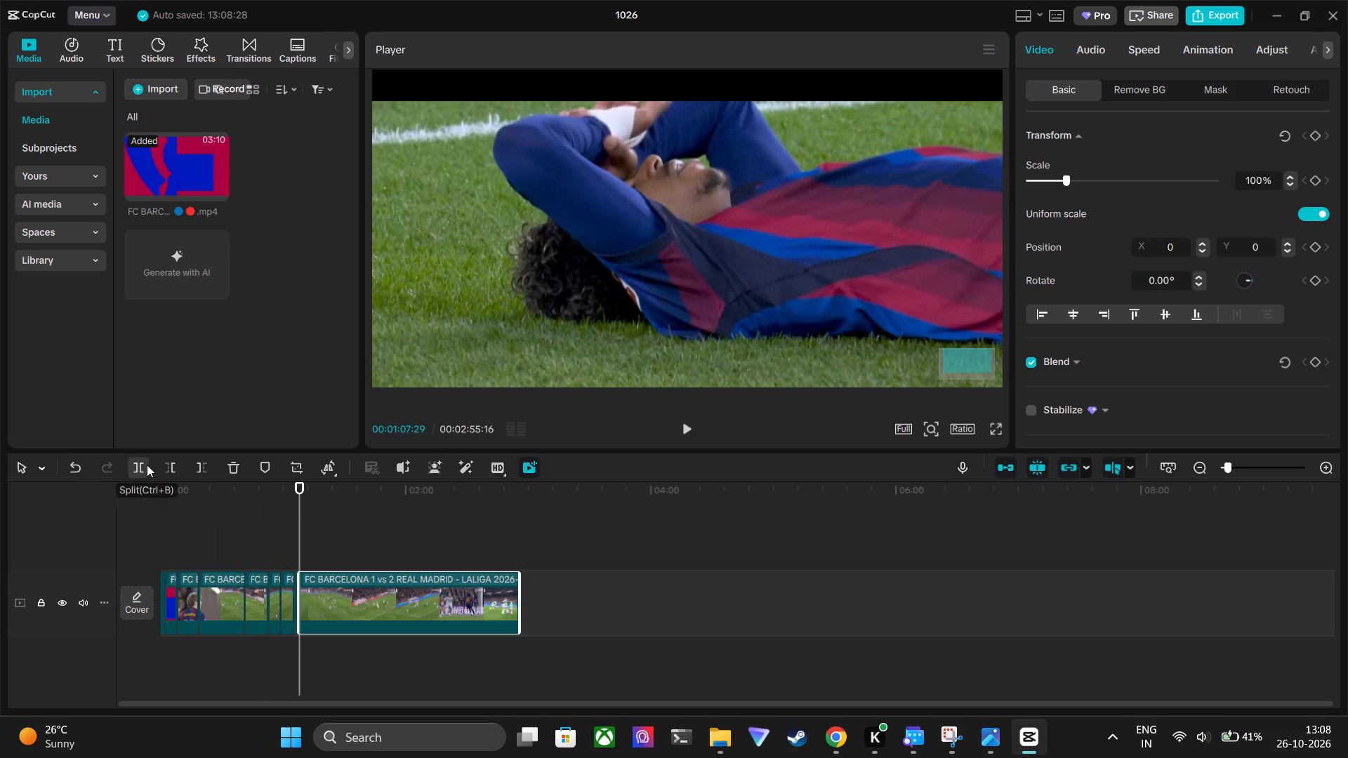
Split the remaining match clip at 00:01:14:26, on the wide shot of the attempt on goal.
key(space)
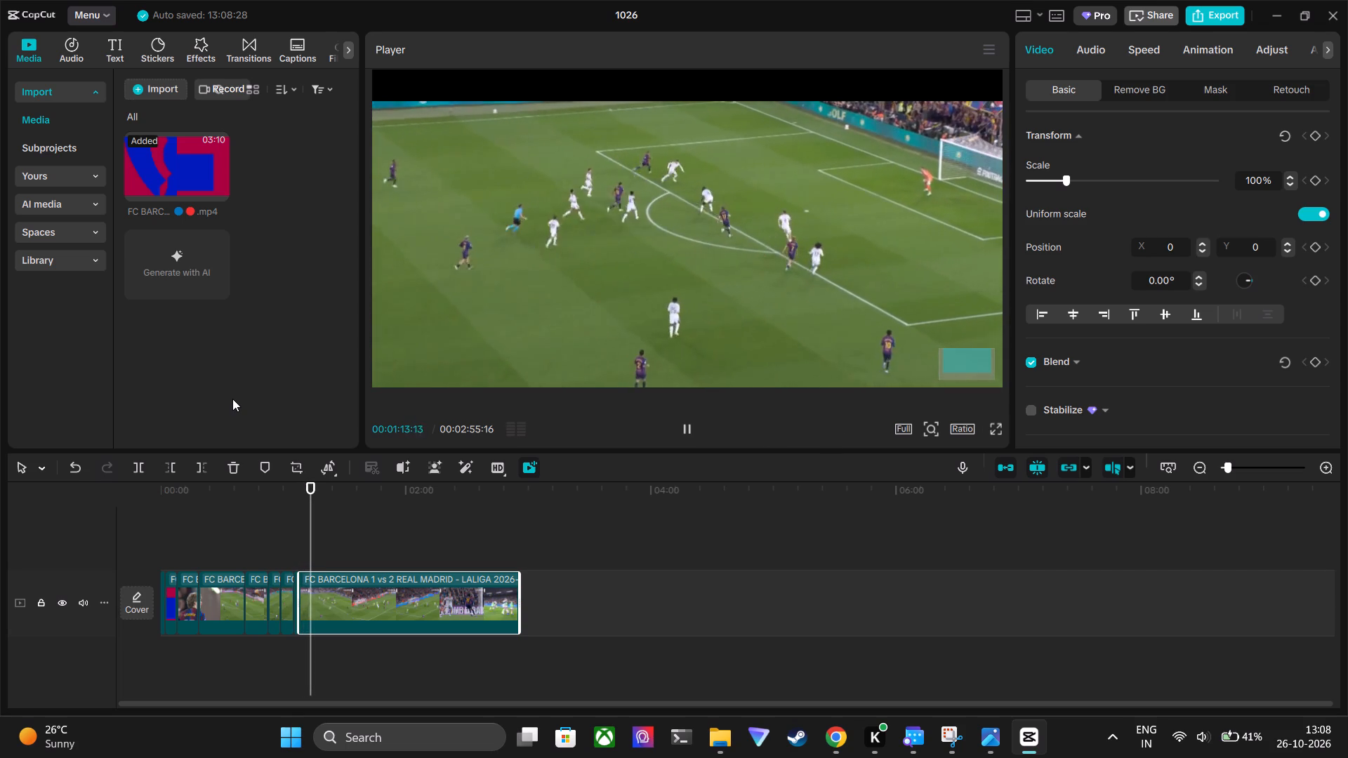
key(space)
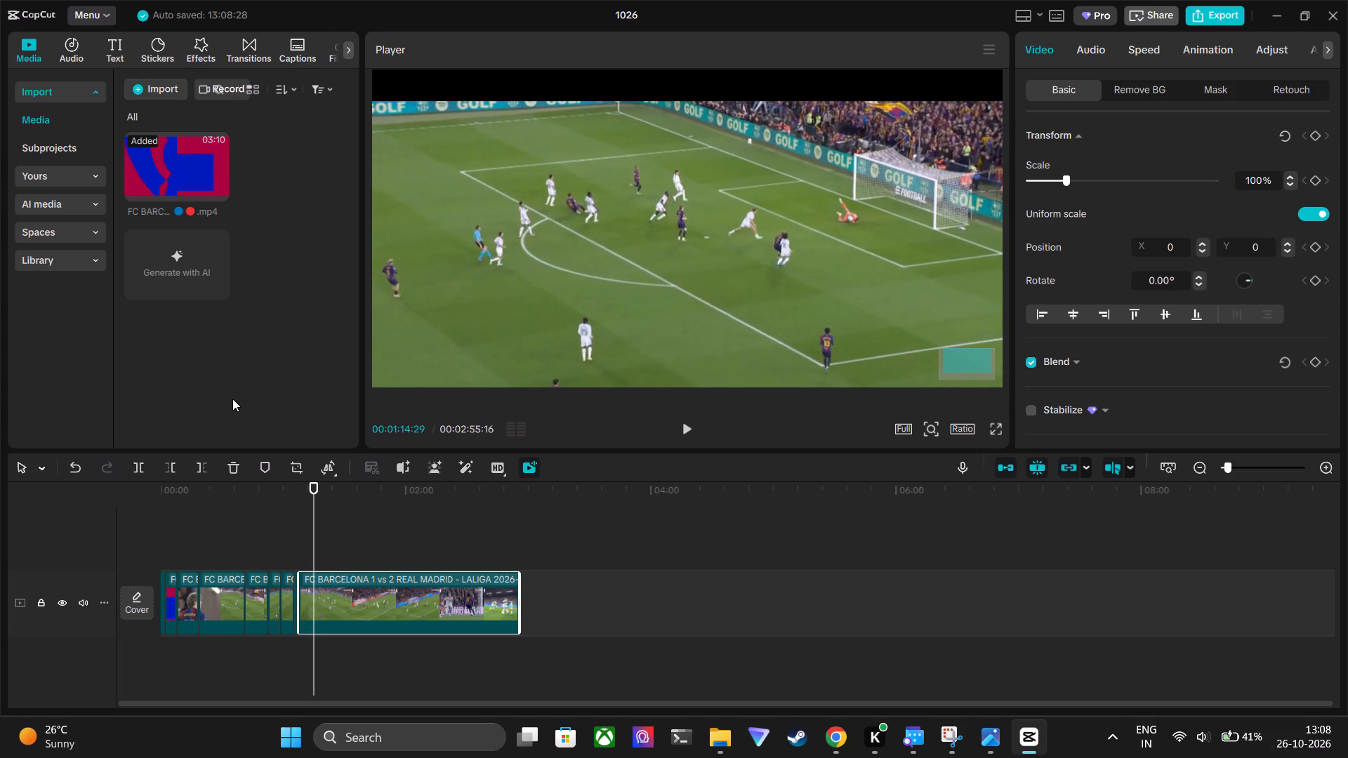
drag(314, 484, 305, 493)
click(305, 493)
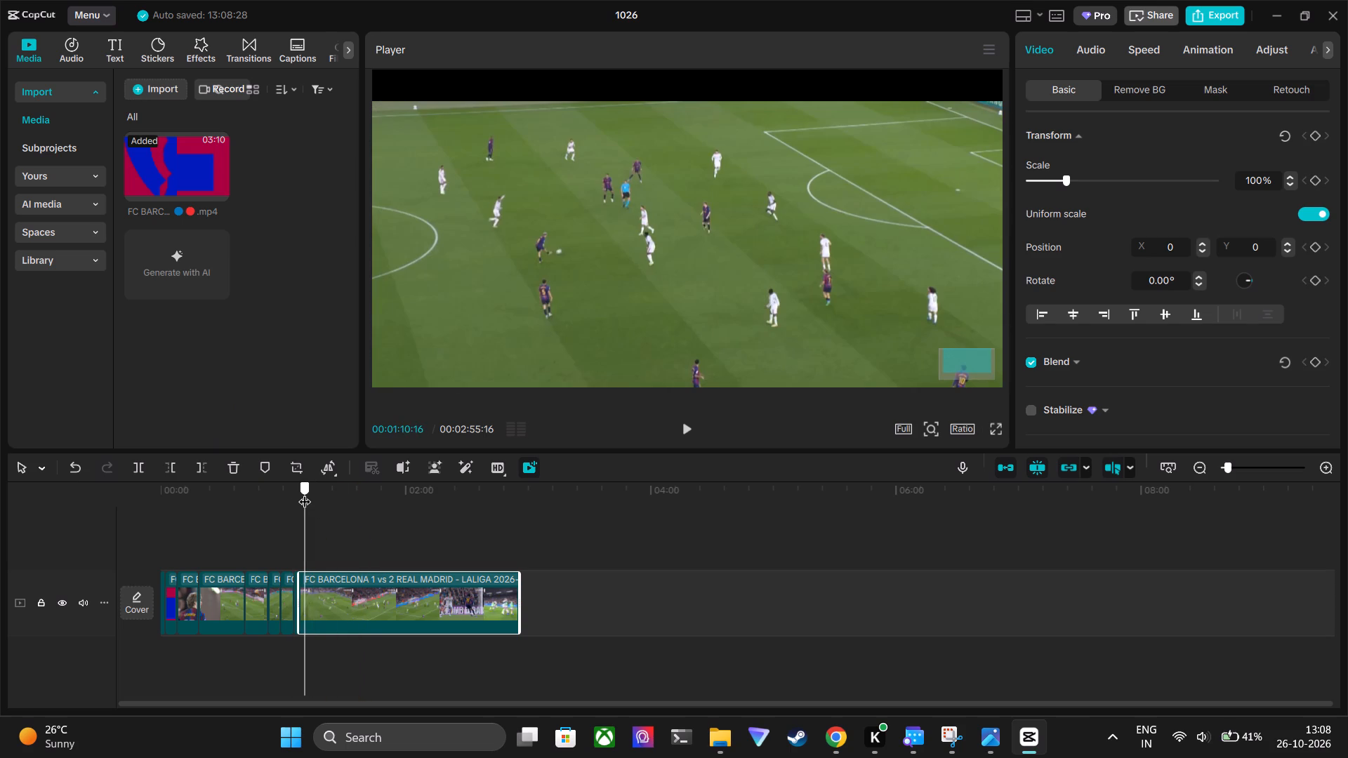
key(space)
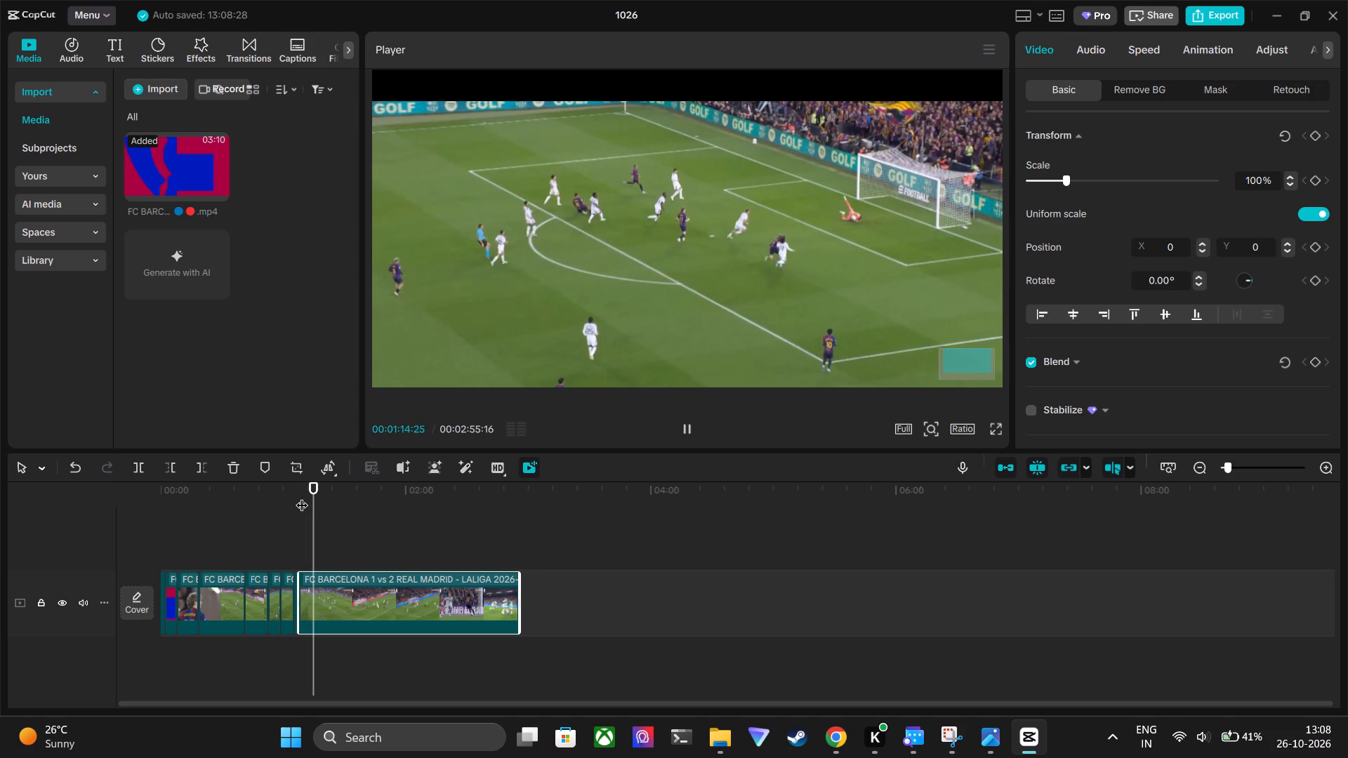
key(space)
click(143, 462)
Review the footage from 00:01:14:26 to about 00:01:25 for the point where the next play begins.
key(space)
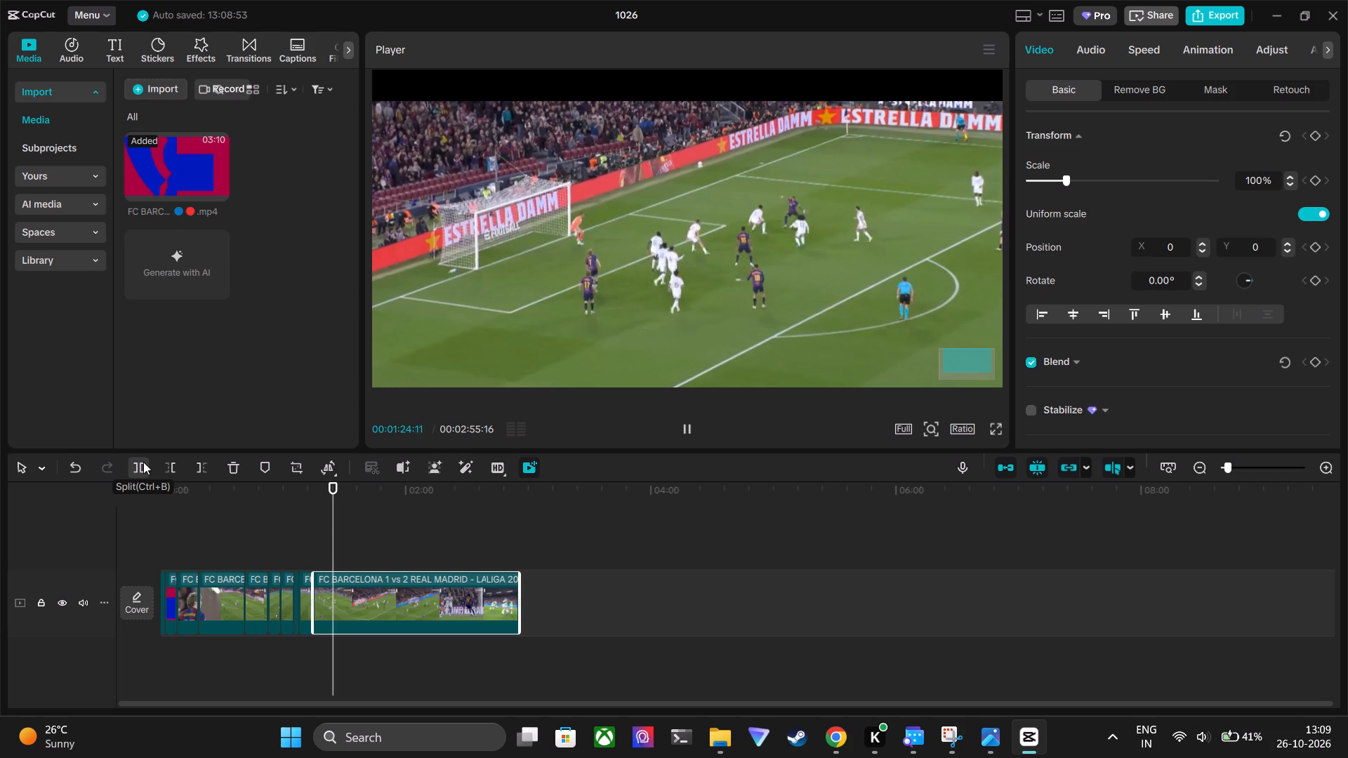
key(space)
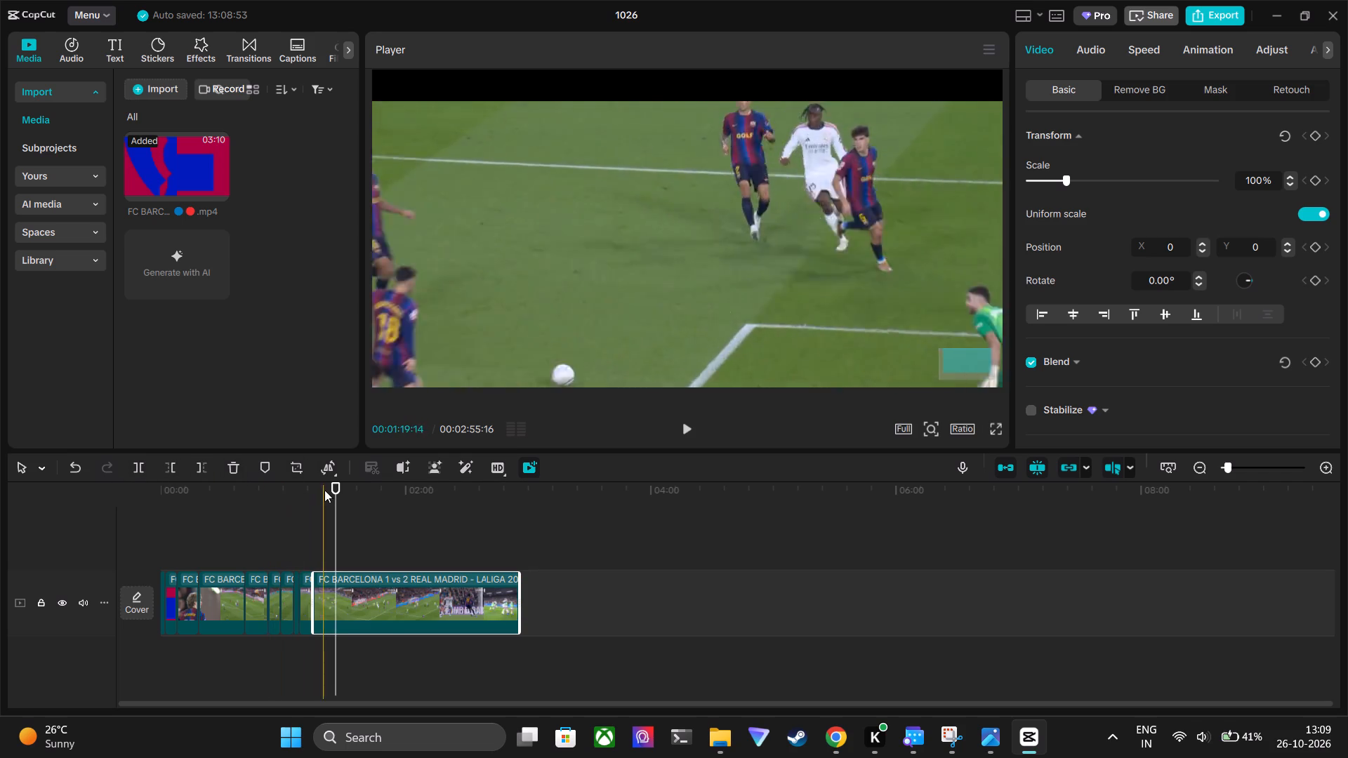
drag(334, 490, 327, 491)
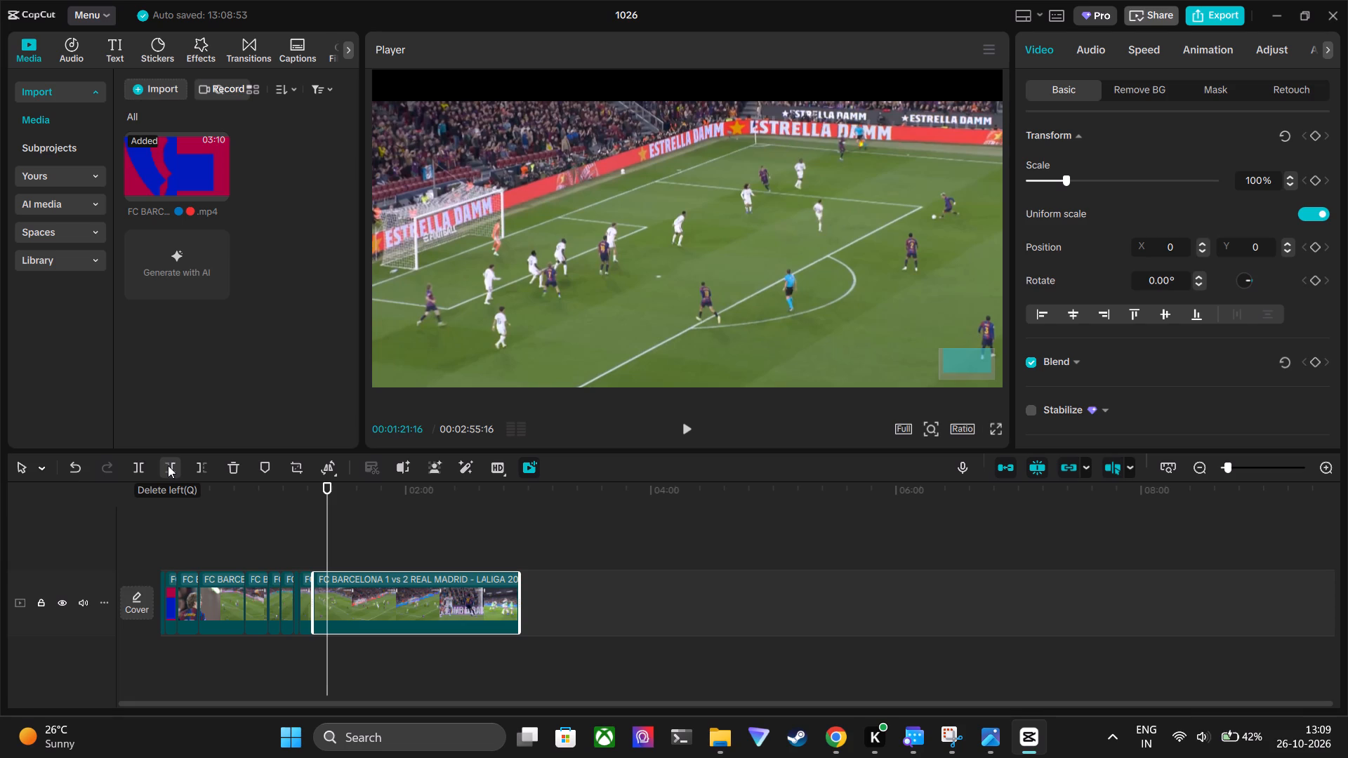
key(space)
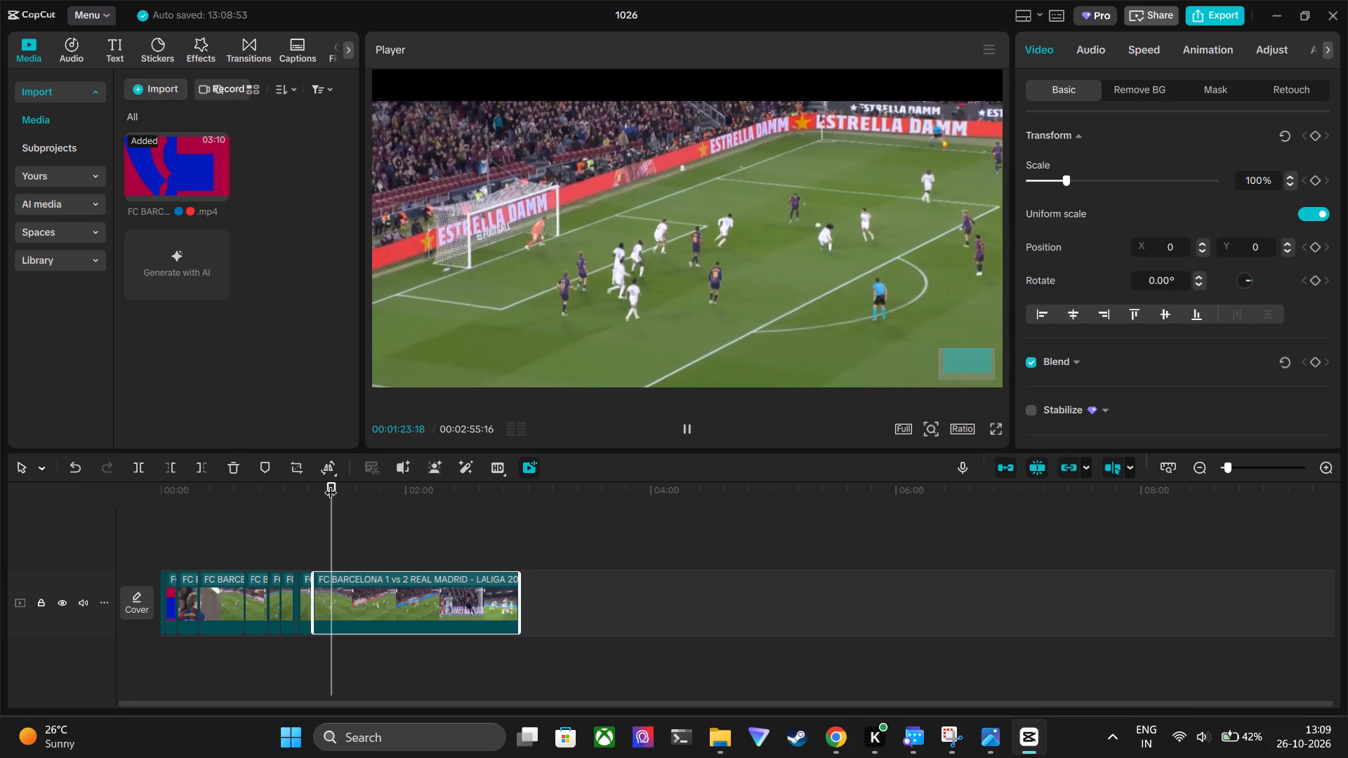
key(space)
drag(333, 484, 314, 492)
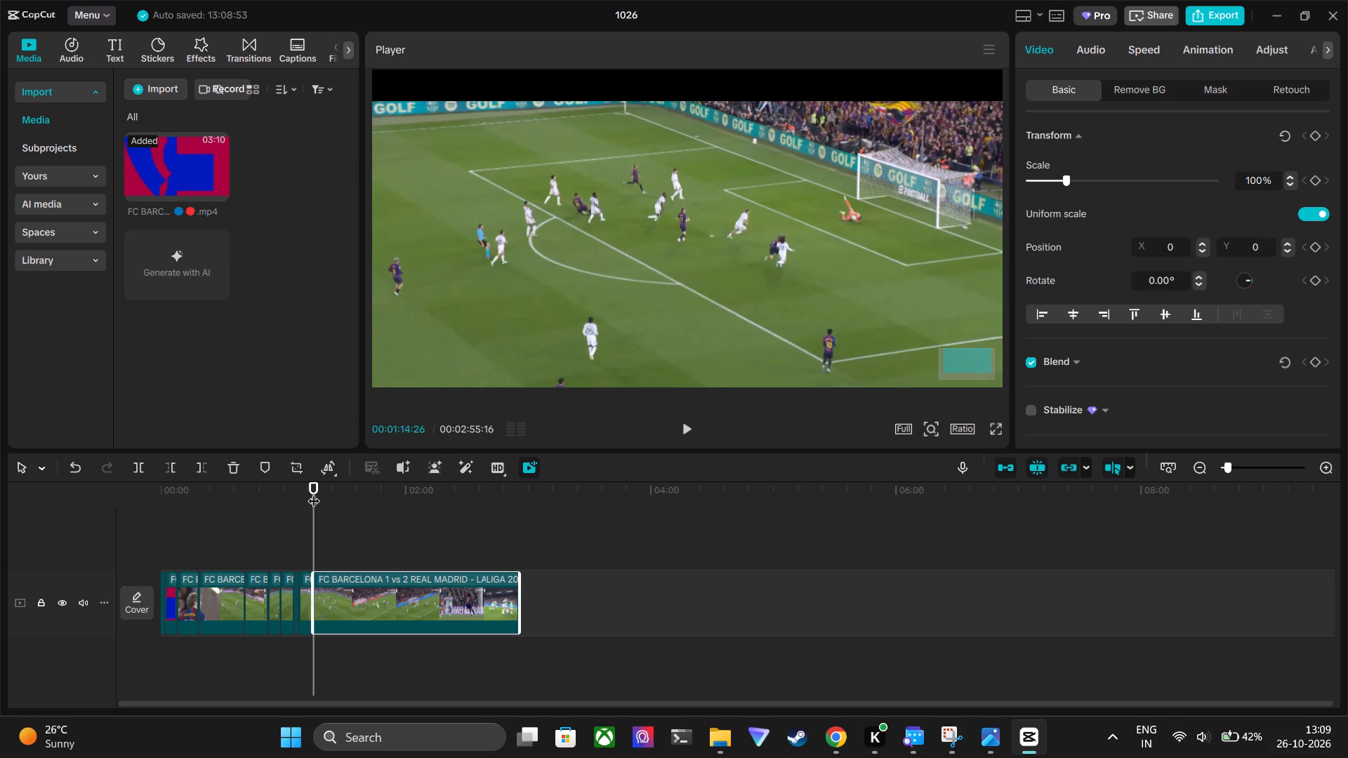
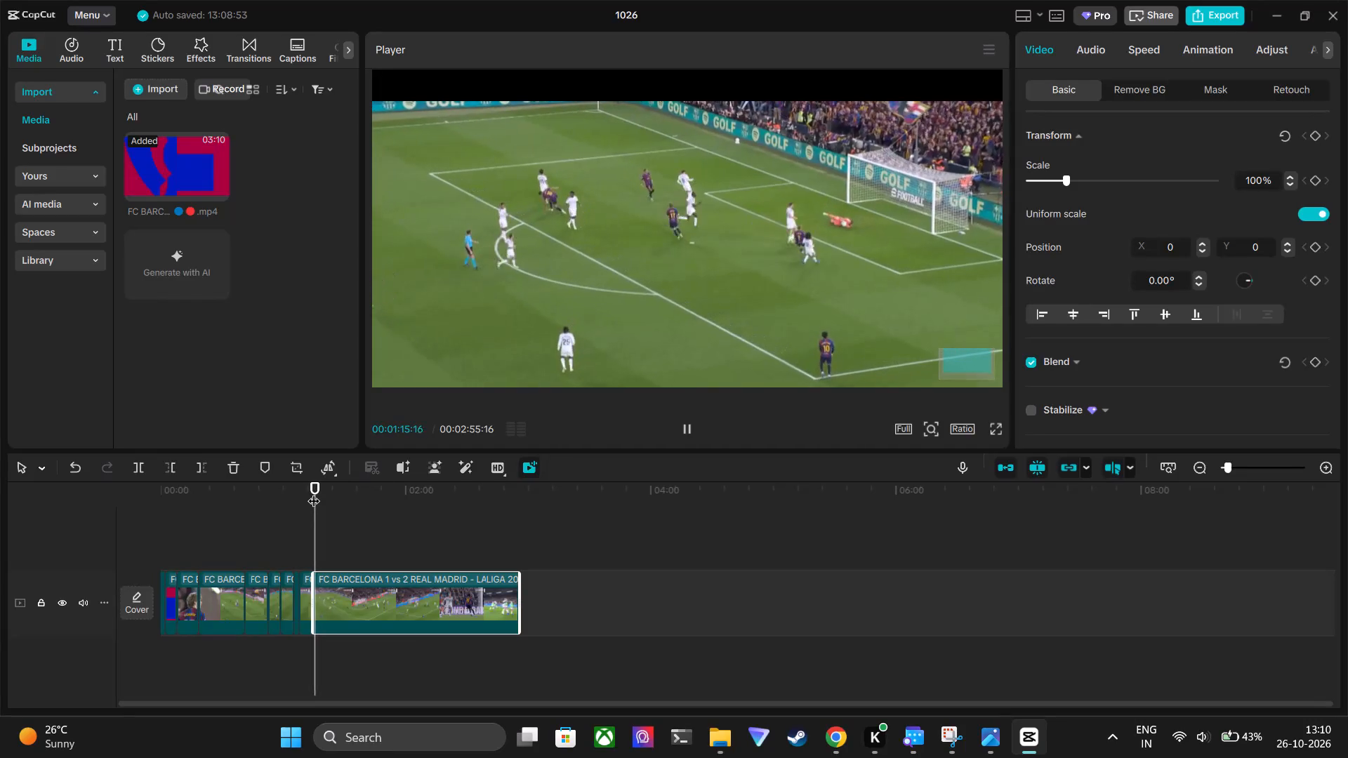
Split the remaining match clip at about 00:01:20, where the wide view of the next attack begins after the player close-up.
key(space)
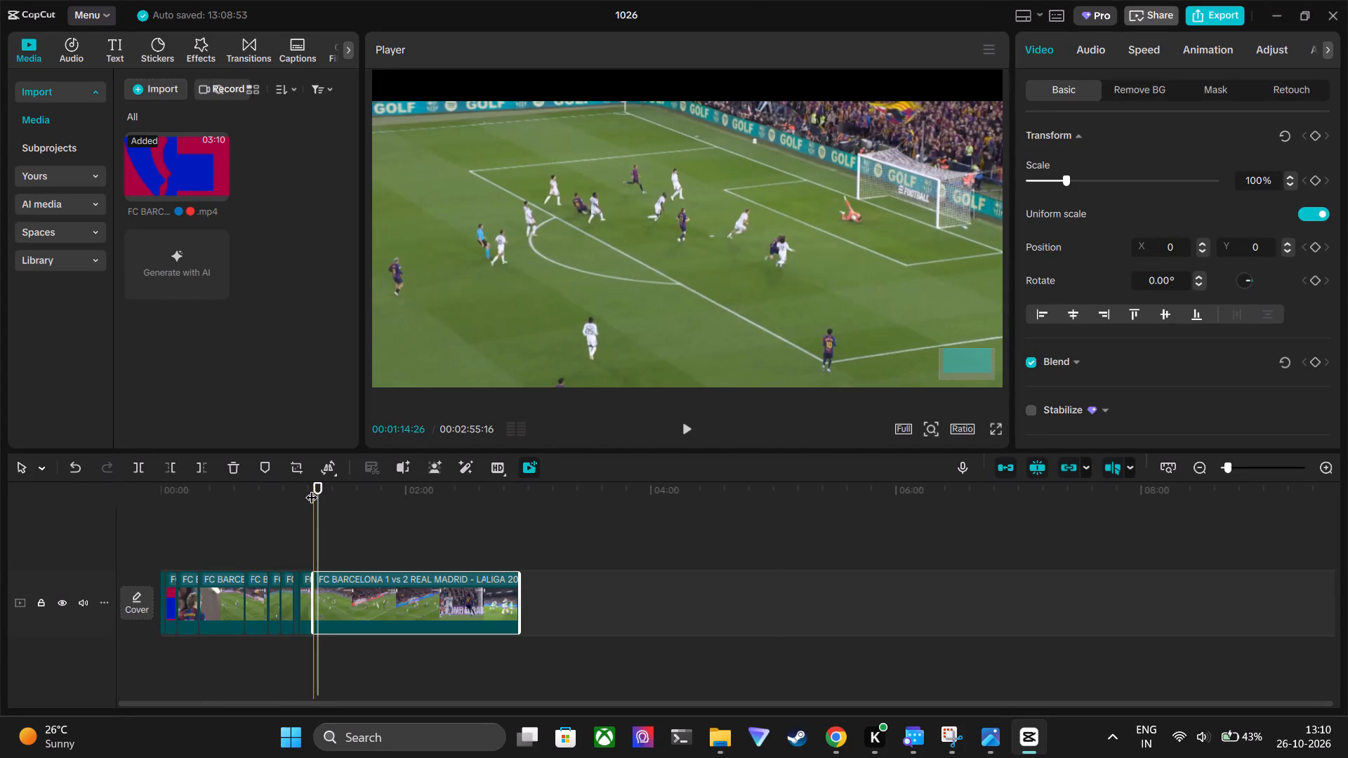
click(312, 488)
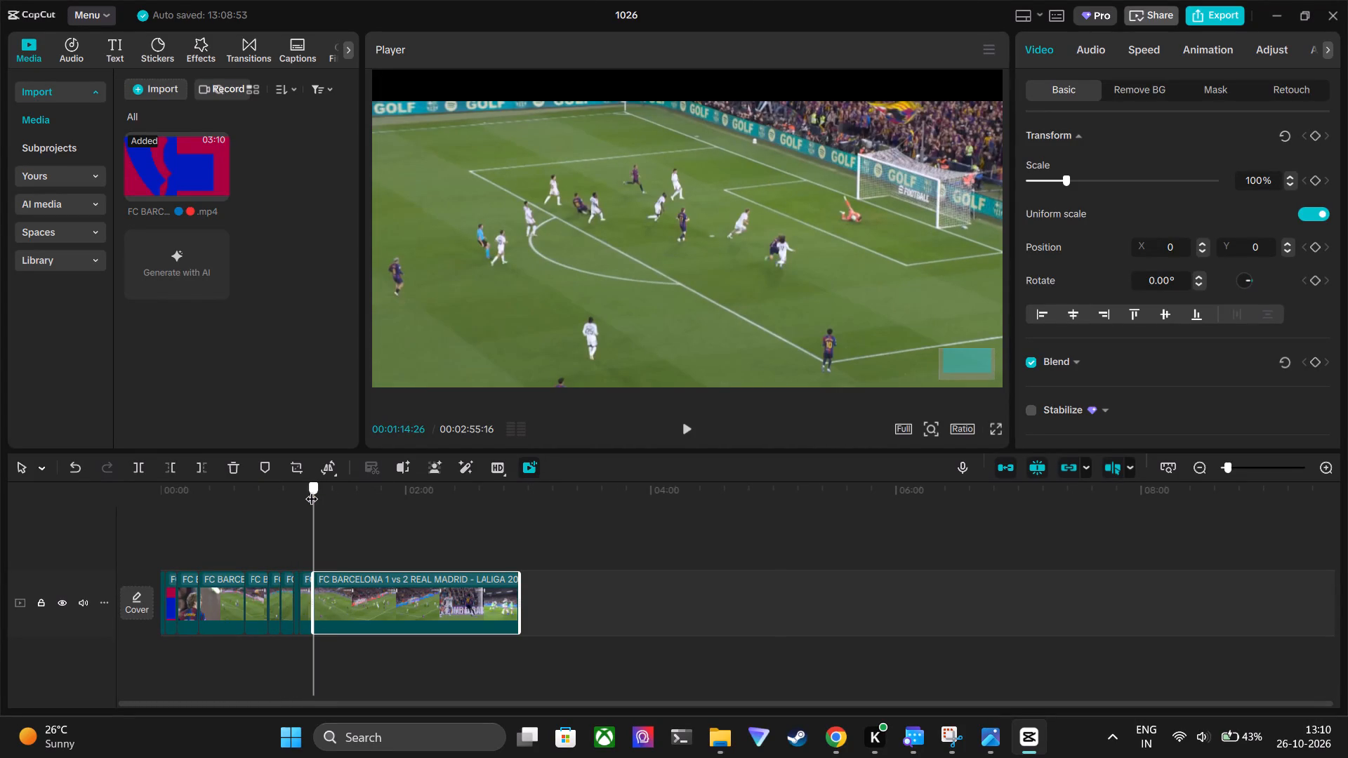
key(space)
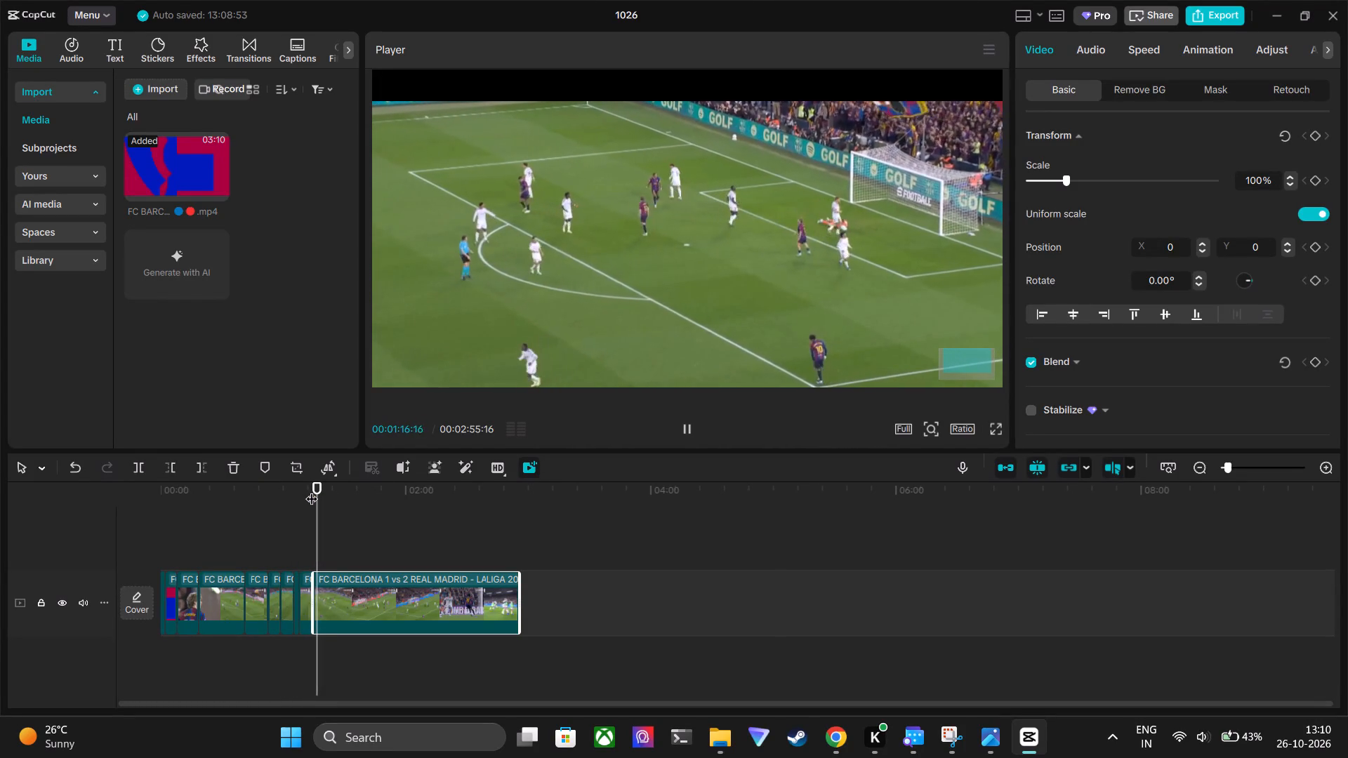
key(space)
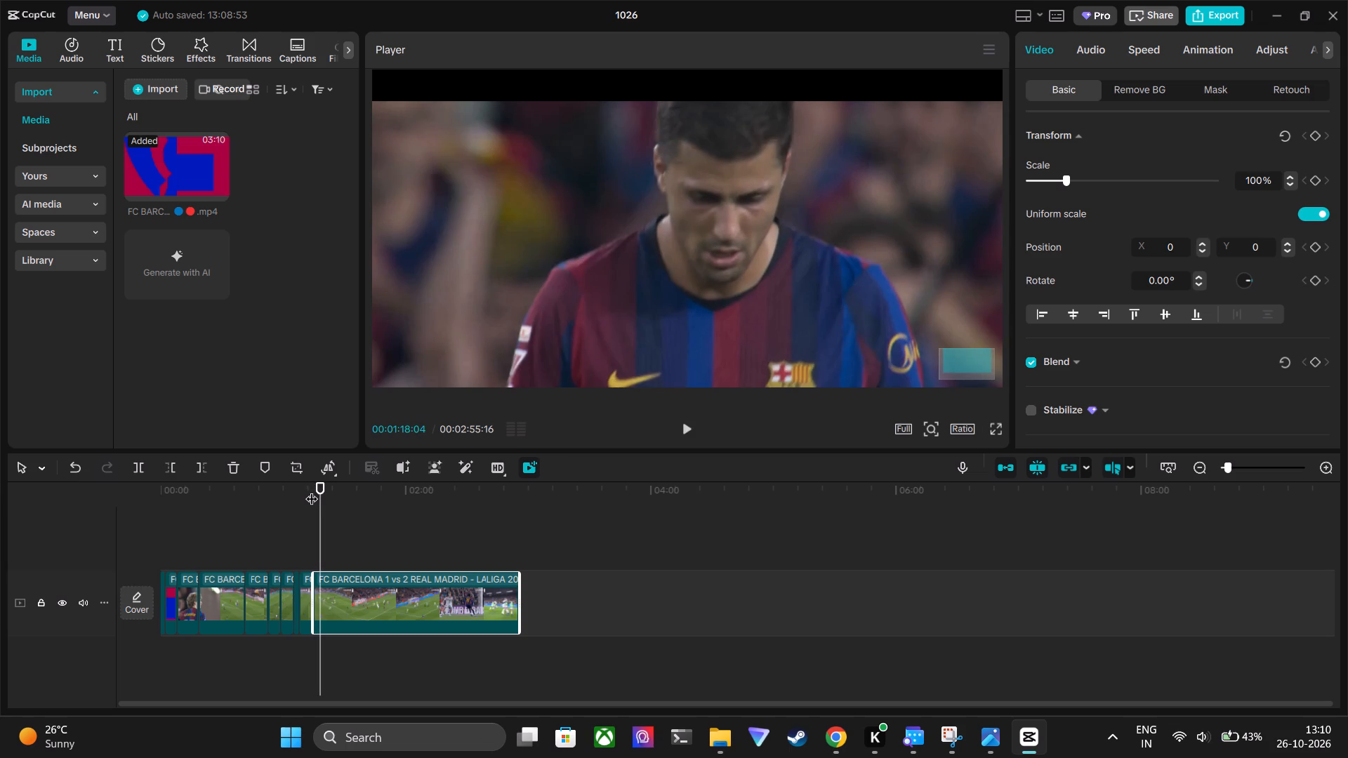
key(space)
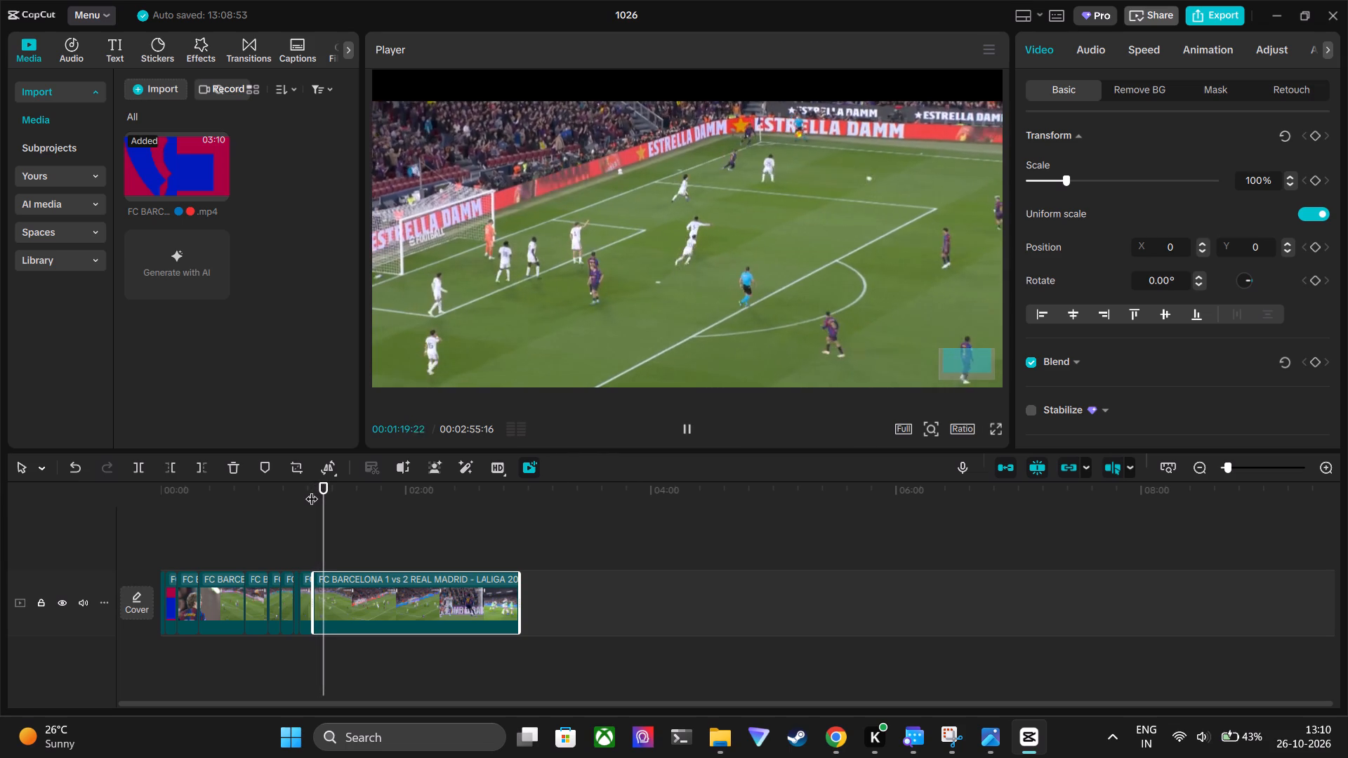
key(space)
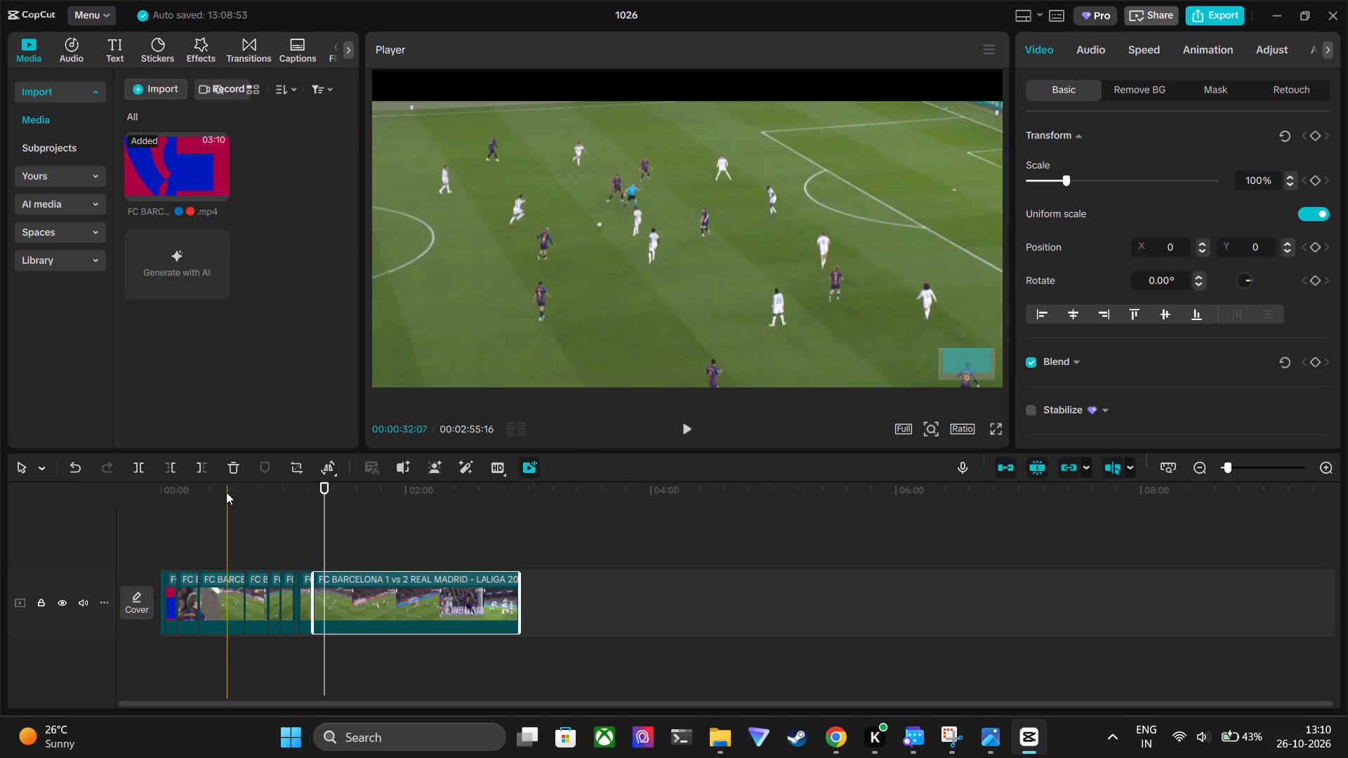
click(128, 460)
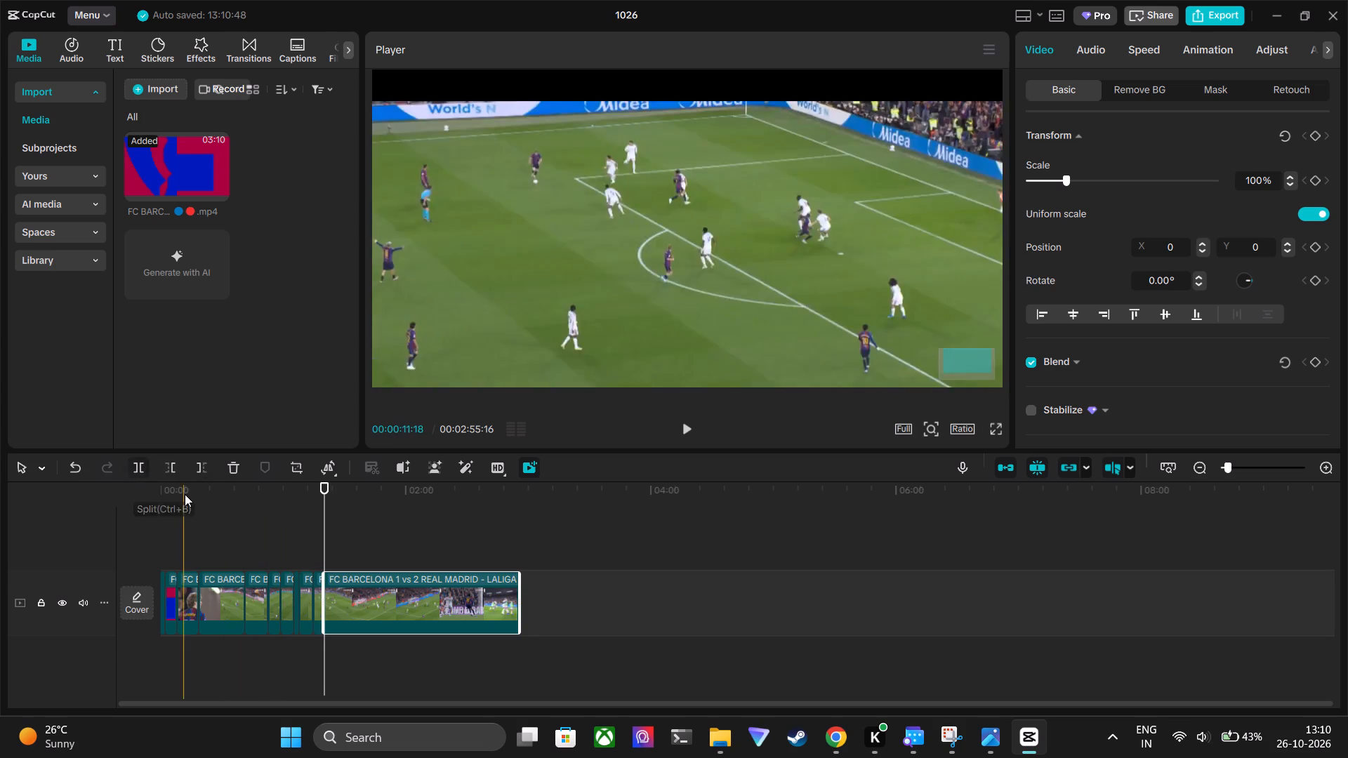
Split the remaining match clip at 00:01:26:19, on the wide shot of the ball in the goalmouth with the goalkeeper diving.
key(space)
drag(190, 490, 313, 514)
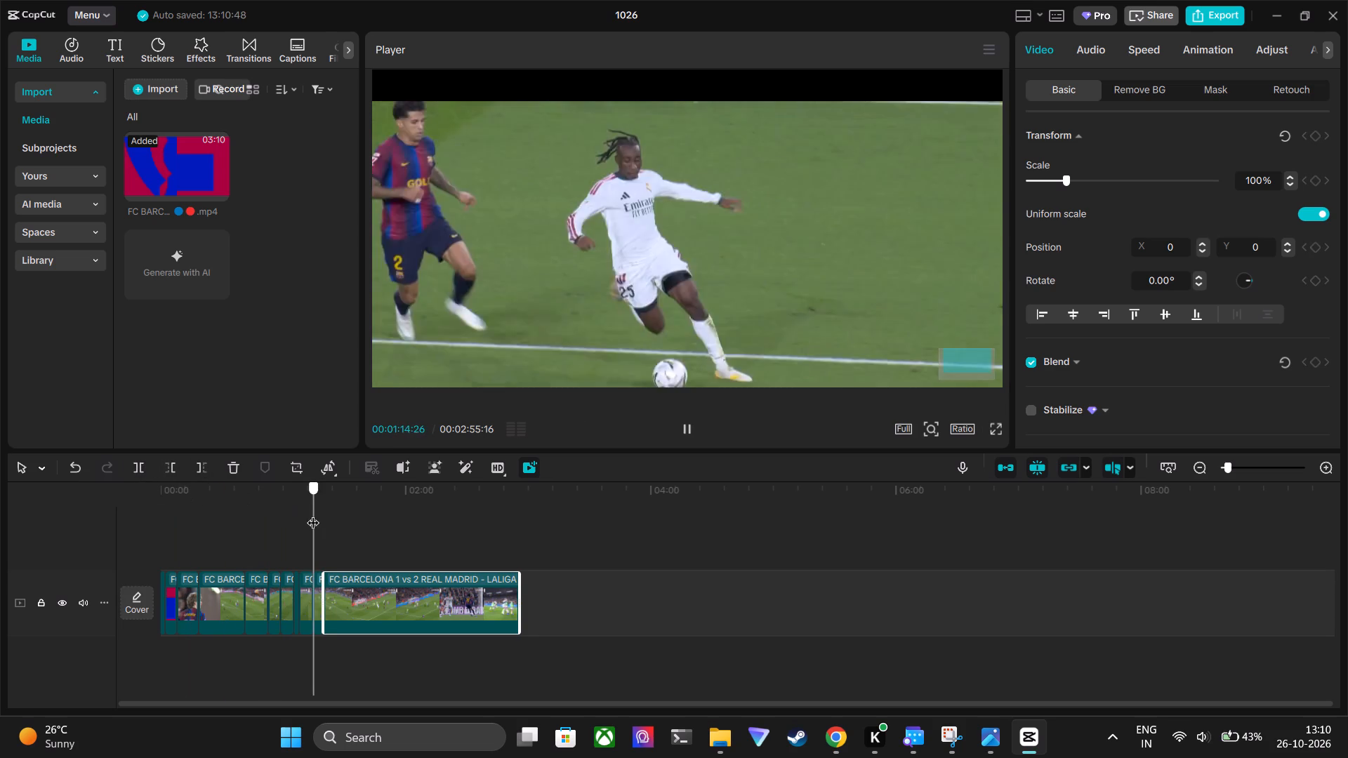
drag(313, 514, 328, 517)
key(space)
key(space)
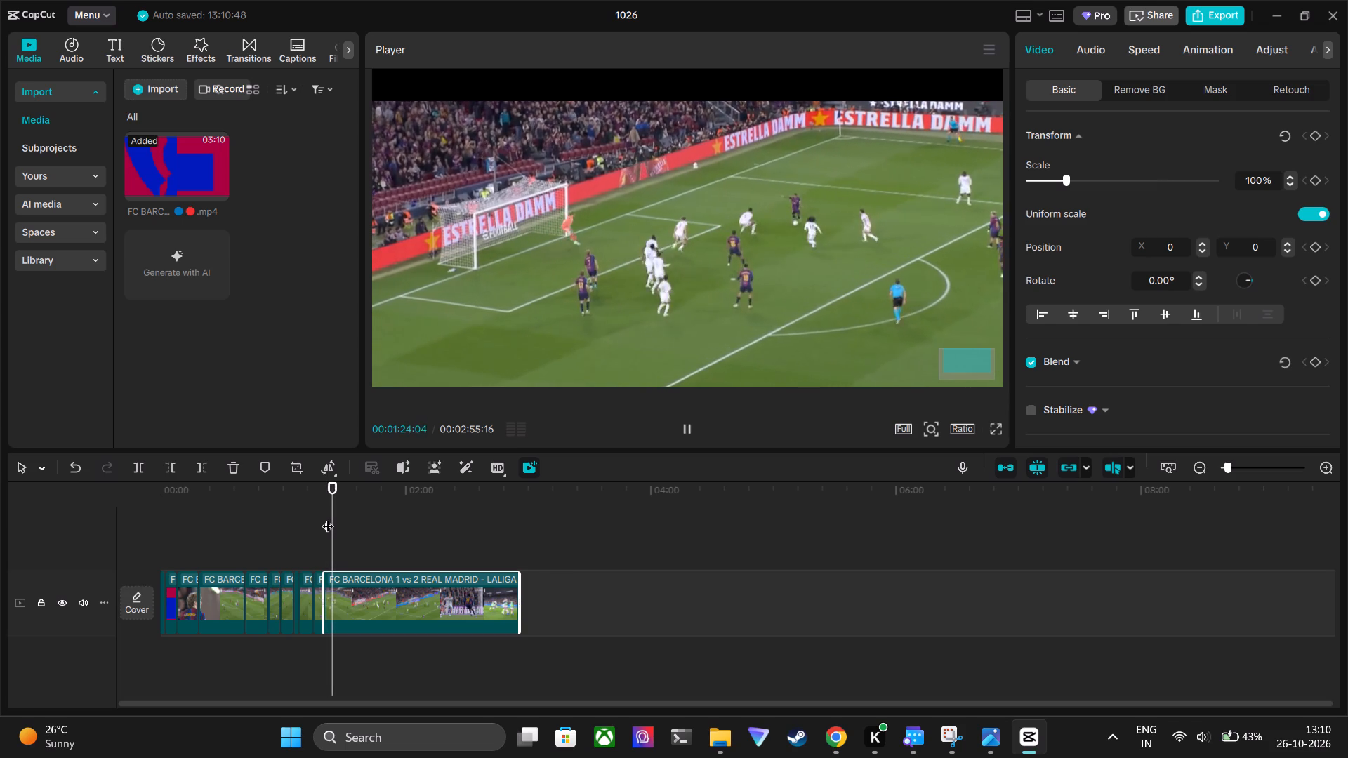
key(space)
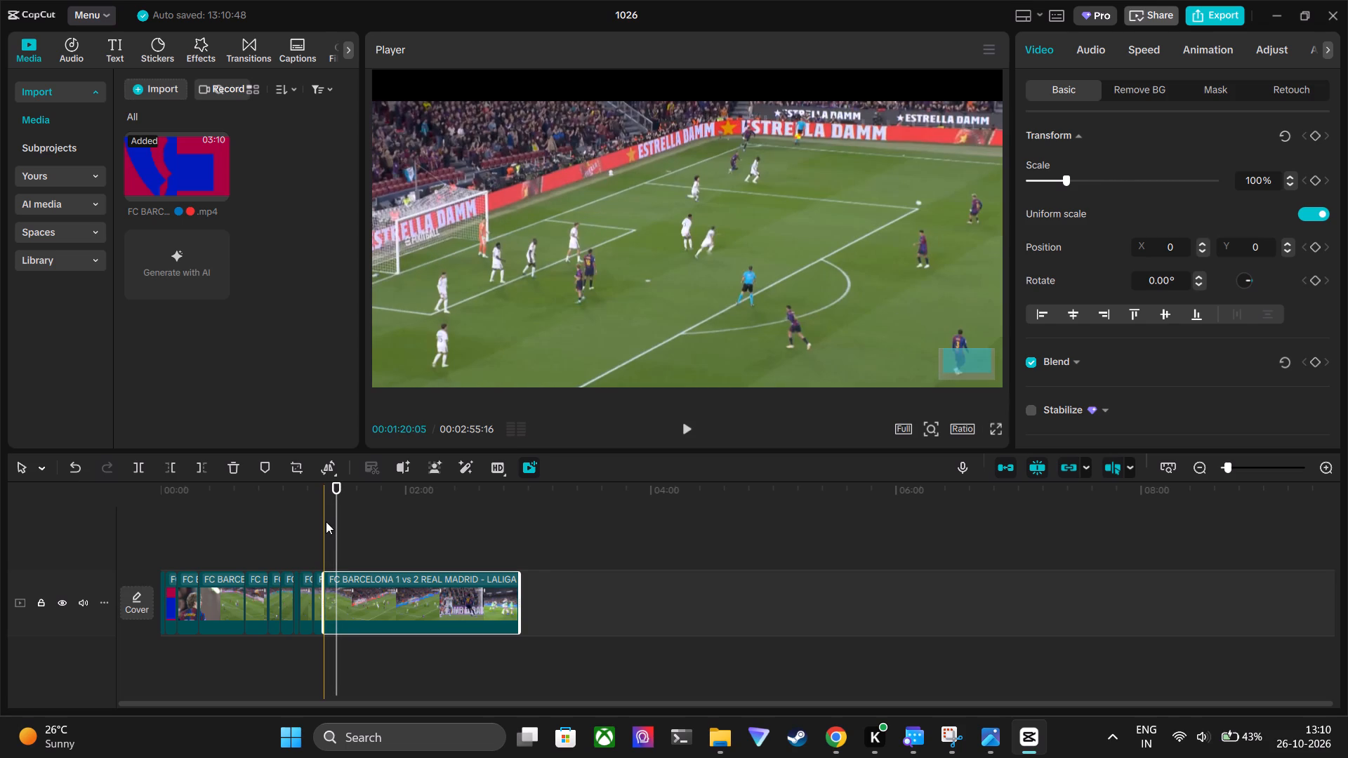
key(space)
key(space)
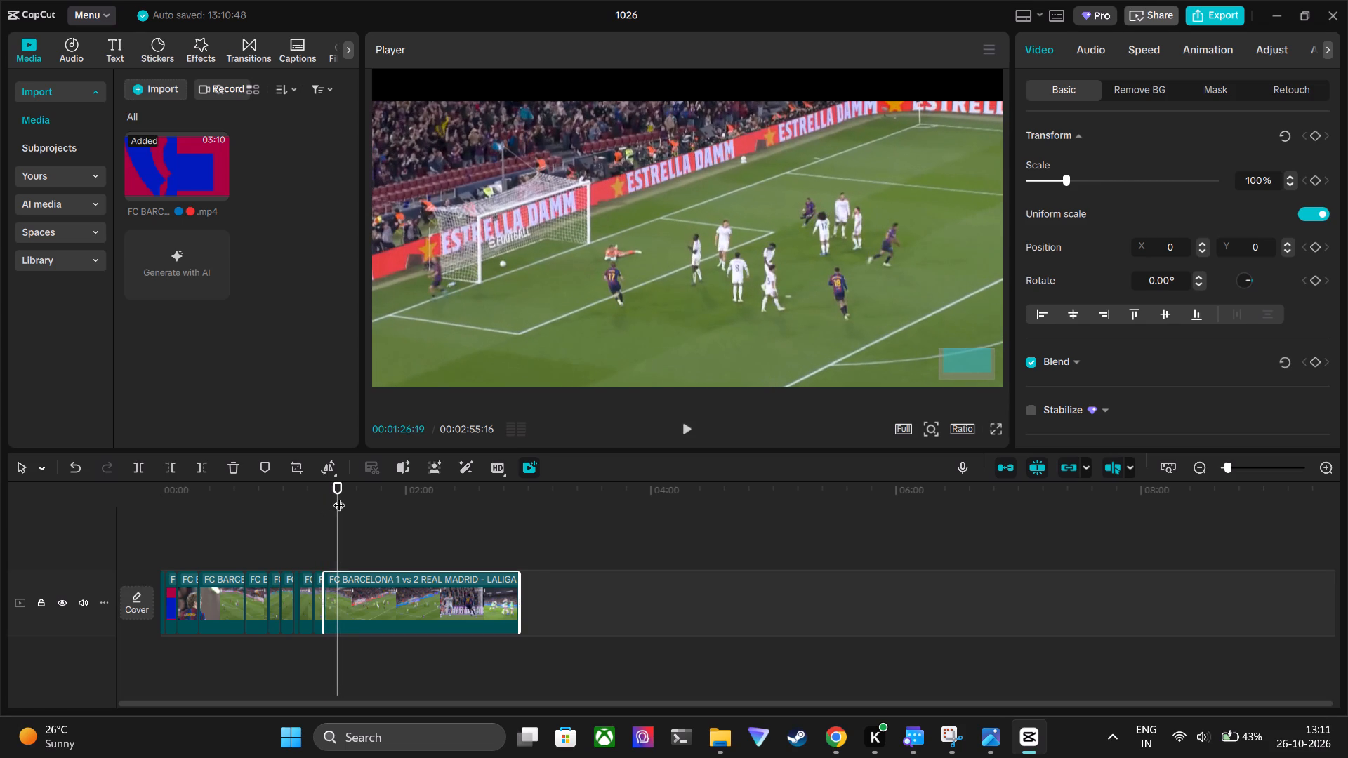
click(131, 460)
Trim away the start of the remaining match clip up to 00:01:31:05, in the shot of the celebrating Barcelona players.
key(space)
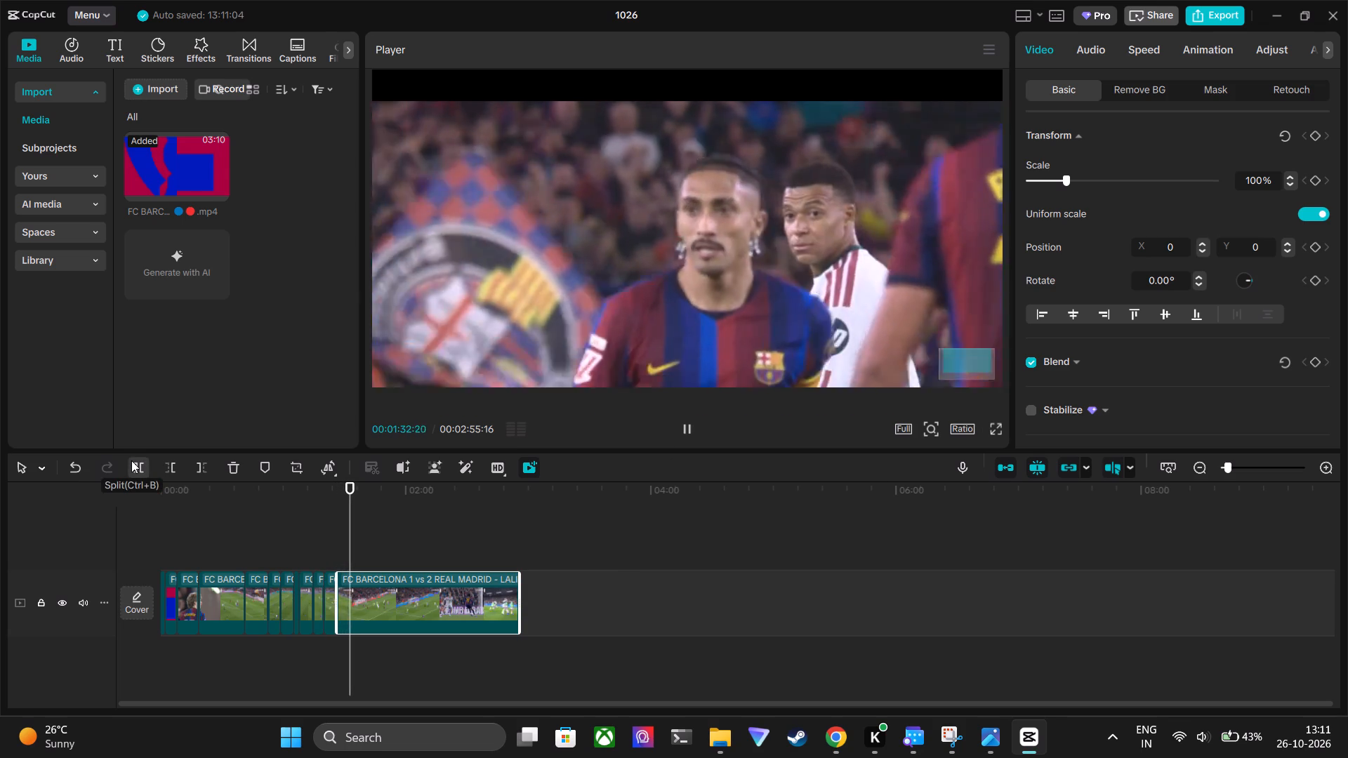
key(space)
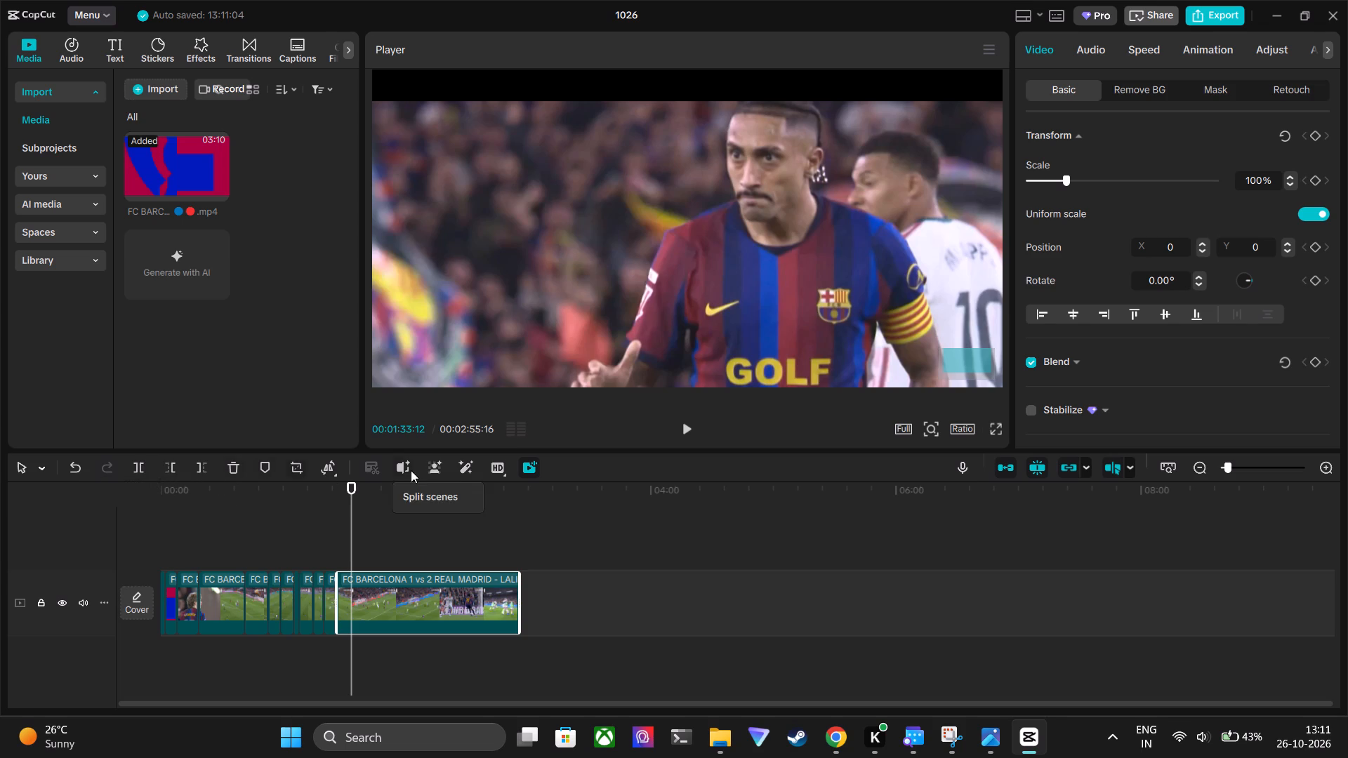
click(348, 488)
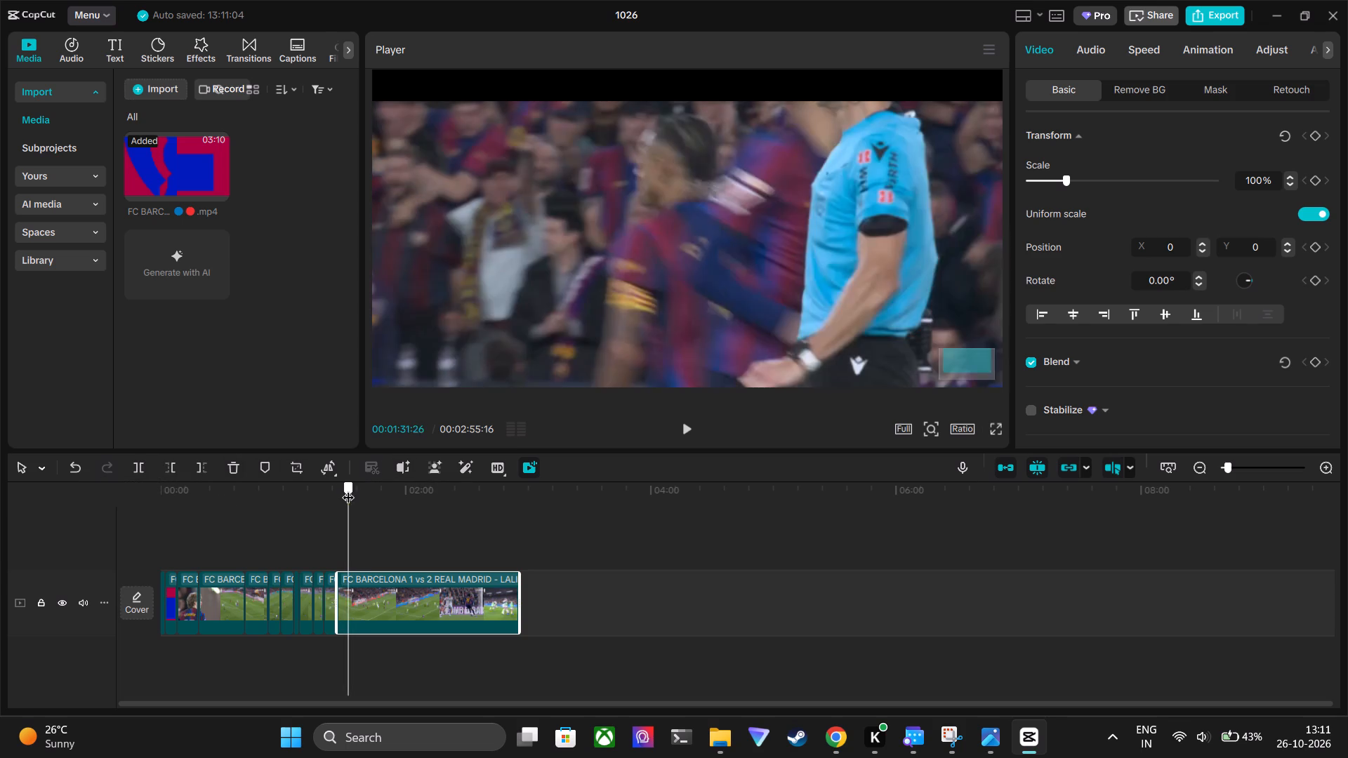
key(space)
key(space)
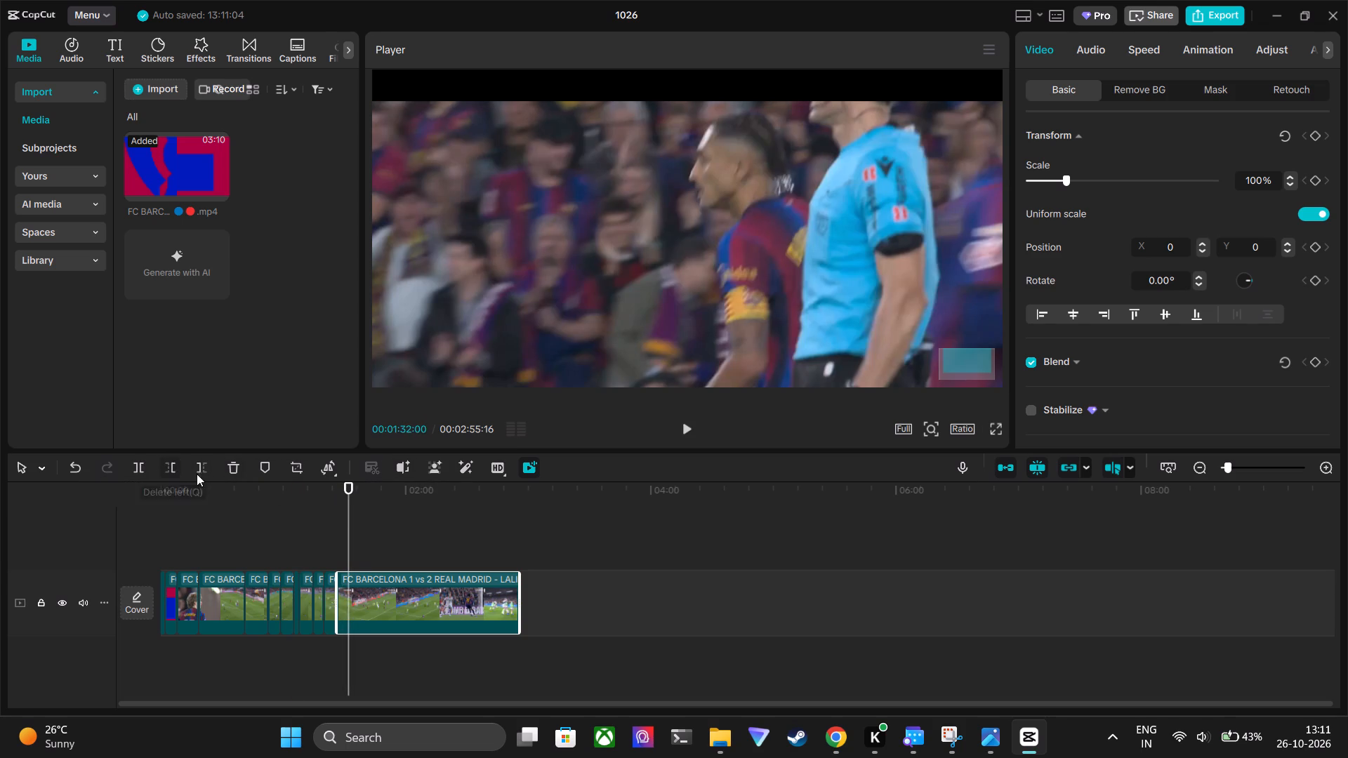
click(348, 491)
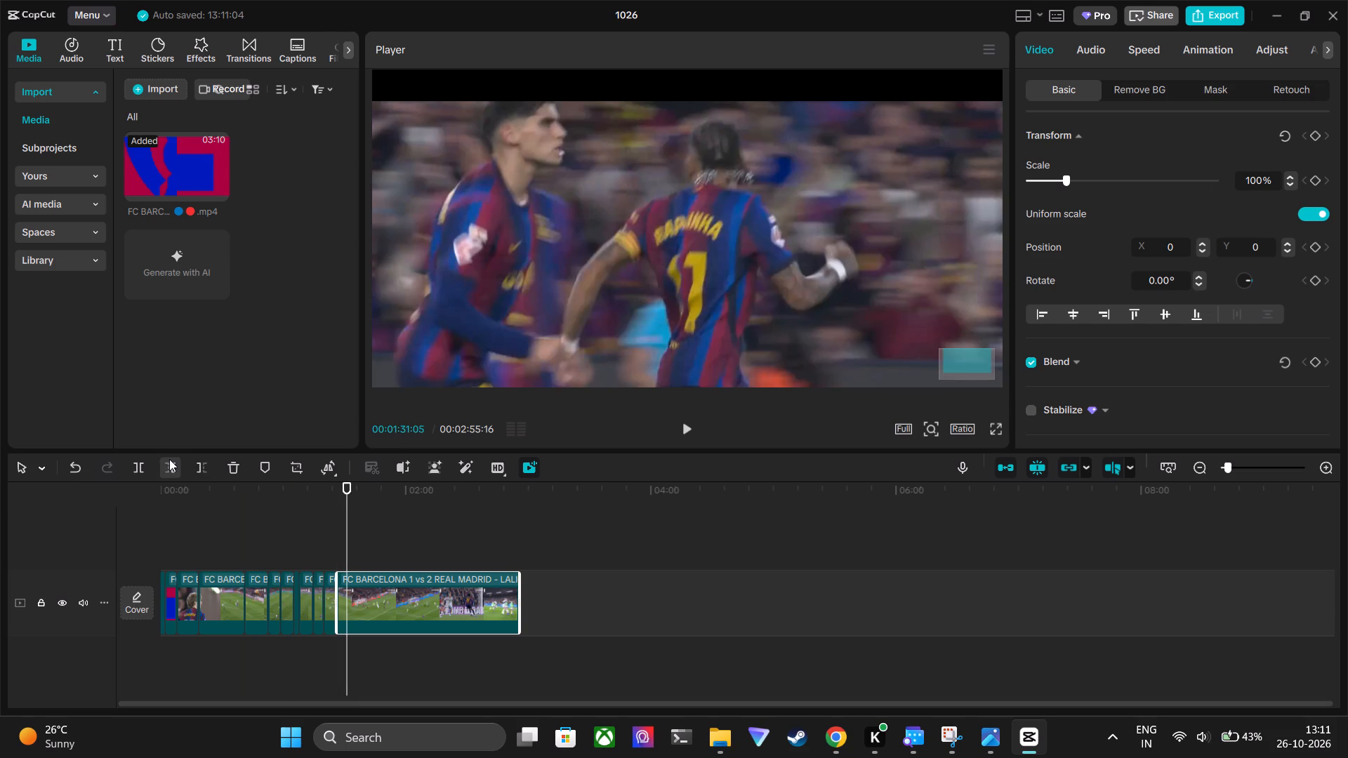
click(169, 459)
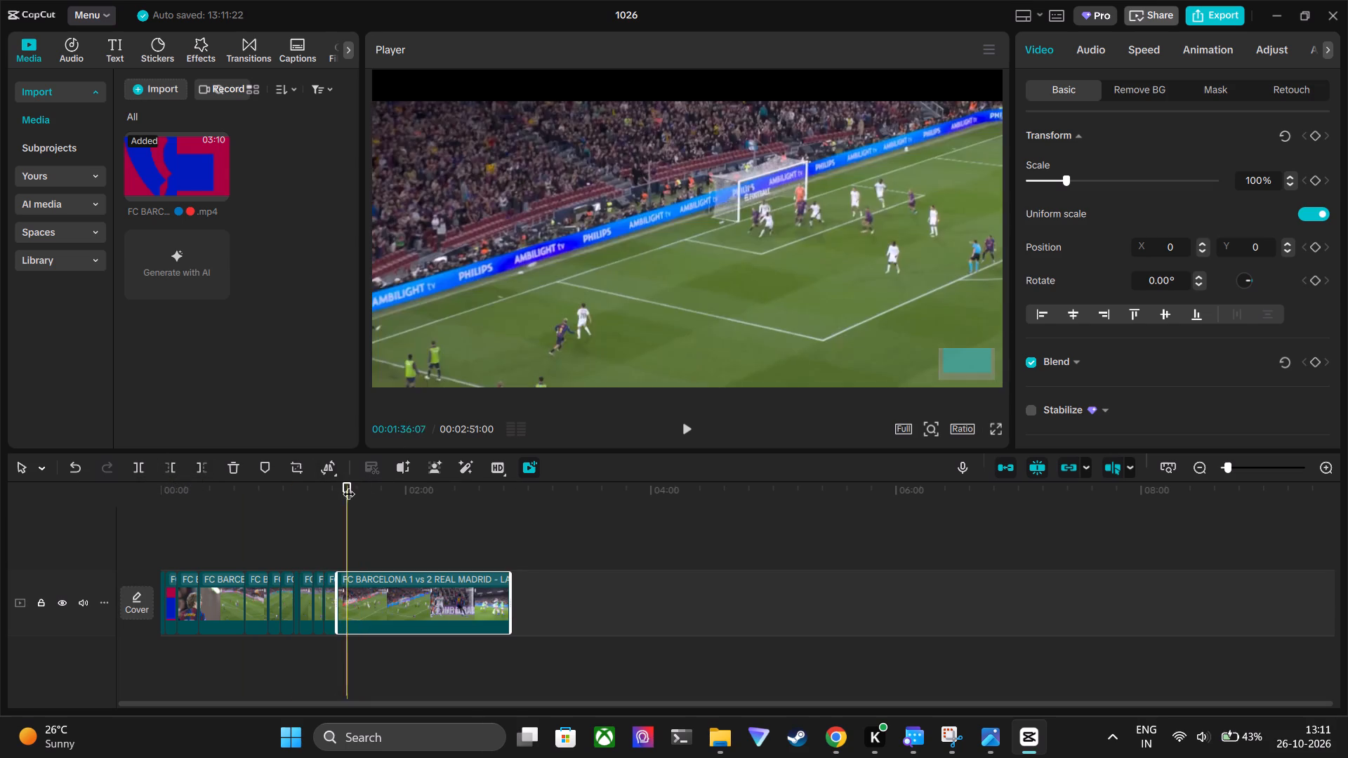
Split the remaining match clip at 00:01:29:06, on the close-up of the Barcelona player with his hand raised.
click(345, 485)
key(space)
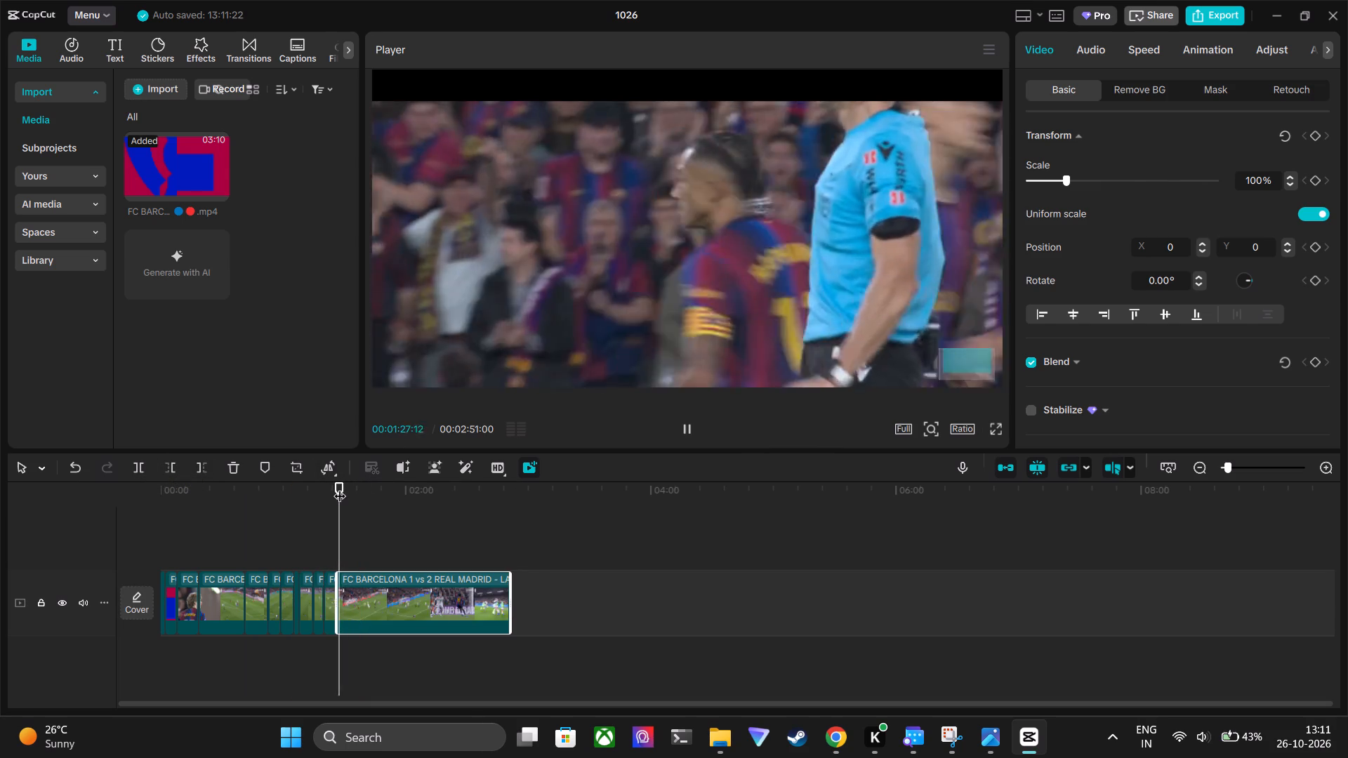
key(space)
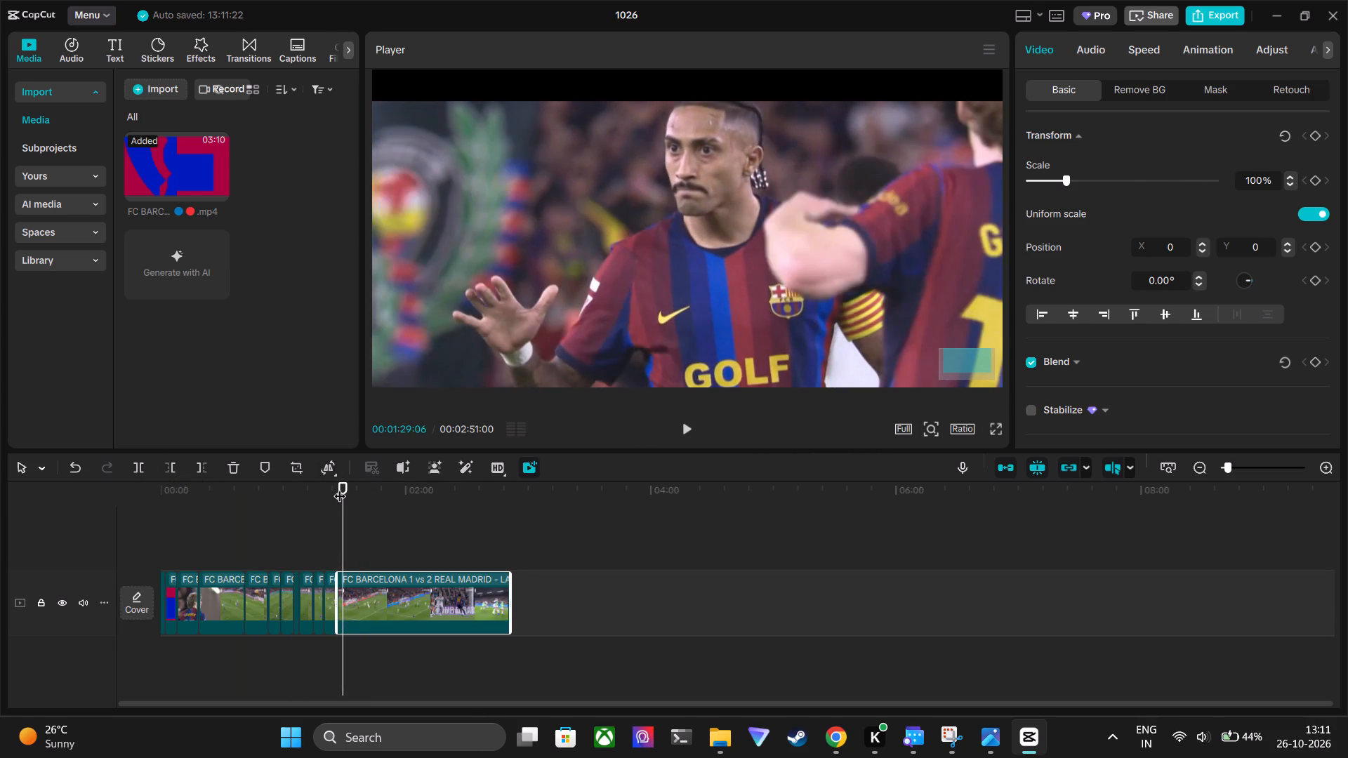
click(147, 460)
Split the remaining match clip at 00:01:34:18, in the goal replay with the ball in the net behind the defenders.
key(space)
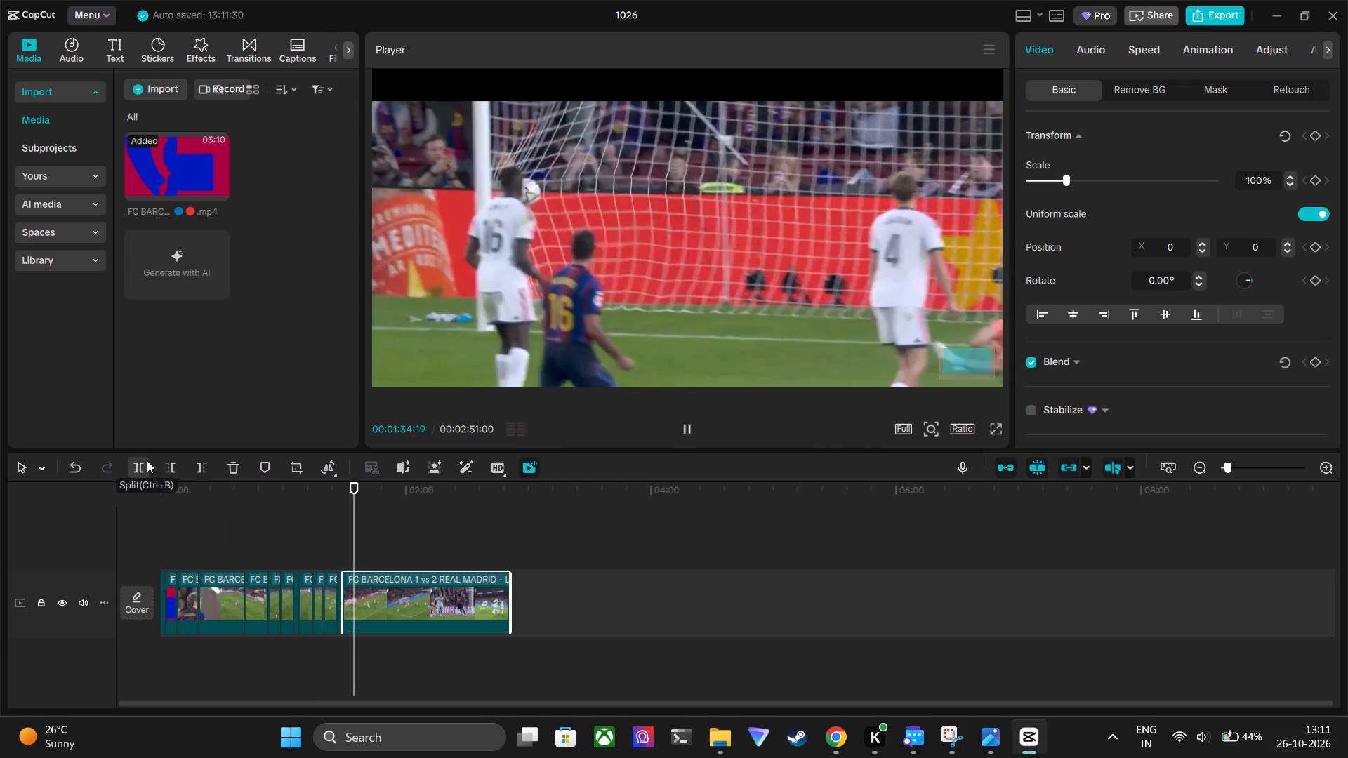
key(space)
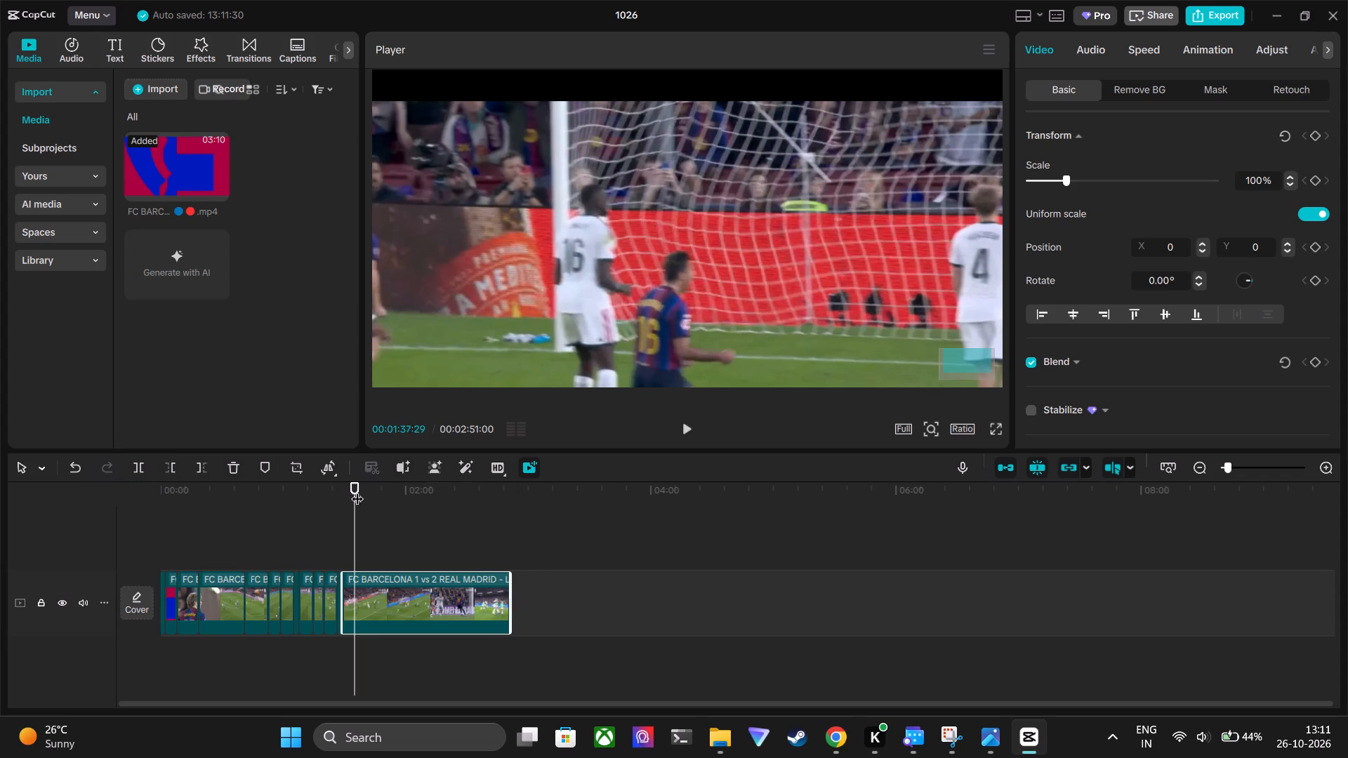
drag(351, 491, 343, 493)
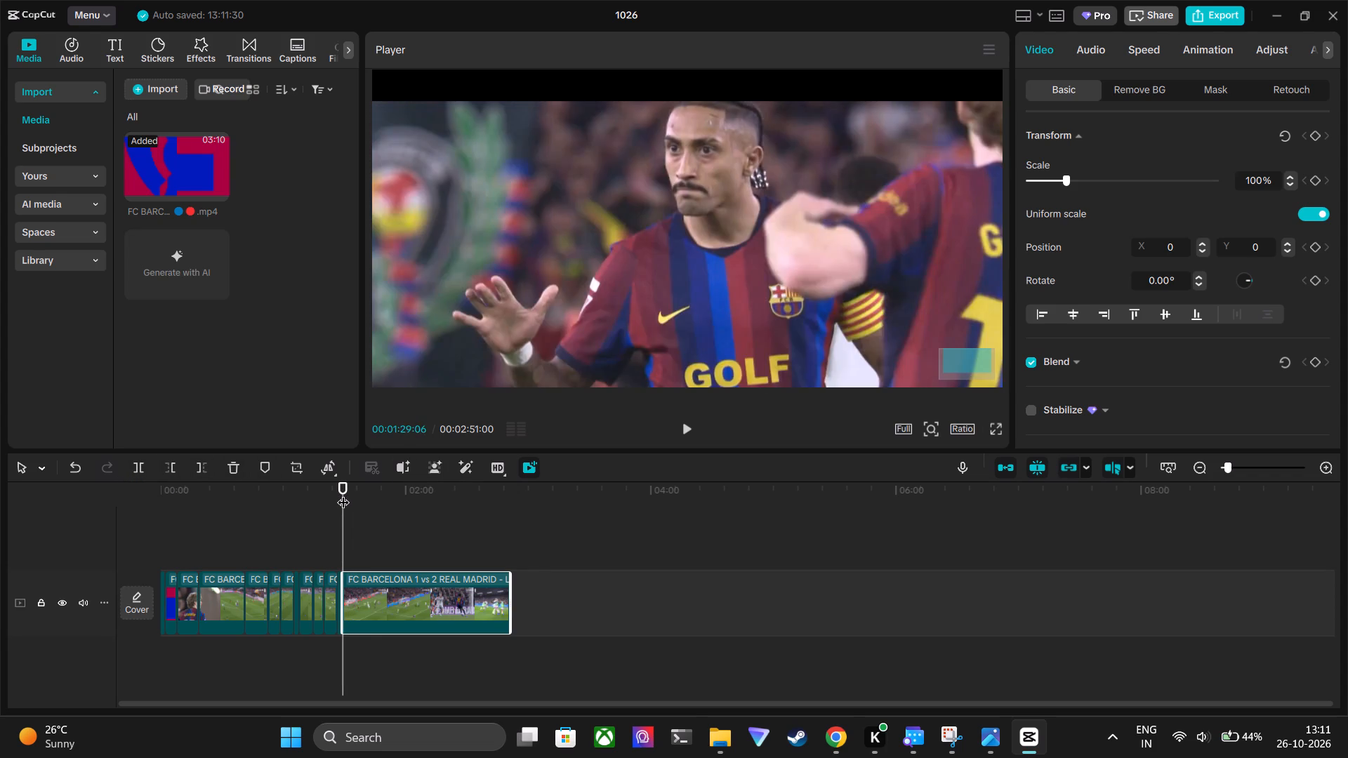
key(space)
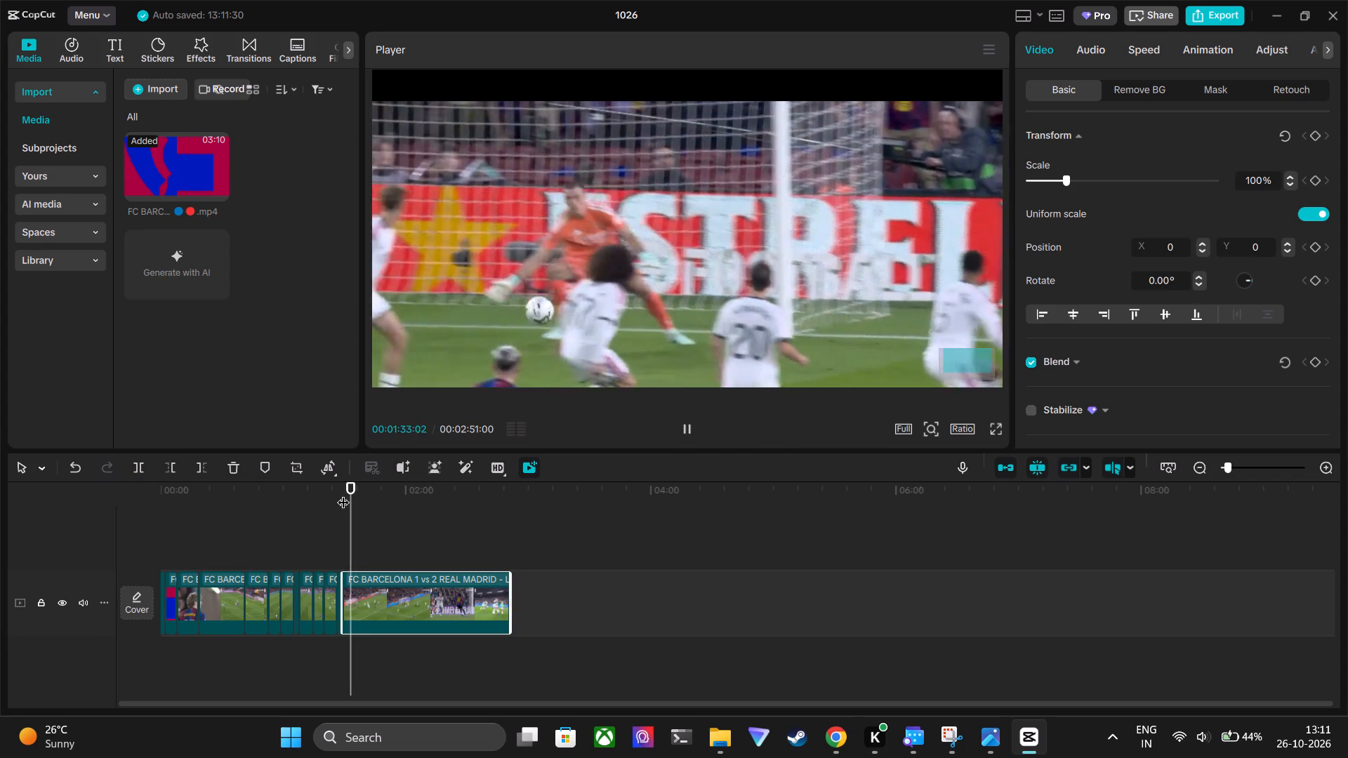
key(space)
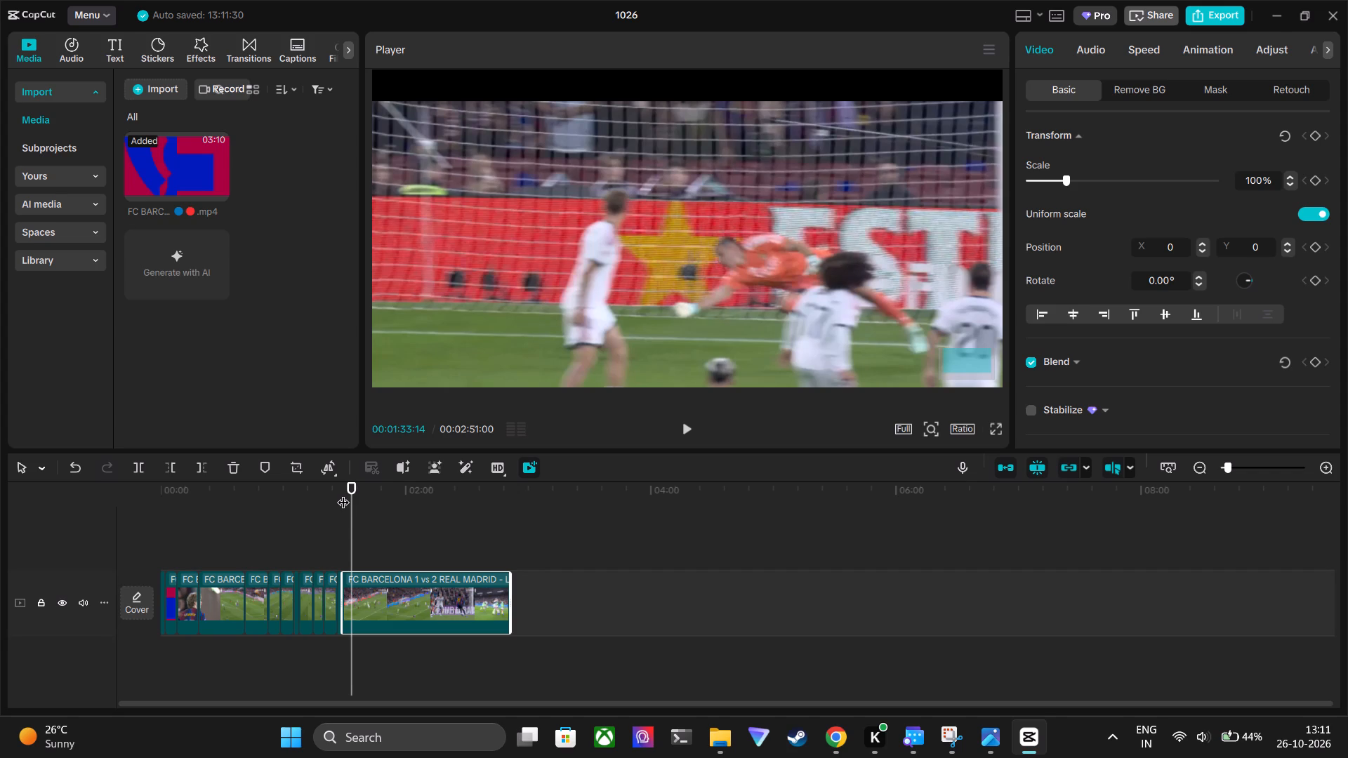
key(space)
key(space)
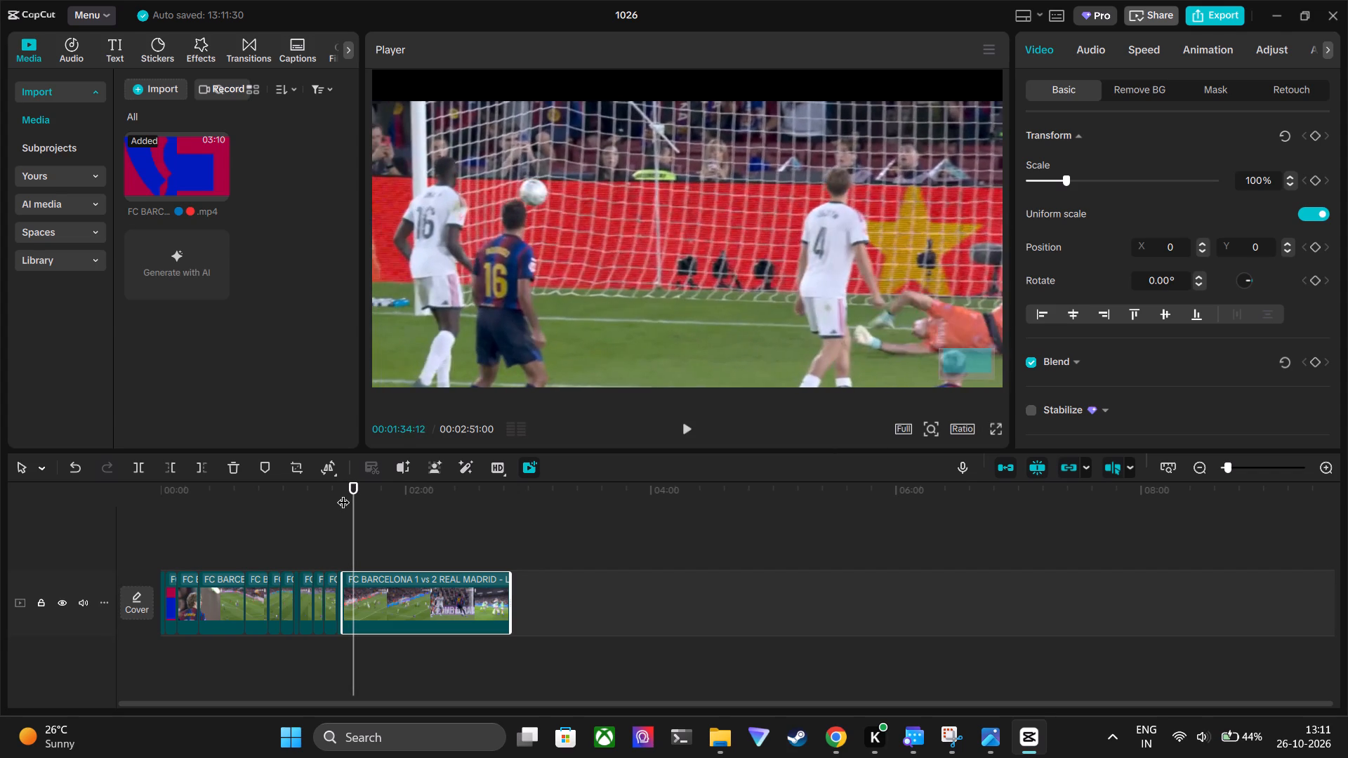
key(space)
key(space)
key(space)
key(space)
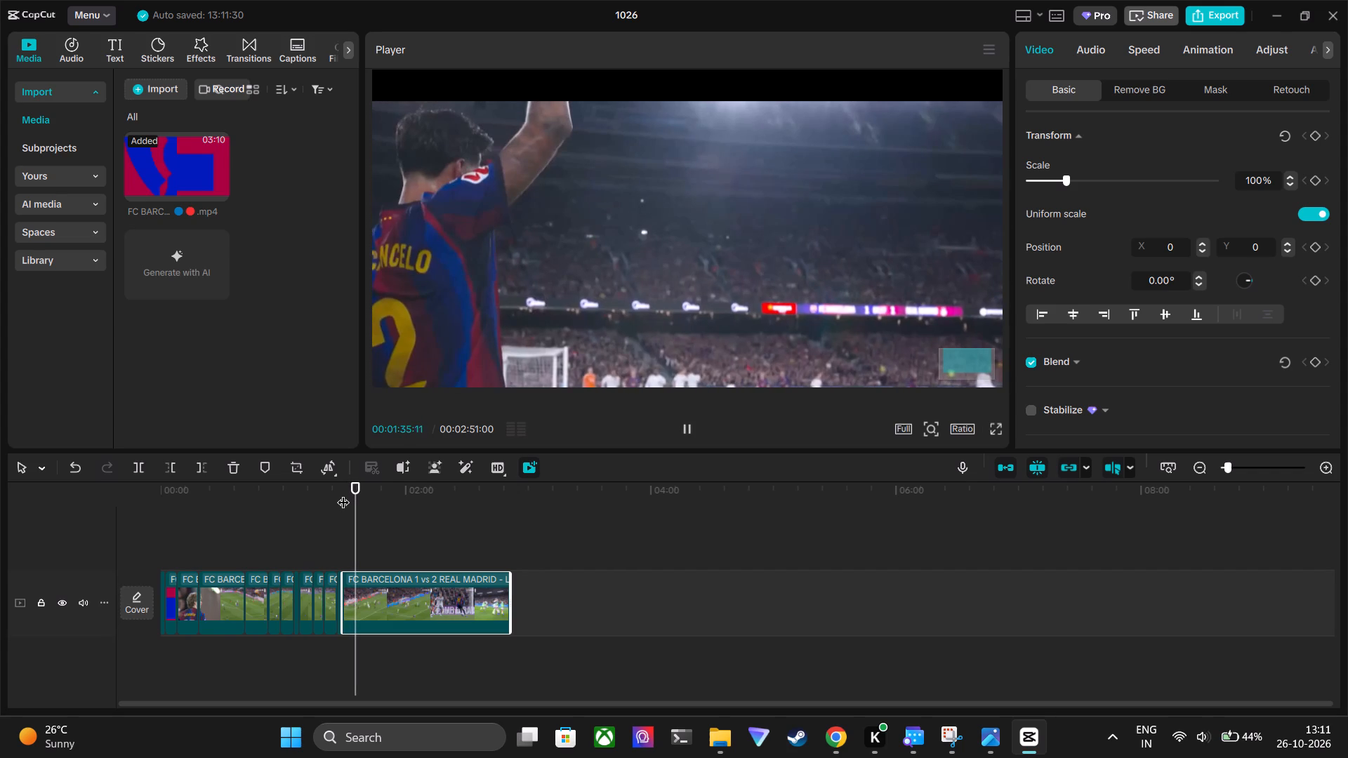
click(358, 491)
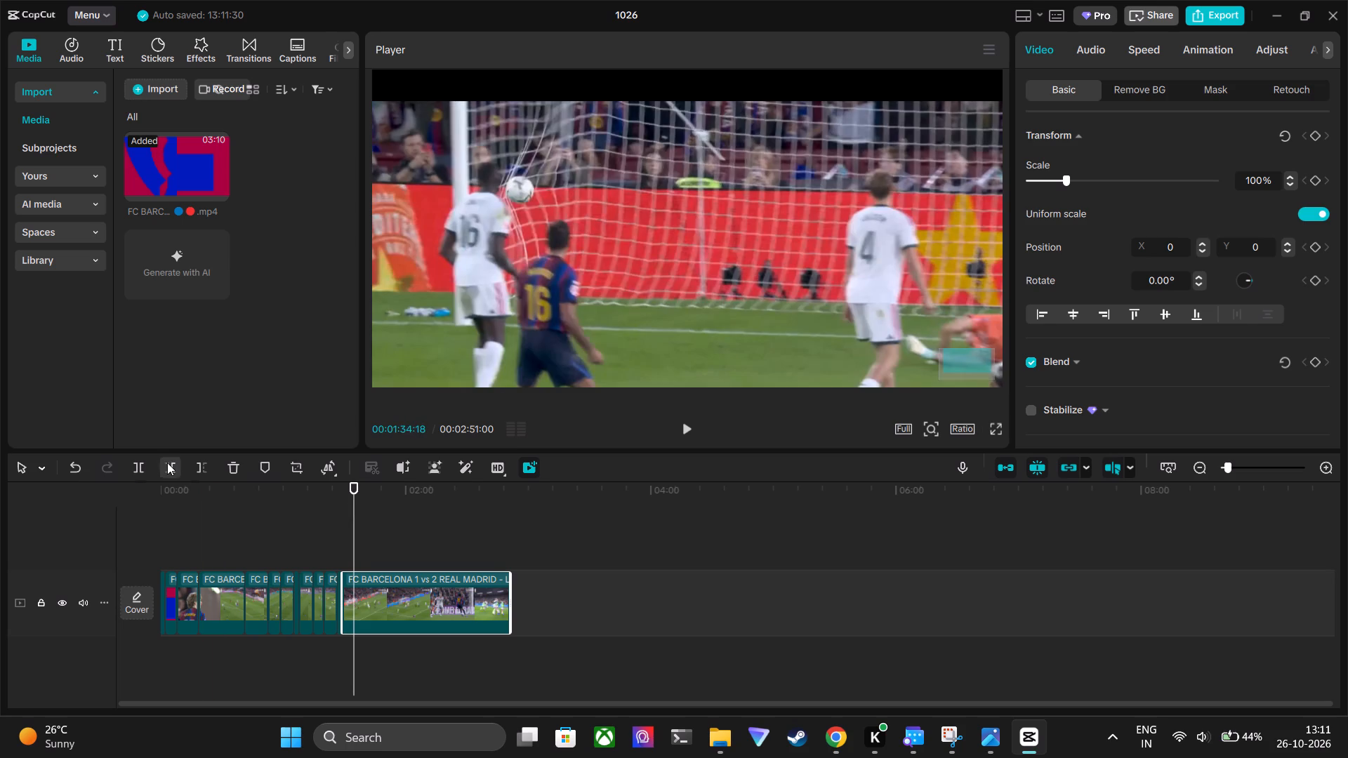
click(143, 463)
Split the remaining match clip at 00:01:39:21, in the wide shot with the goalkeeper on the ground at the near post.
key(space)
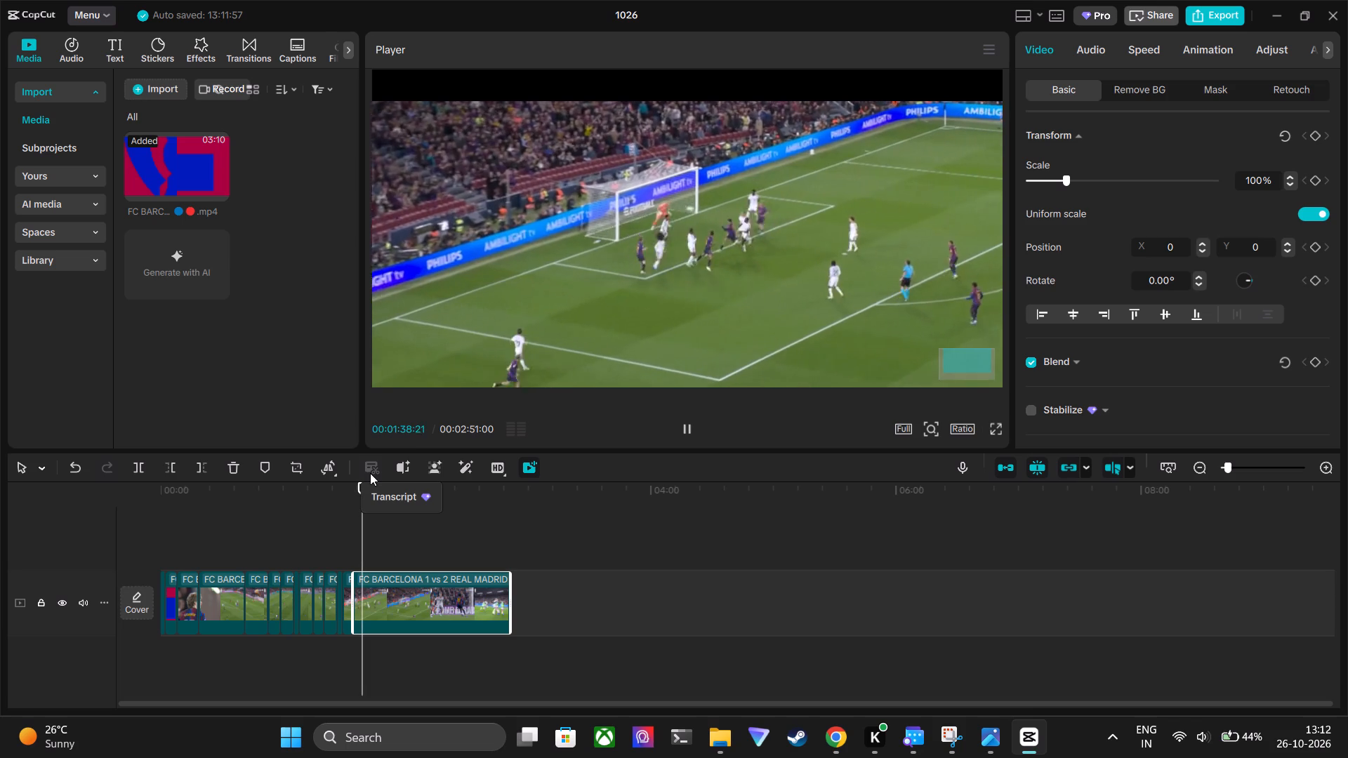
key(space)
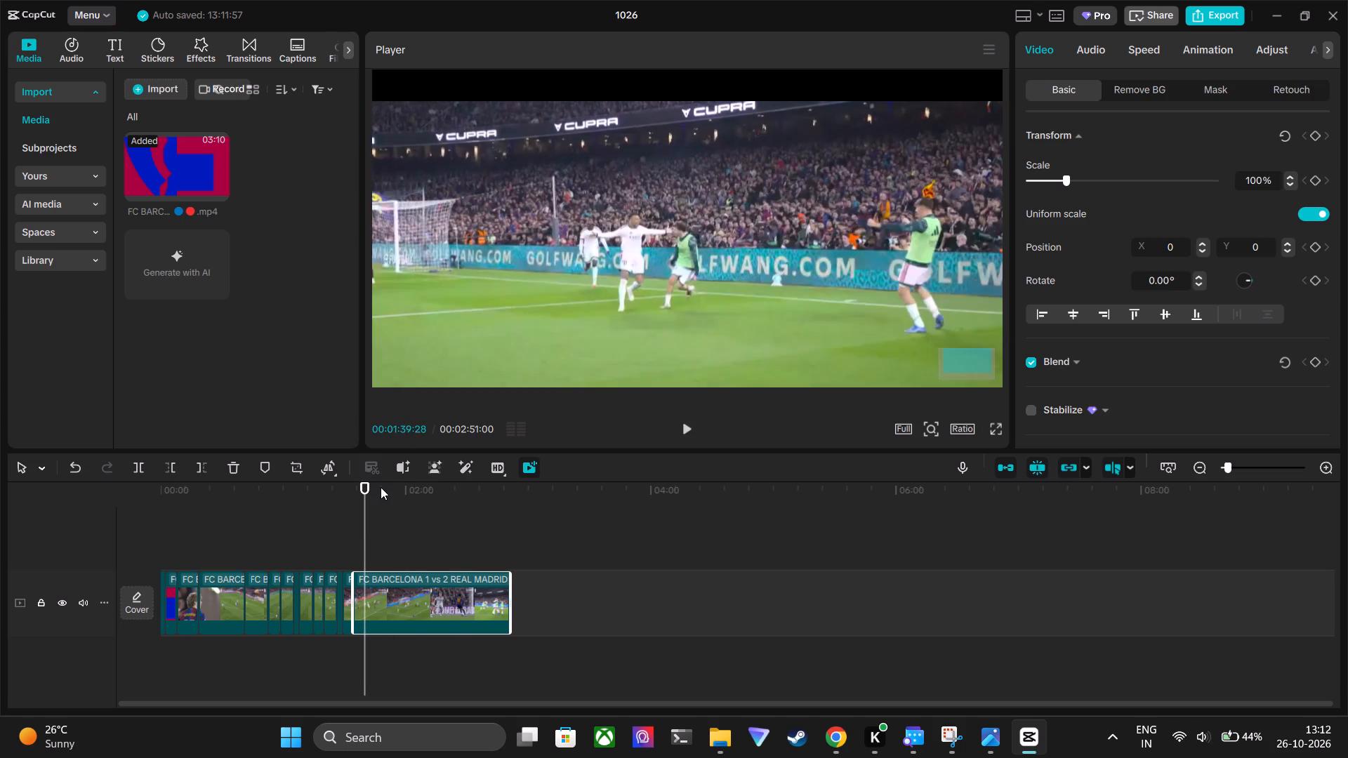
drag(366, 487, 356, 488)
key(space)
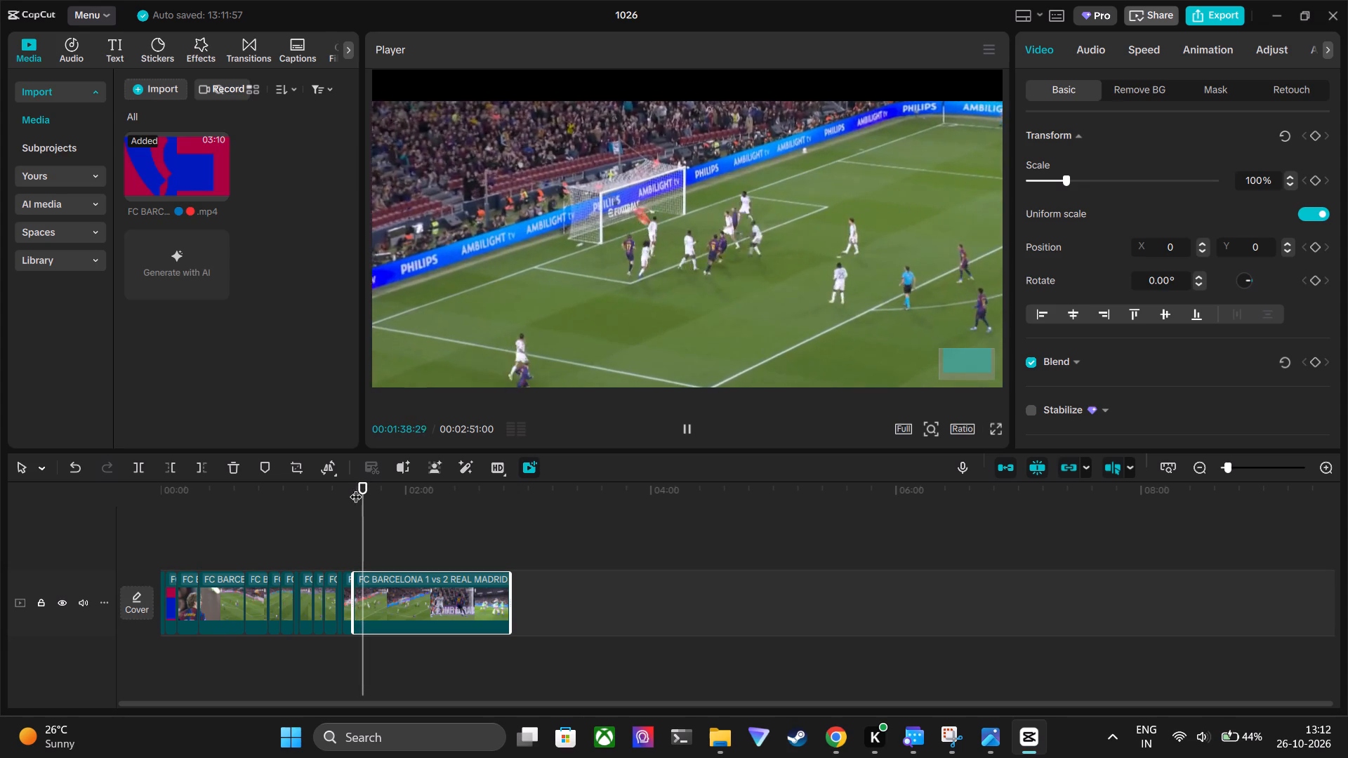
key(space)
key(space)
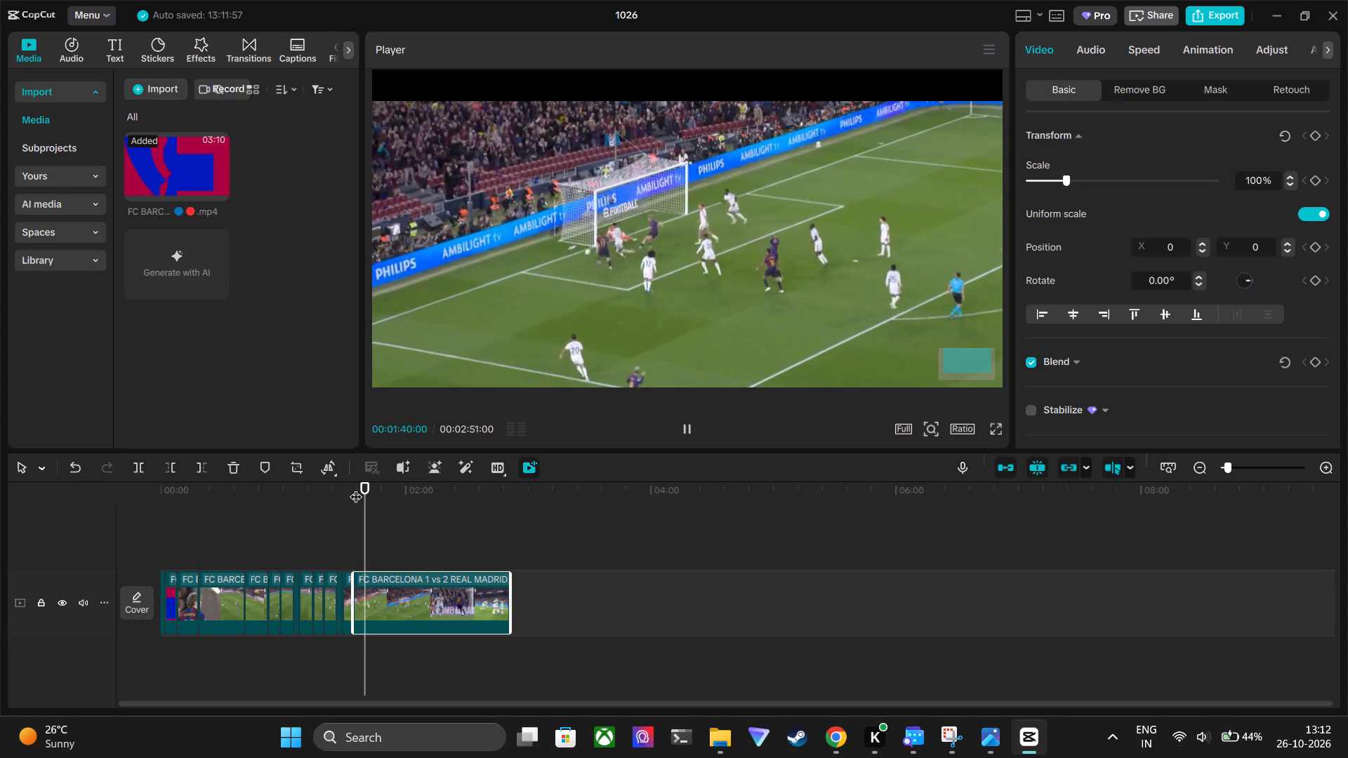
key(space)
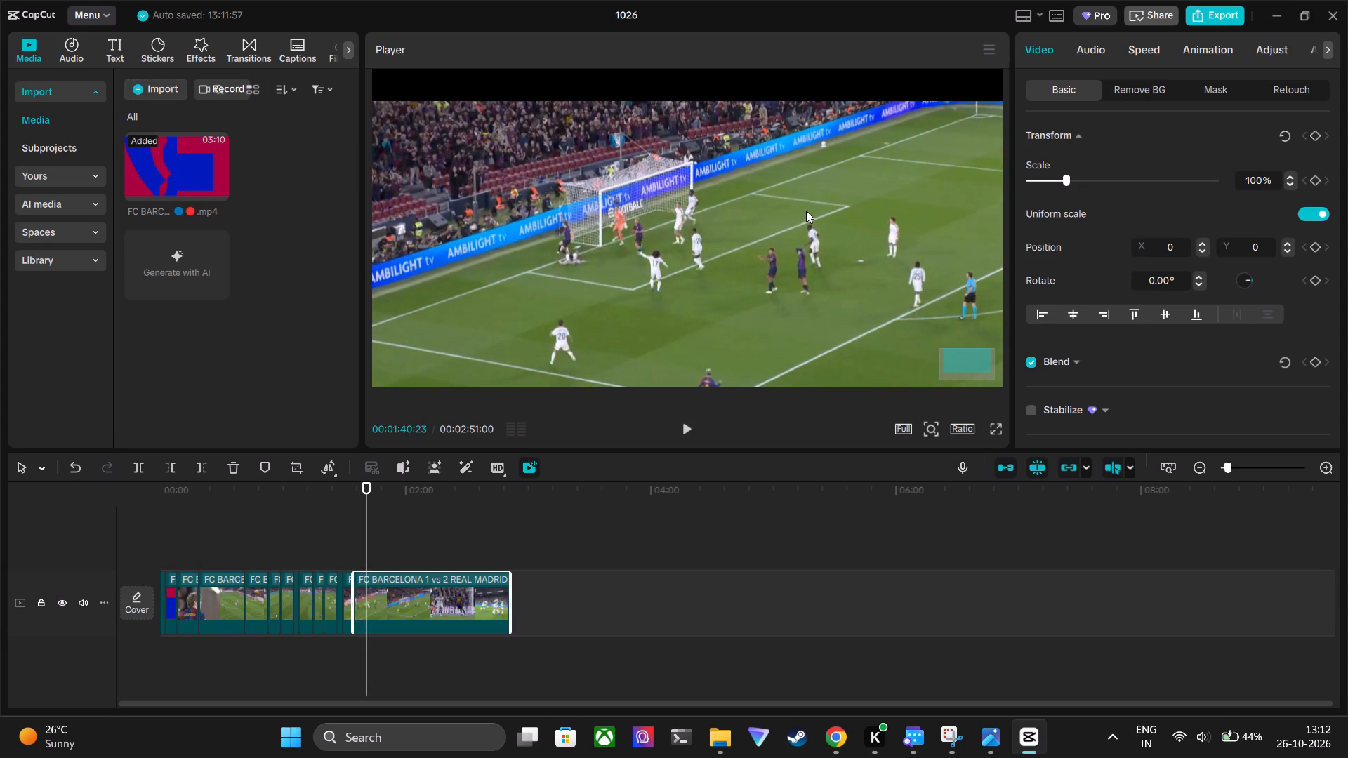
ctrl+scroll(806, 211, up, 4)
ctrl+scroll(837, 284, up, 2)
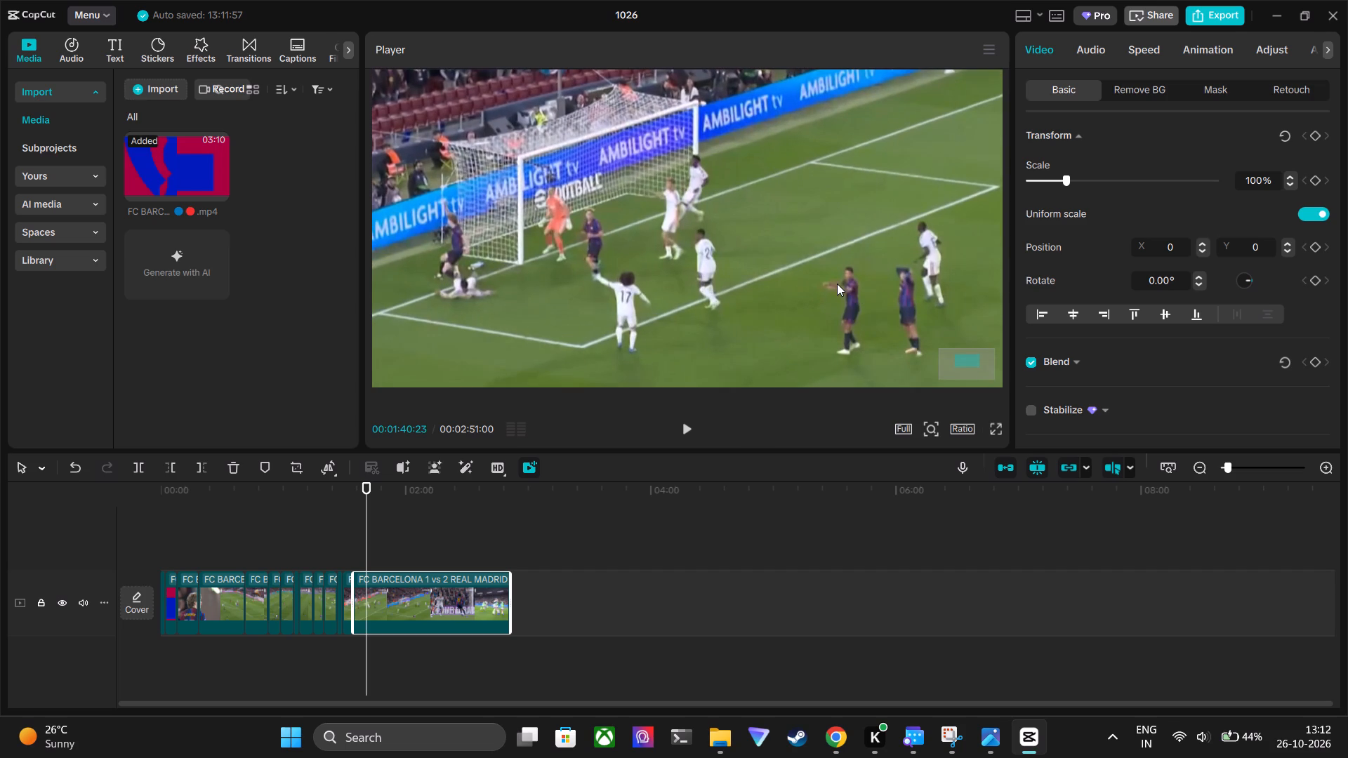
ctrl+scroll(837, 284, up, 1)
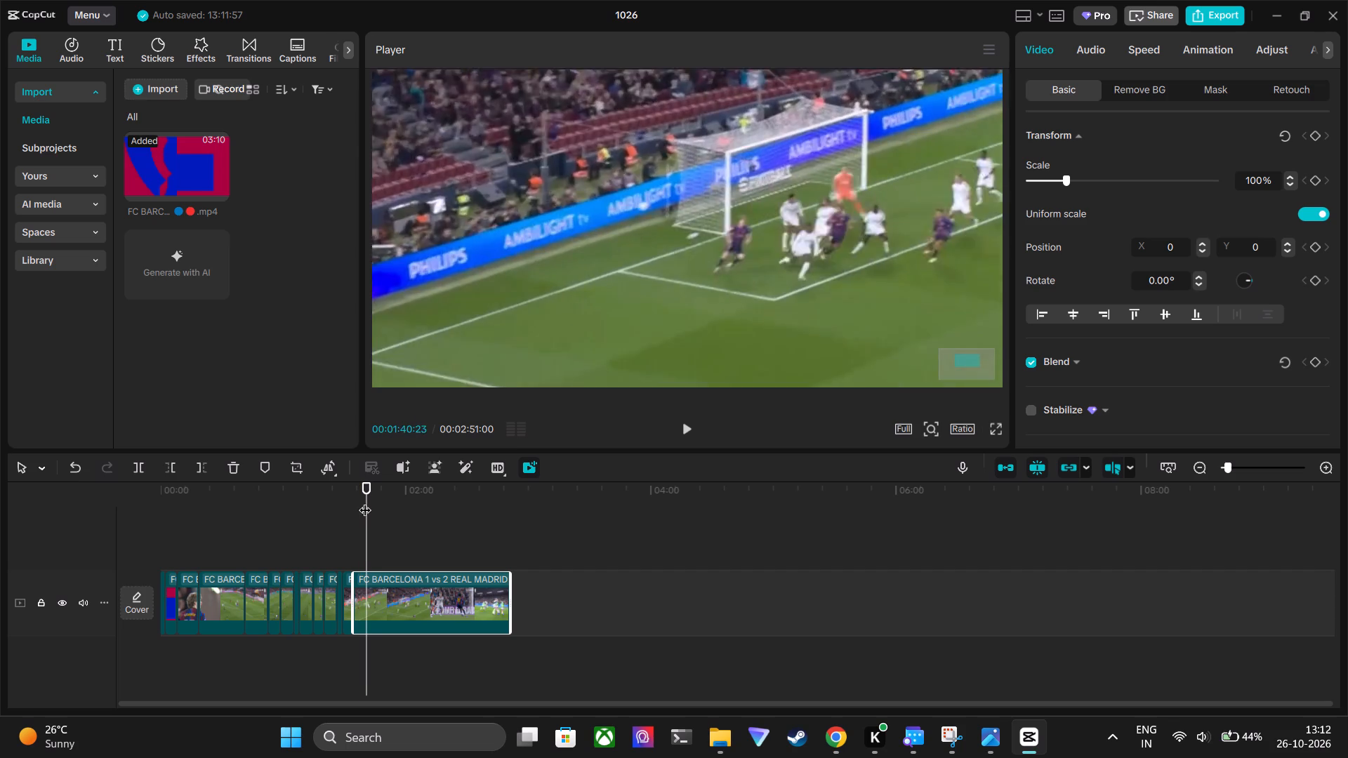
drag(366, 501, 355, 501)
key(space)
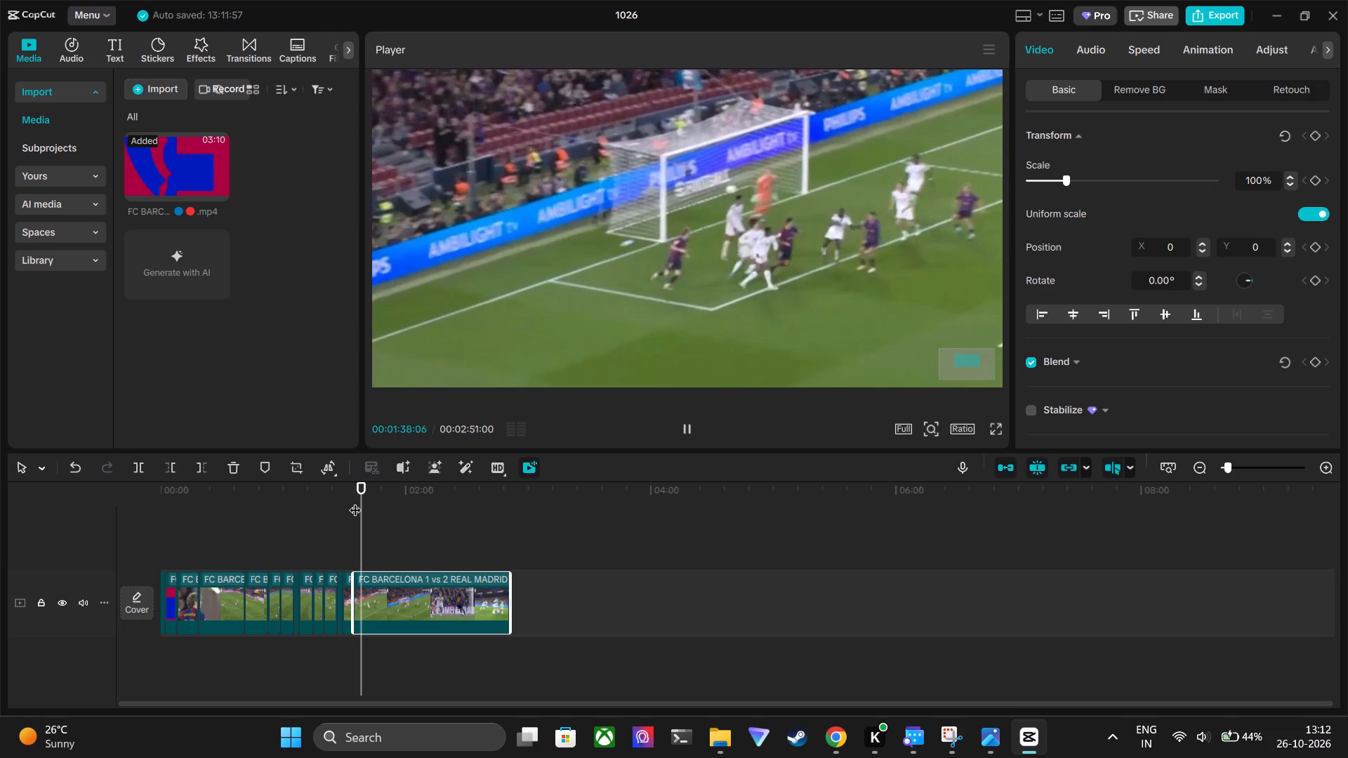
key(space)
key(space)
key(space)
key(space)
key(space)
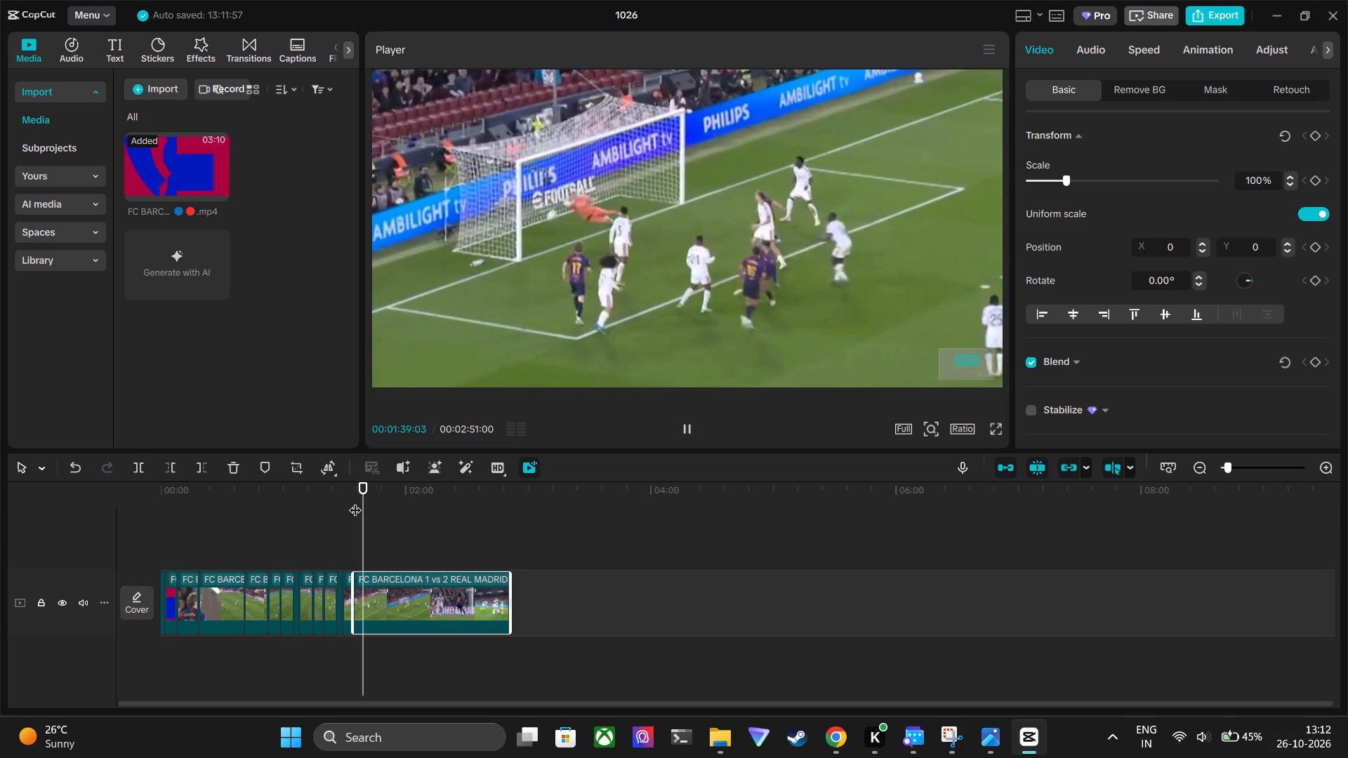
key(space)
key(space)
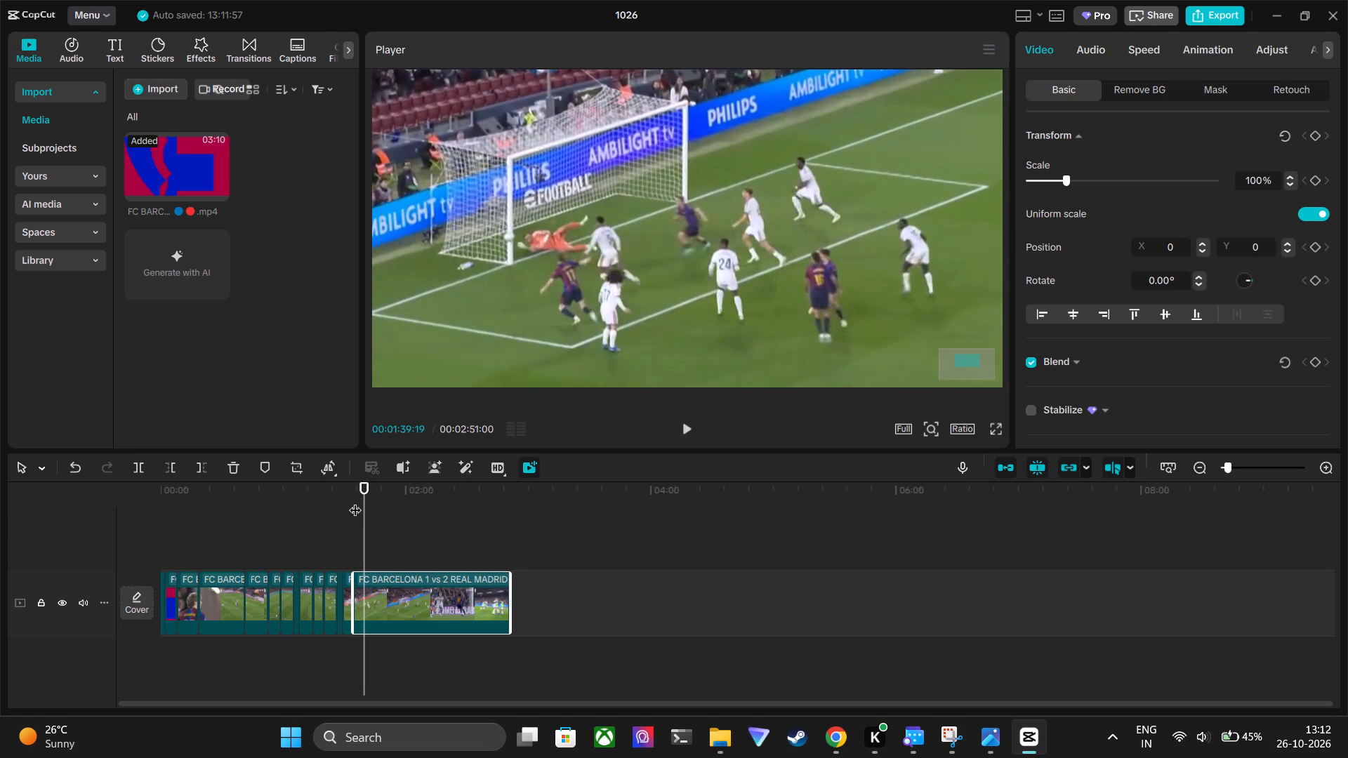
drag(367, 493, 355, 493)
key(space)
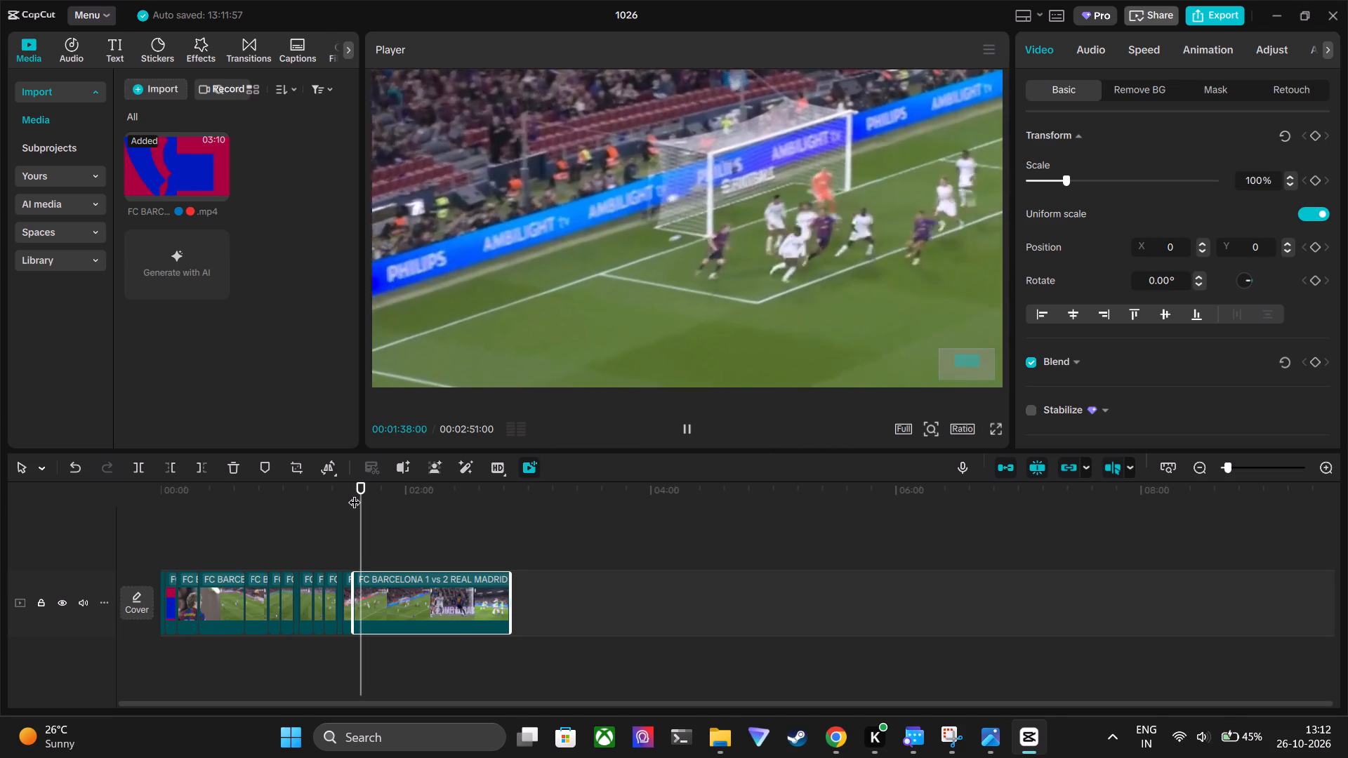
key(space)
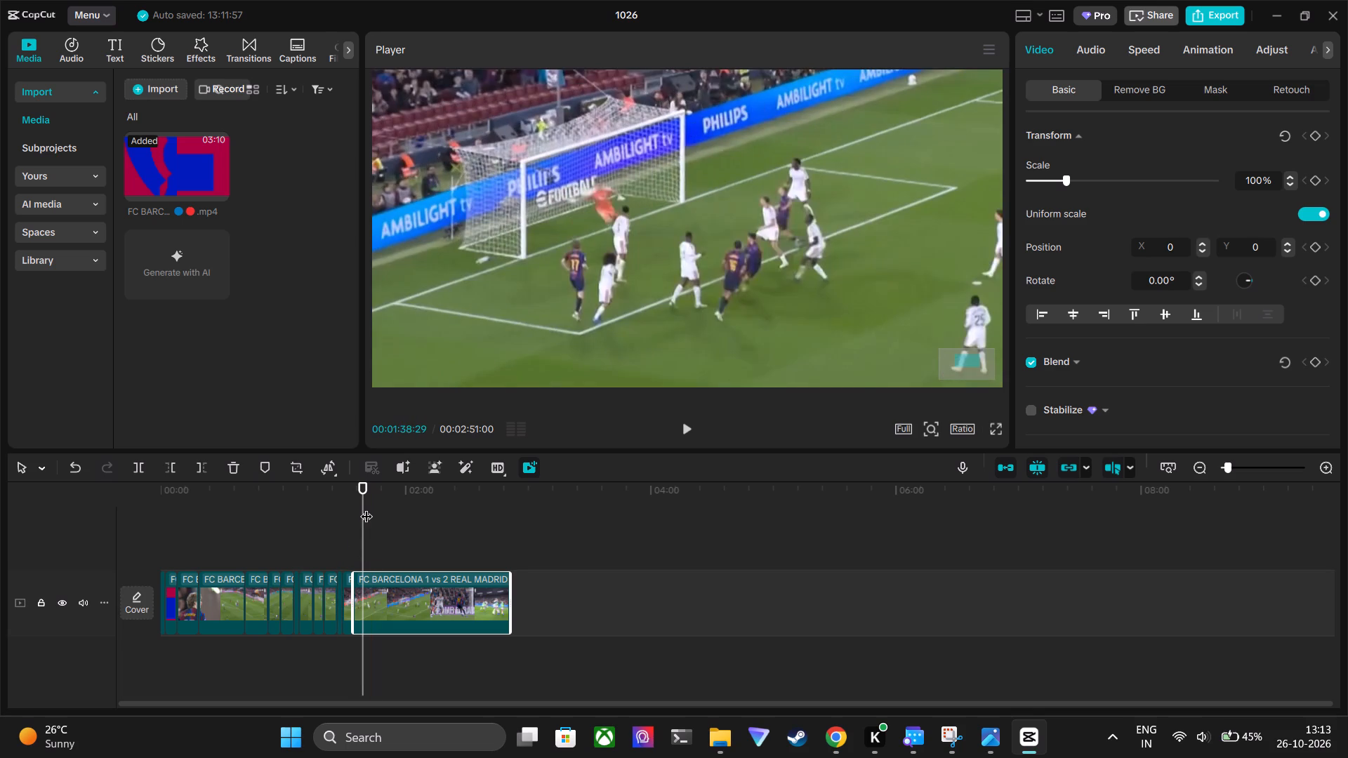
drag(366, 507, 358, 510)
key(space)
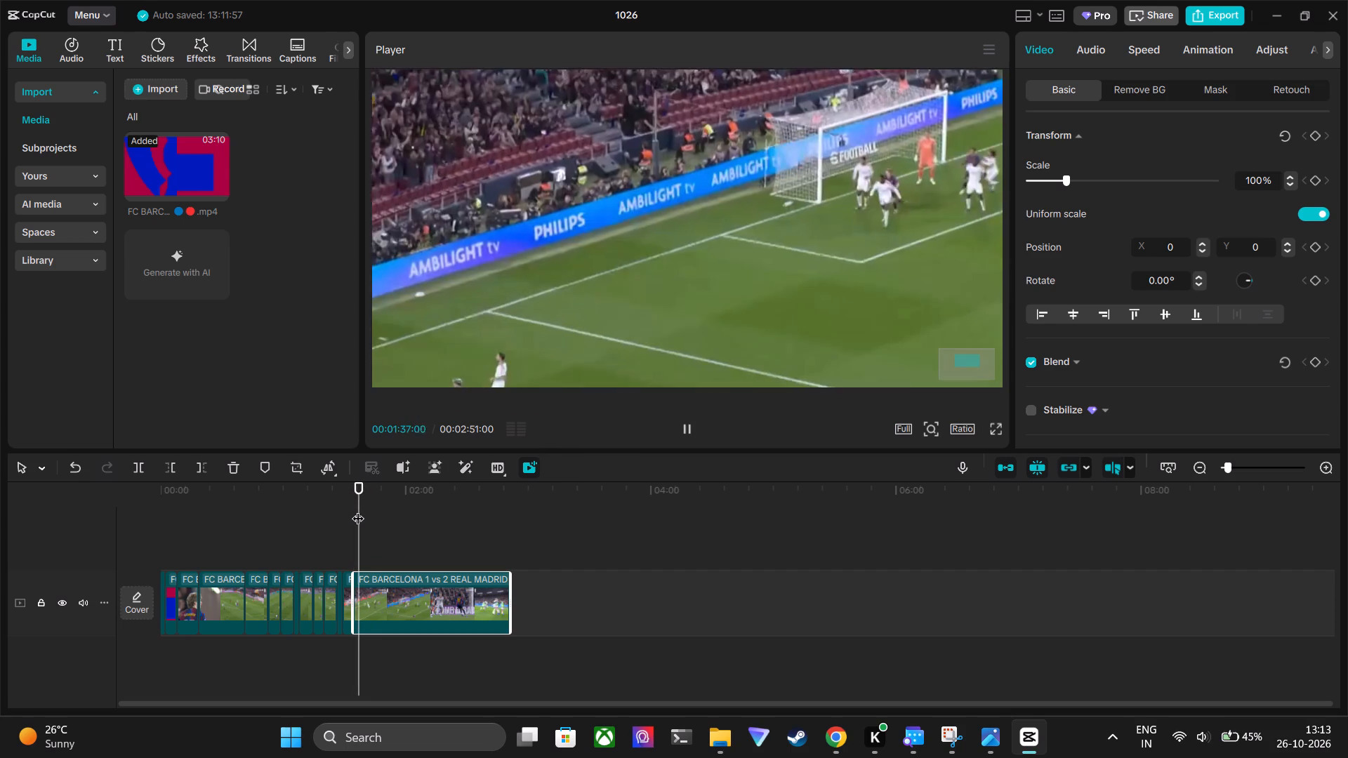
key(space)
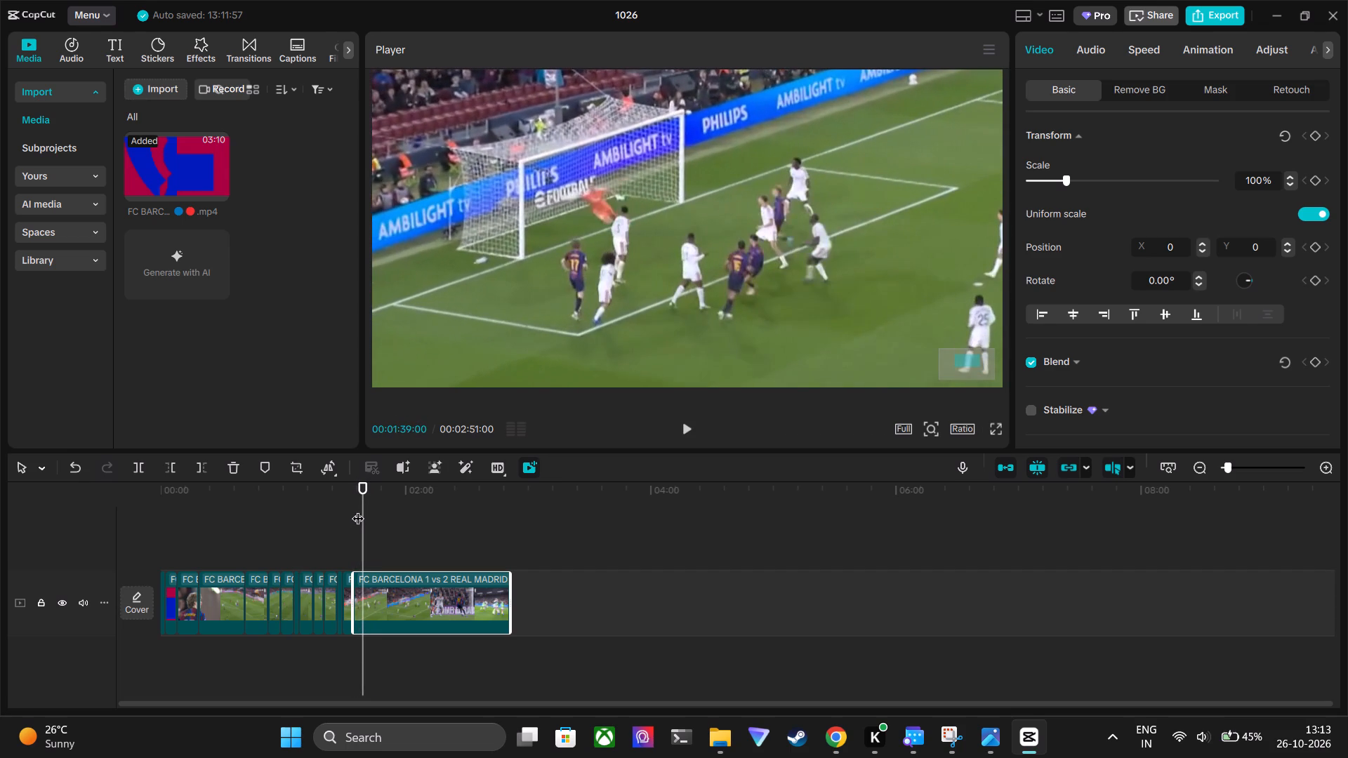
key(space)
key(space)
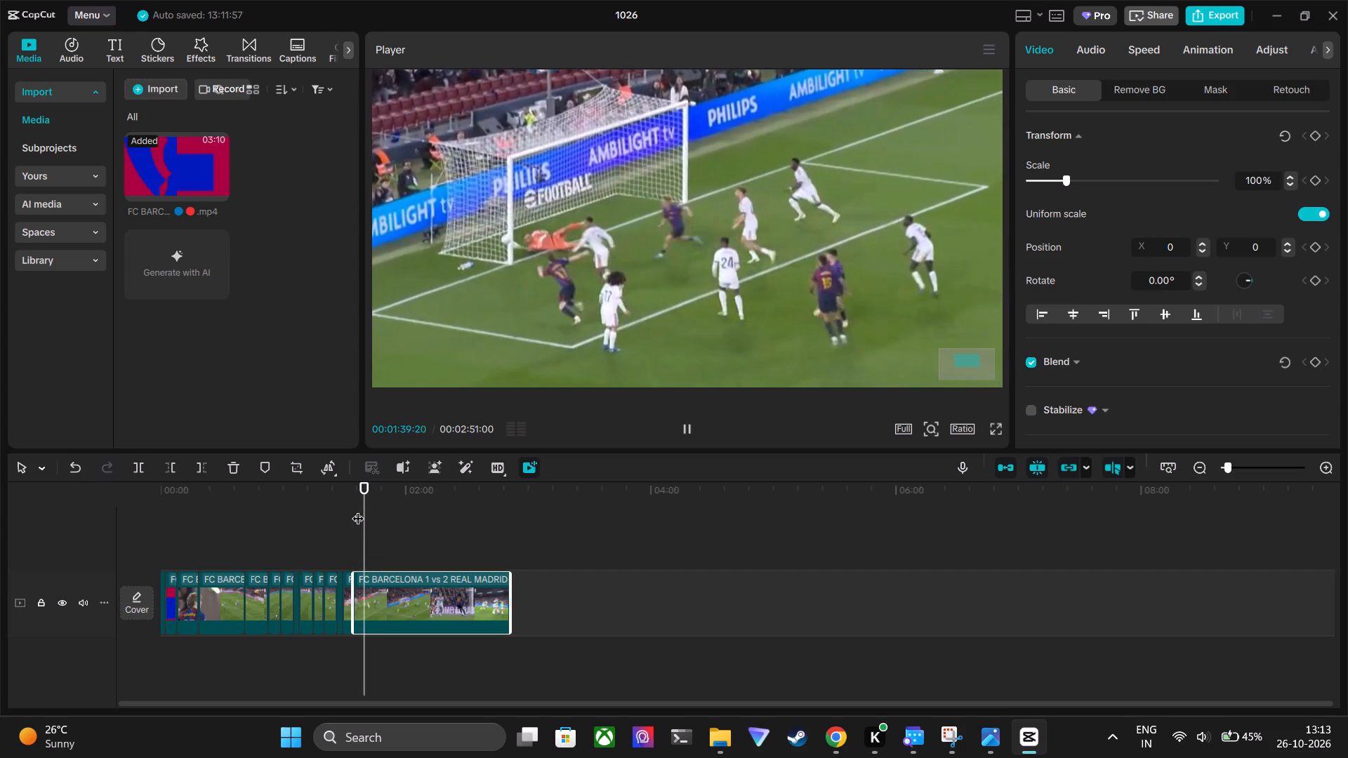
click(147, 461)
Review the remaining match footage from the new split up to about 00:01:56:22.
key(space)
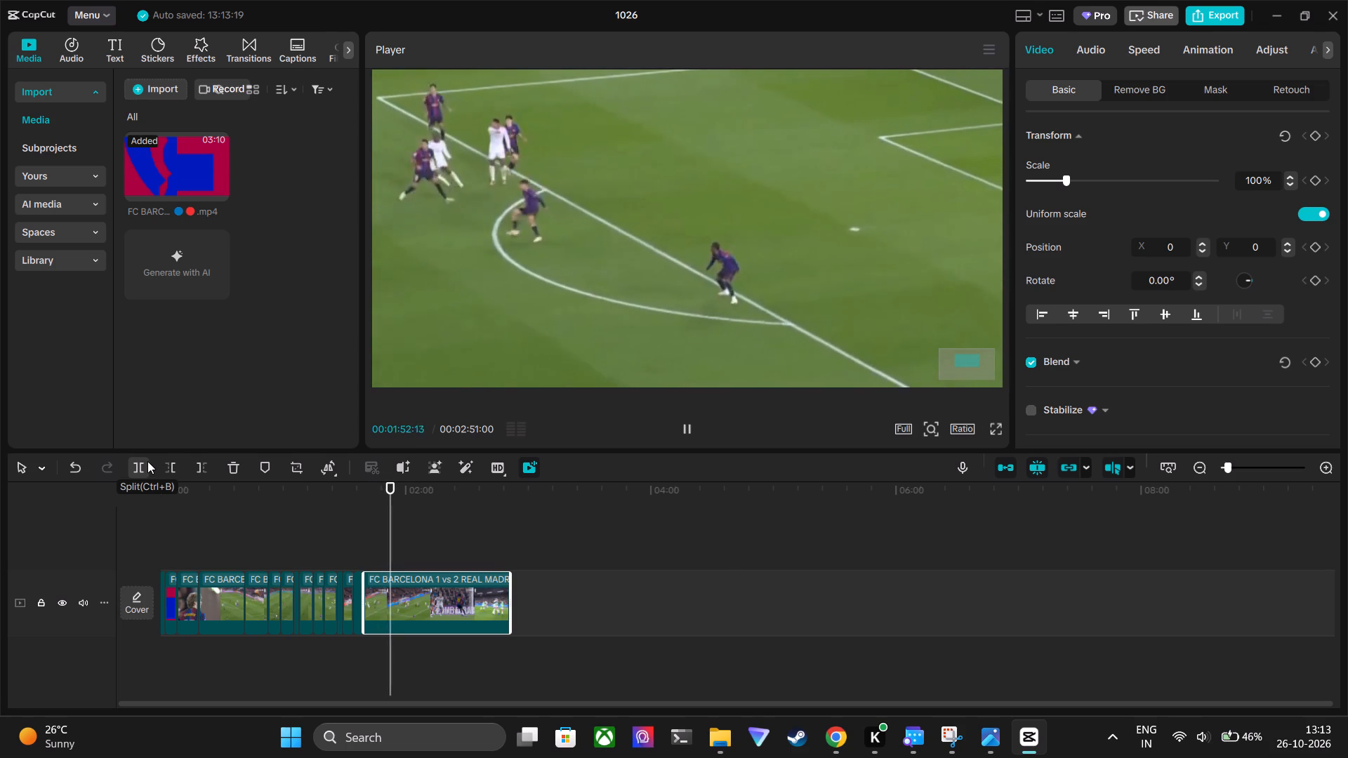
click(214, 602)
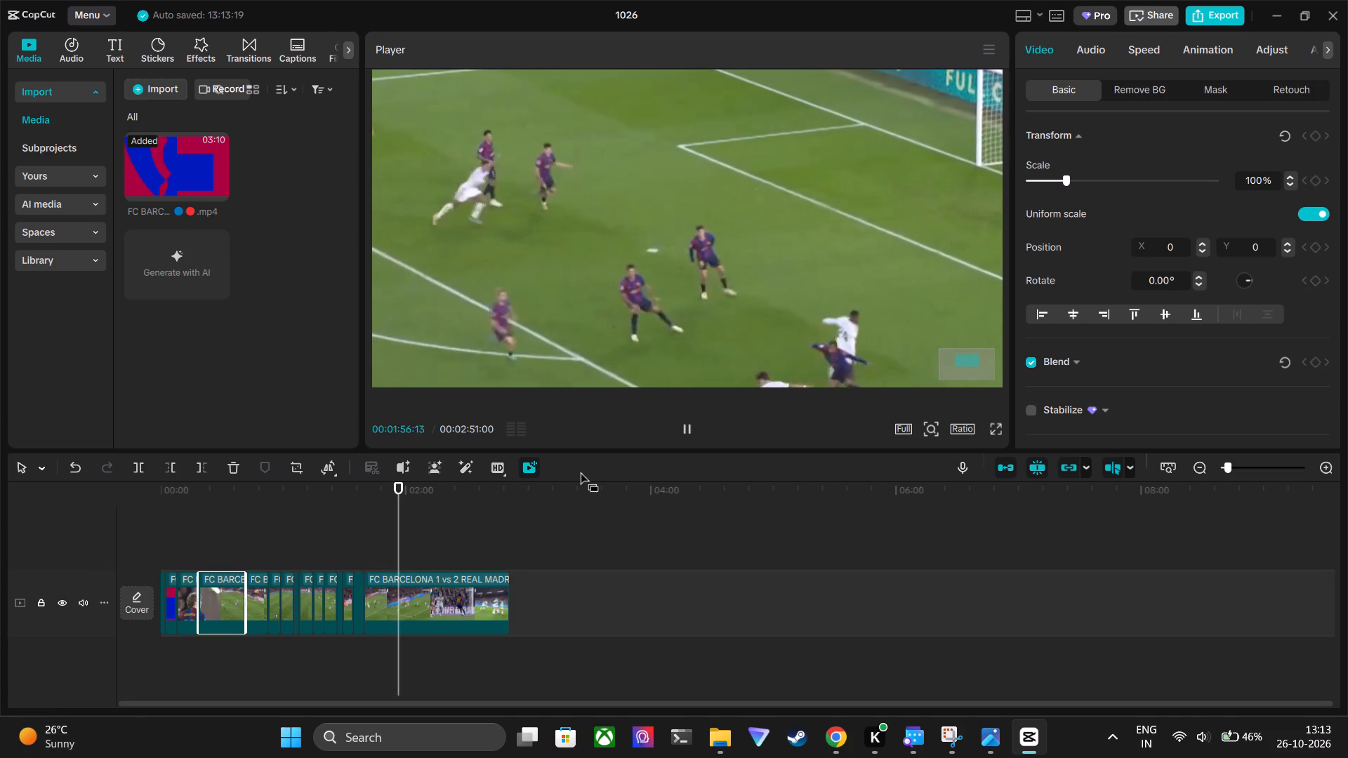
key(space)
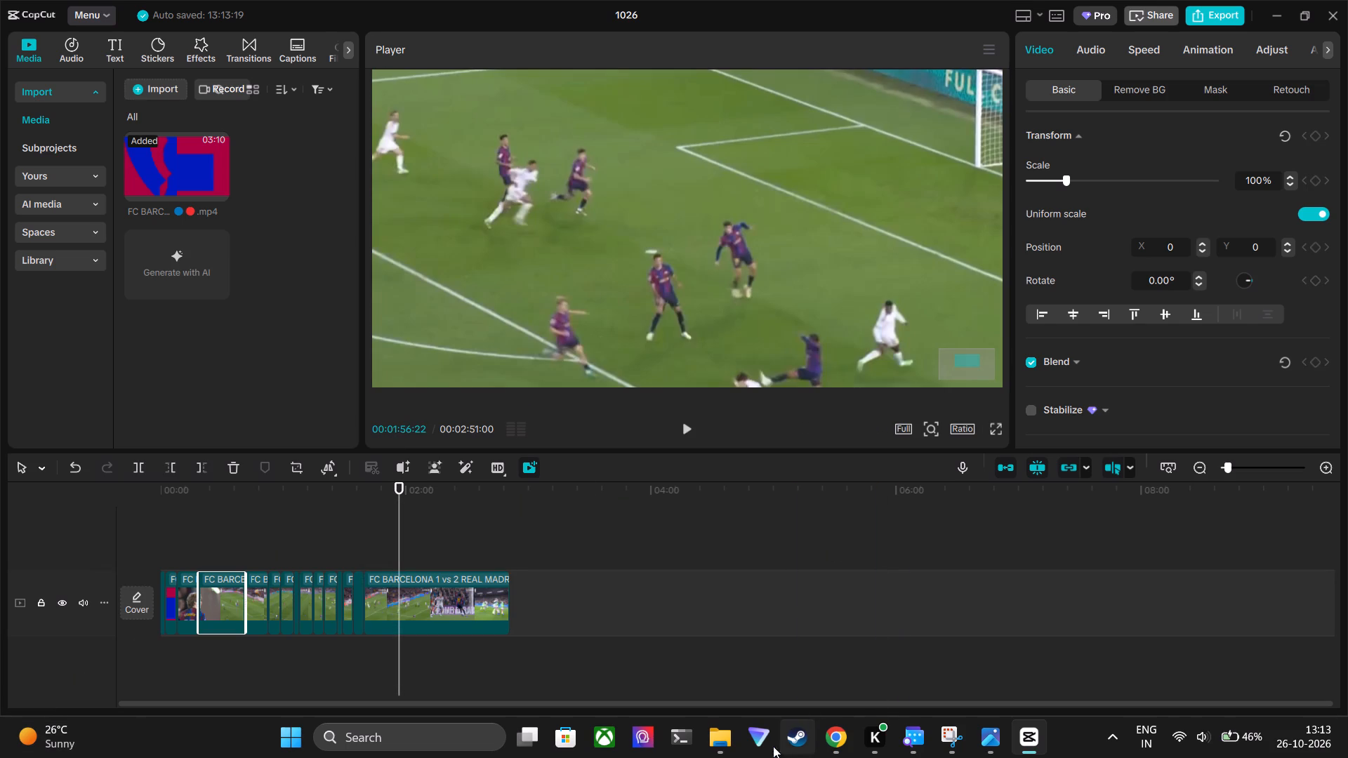
Switch to the Chrome browser window.
click(734, 745)
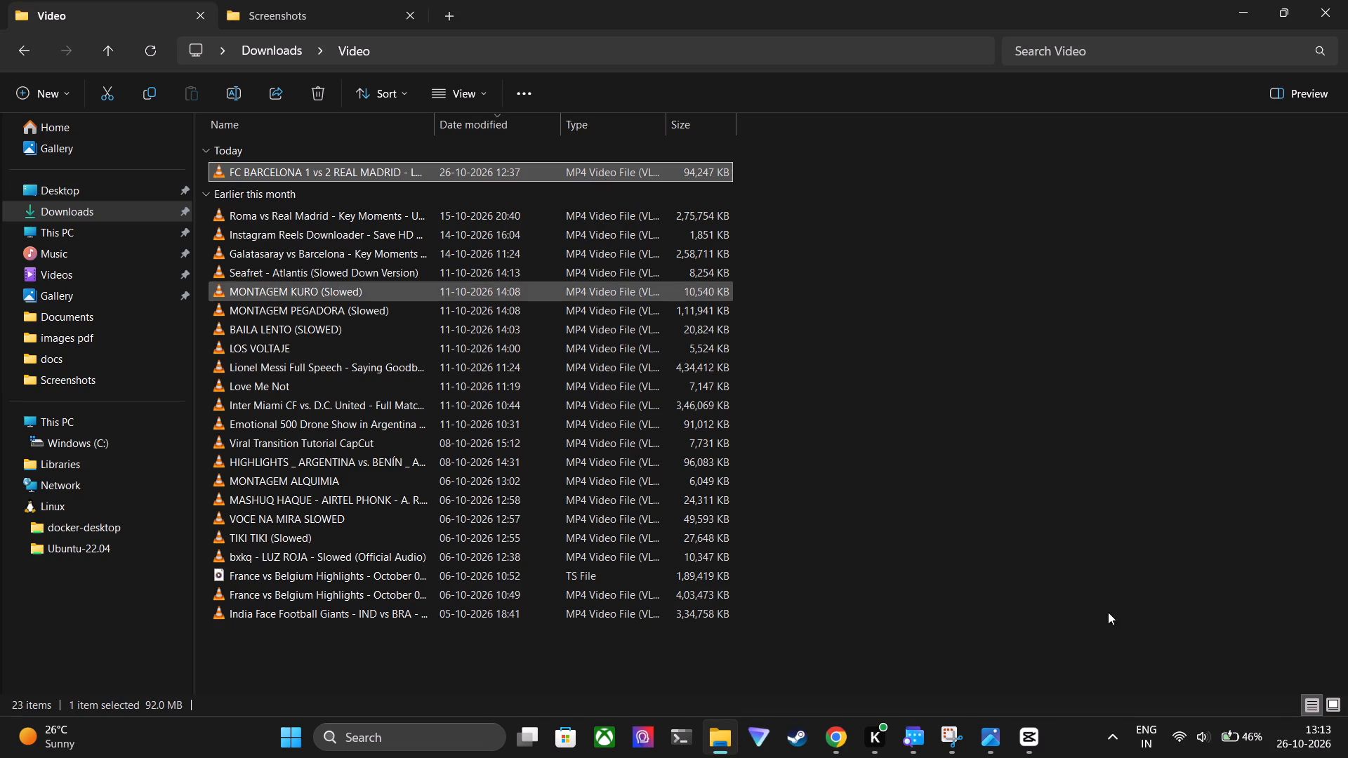
click(835, 735)
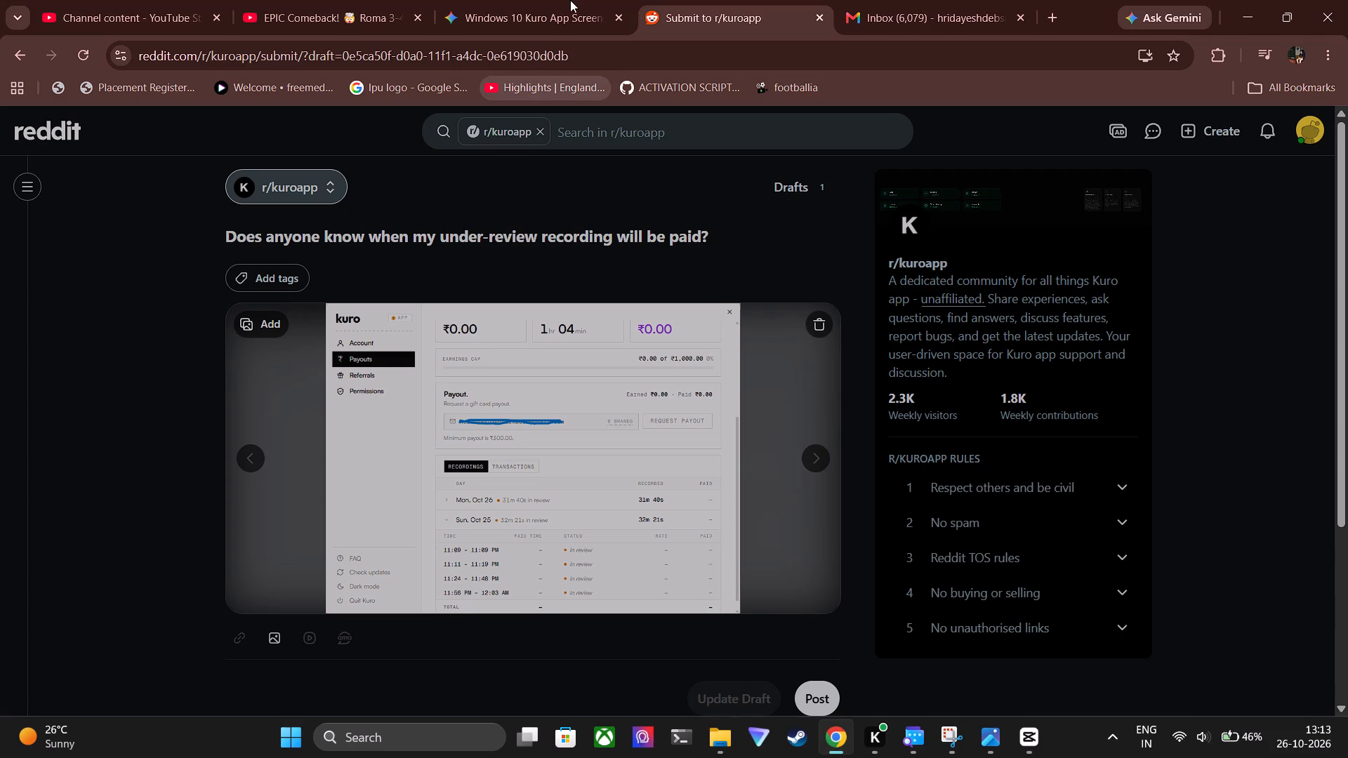
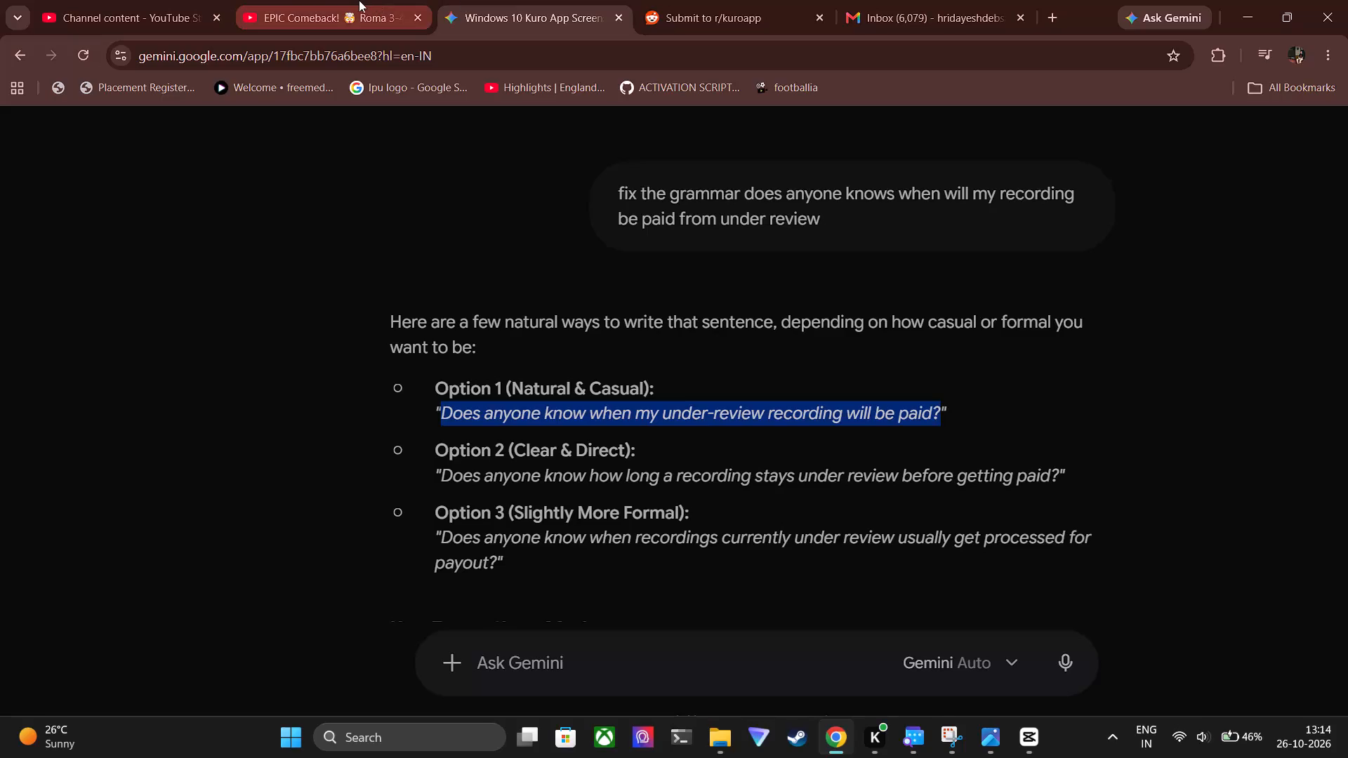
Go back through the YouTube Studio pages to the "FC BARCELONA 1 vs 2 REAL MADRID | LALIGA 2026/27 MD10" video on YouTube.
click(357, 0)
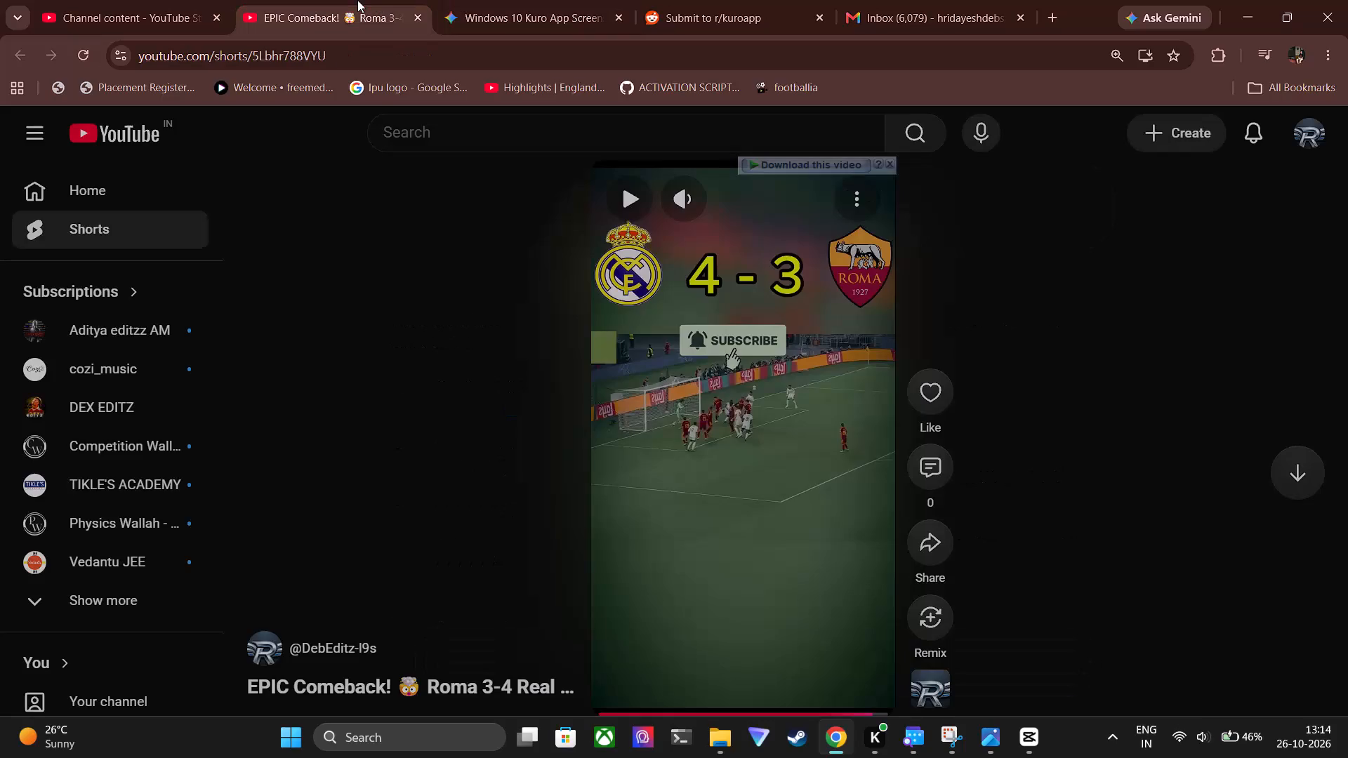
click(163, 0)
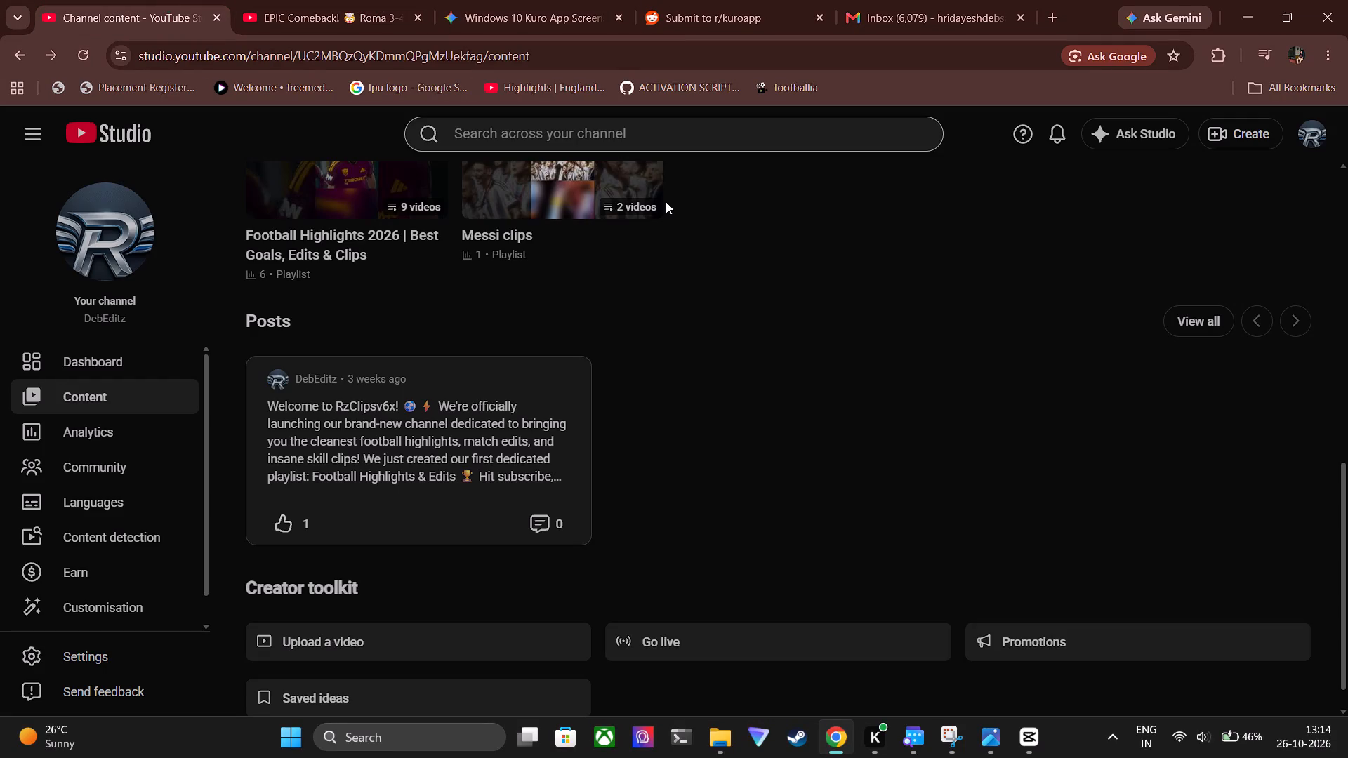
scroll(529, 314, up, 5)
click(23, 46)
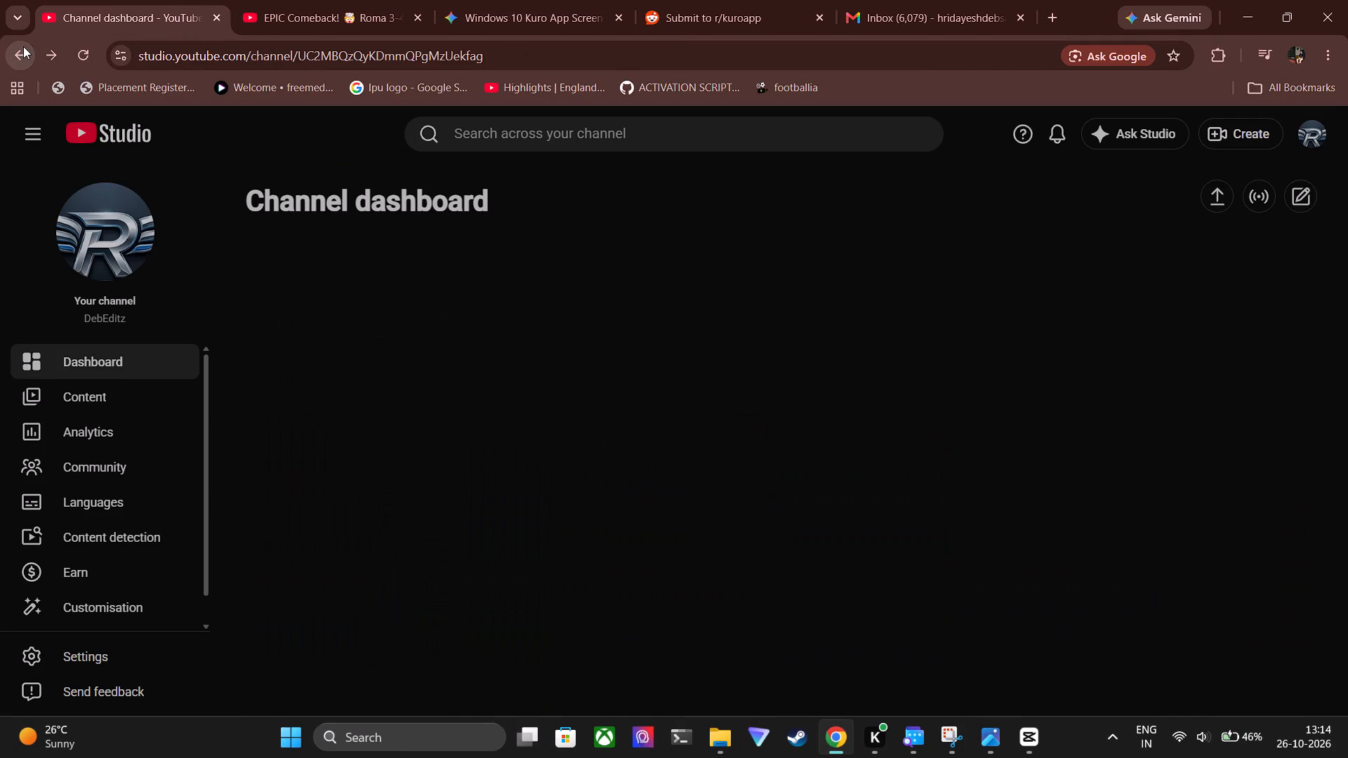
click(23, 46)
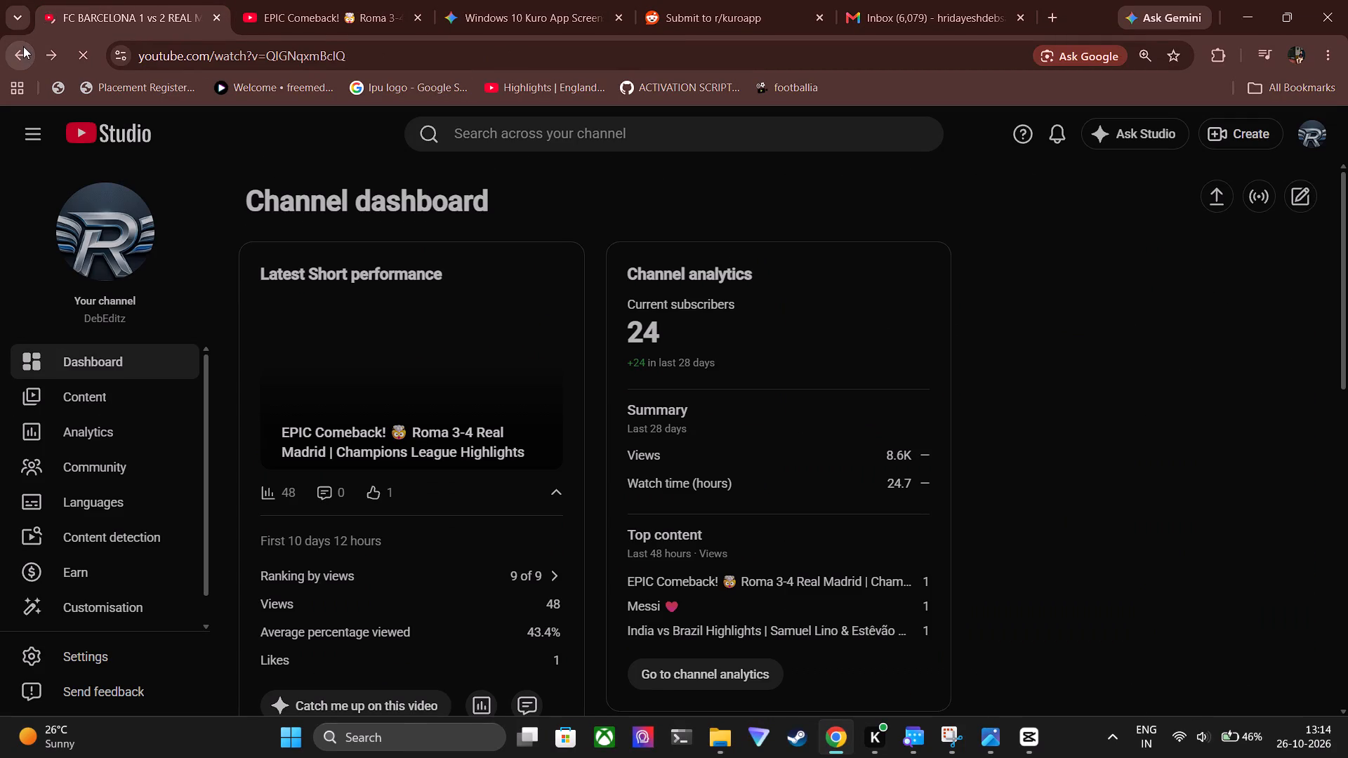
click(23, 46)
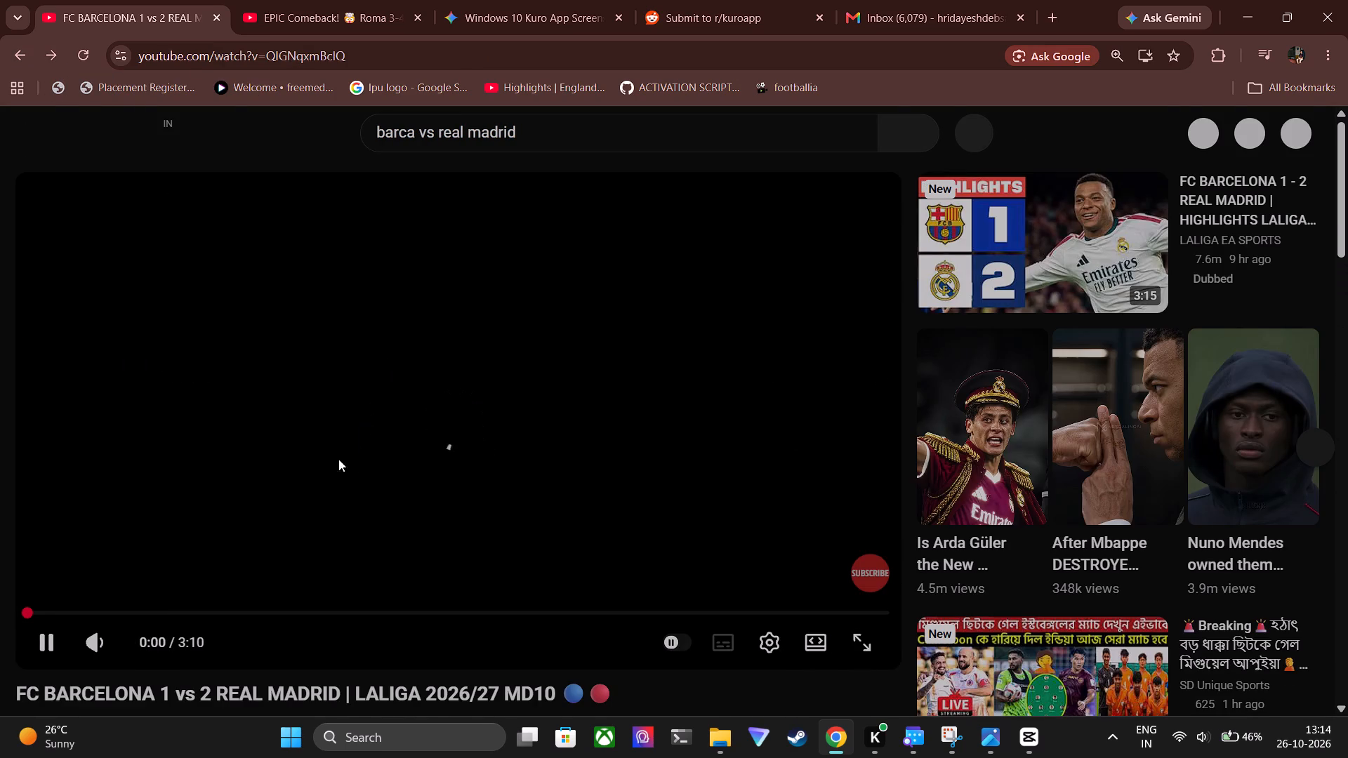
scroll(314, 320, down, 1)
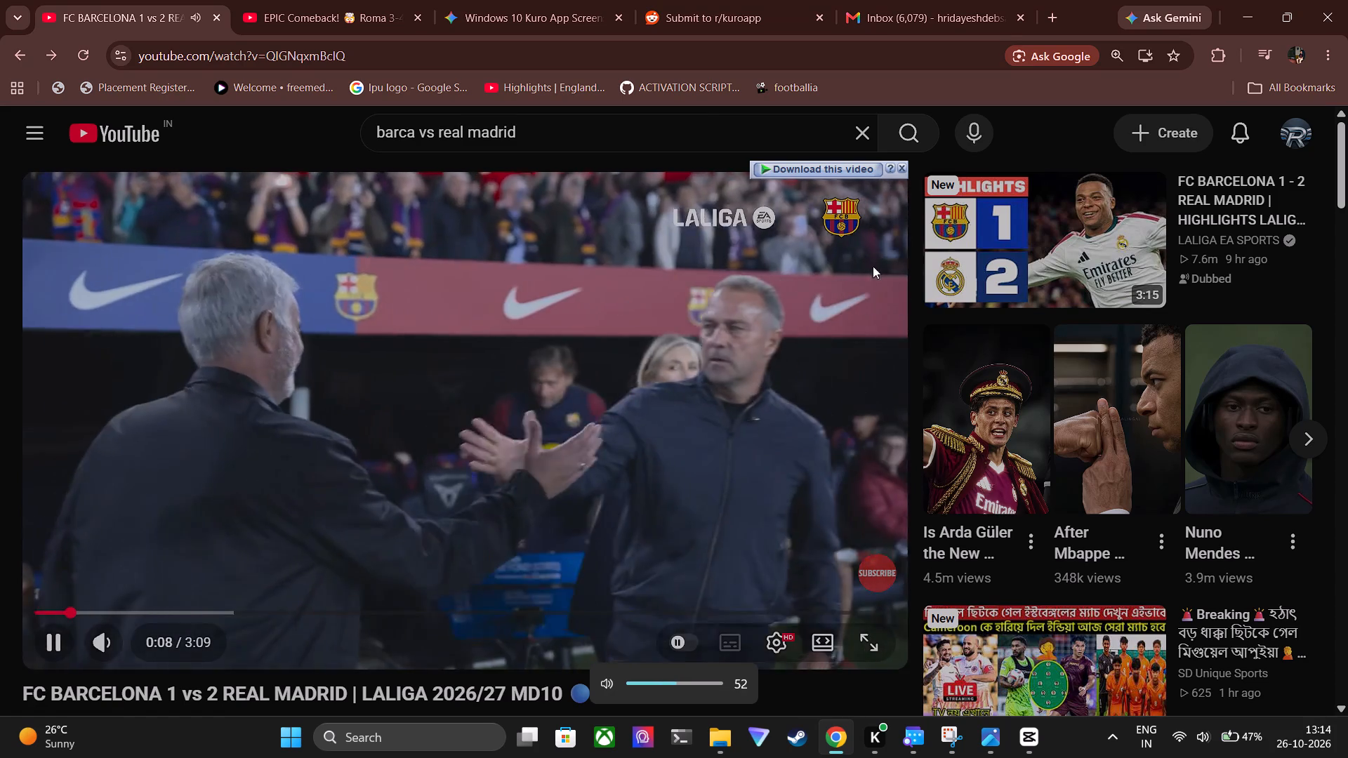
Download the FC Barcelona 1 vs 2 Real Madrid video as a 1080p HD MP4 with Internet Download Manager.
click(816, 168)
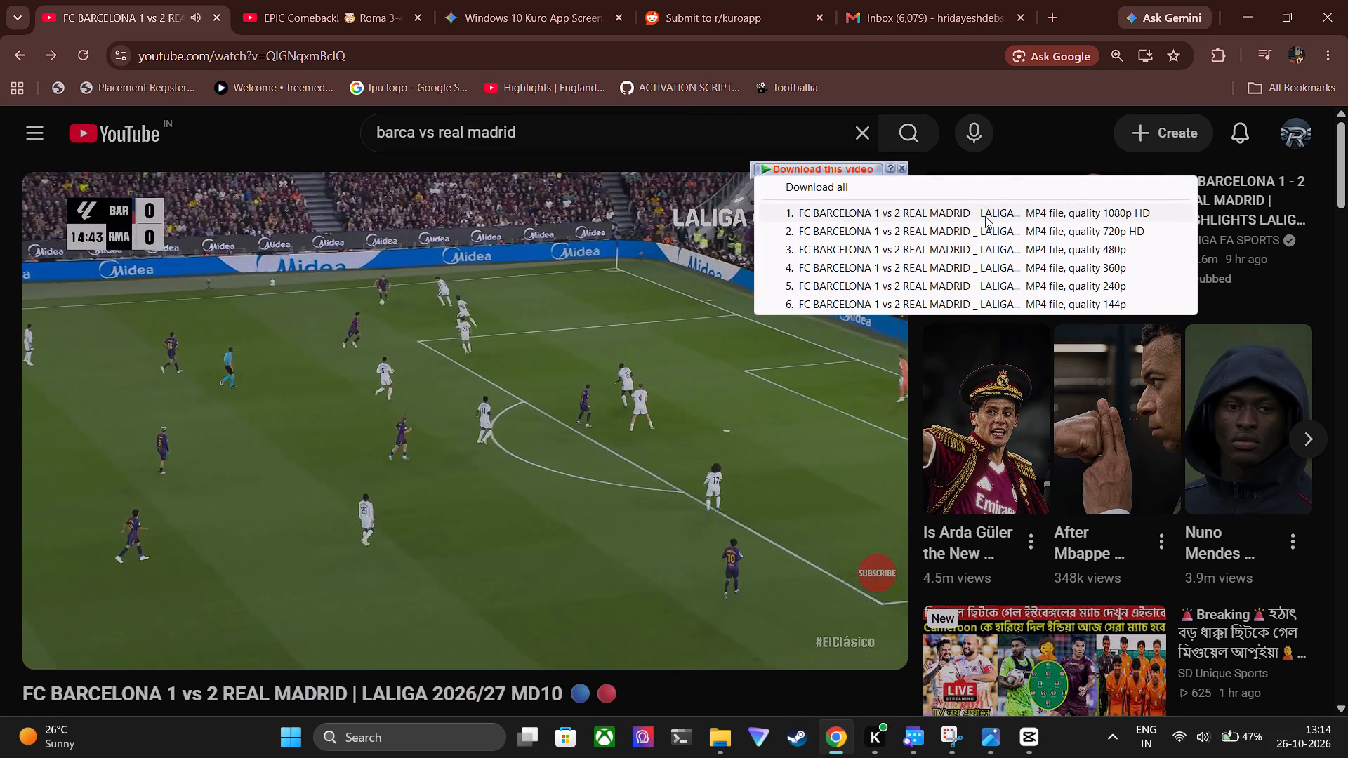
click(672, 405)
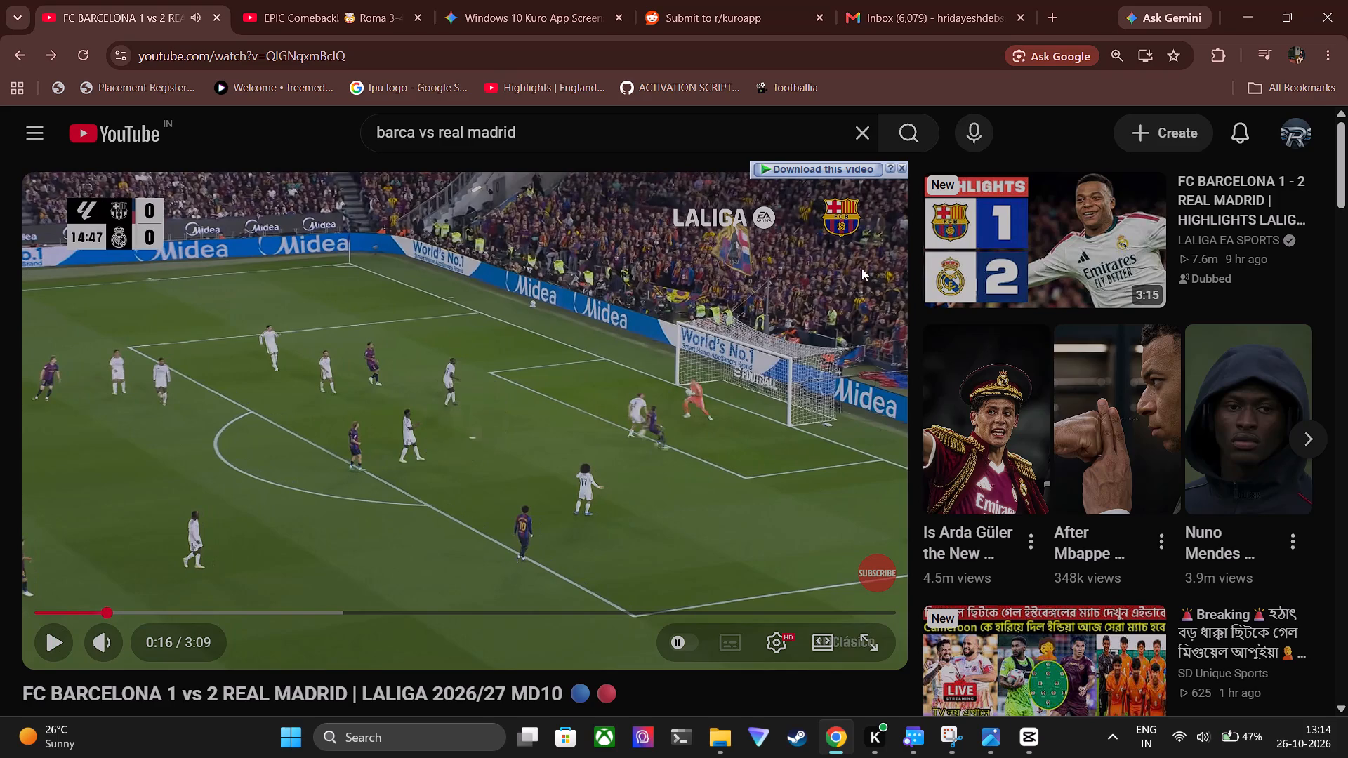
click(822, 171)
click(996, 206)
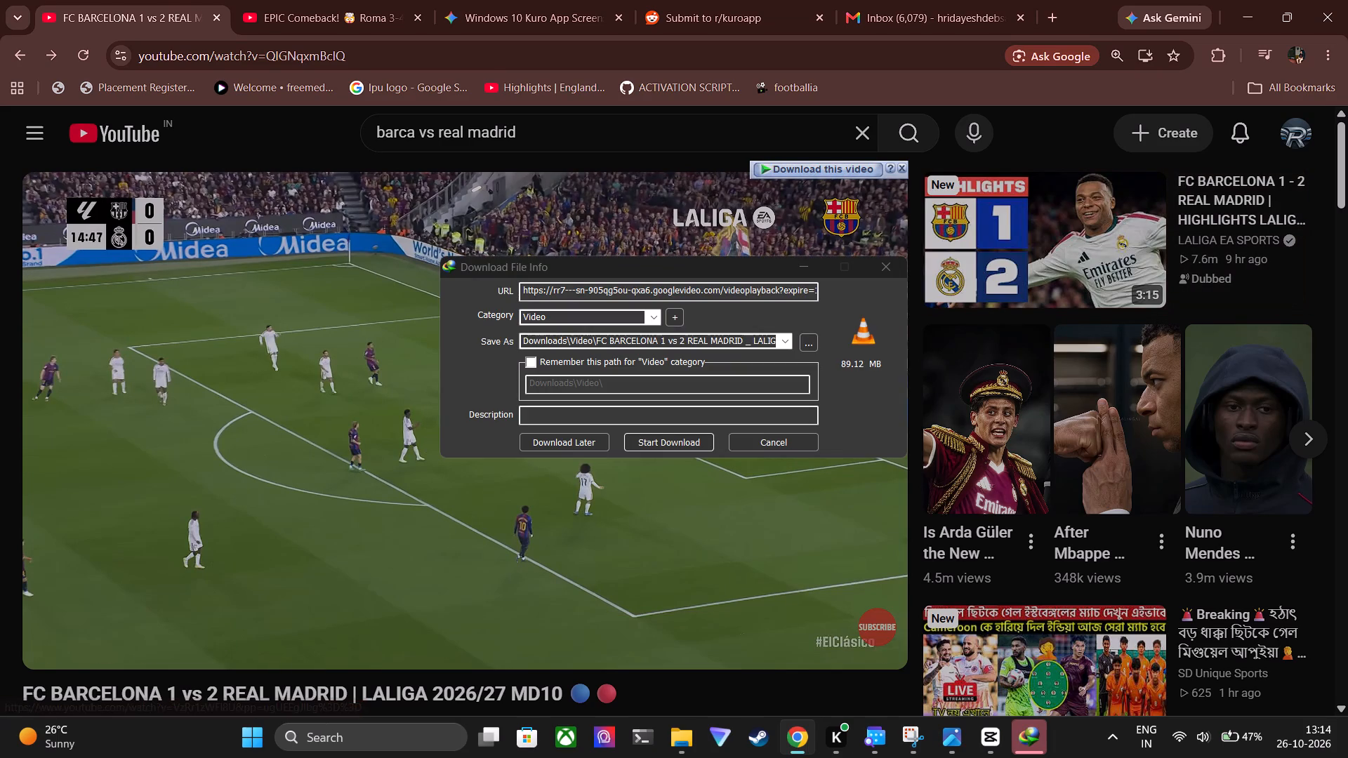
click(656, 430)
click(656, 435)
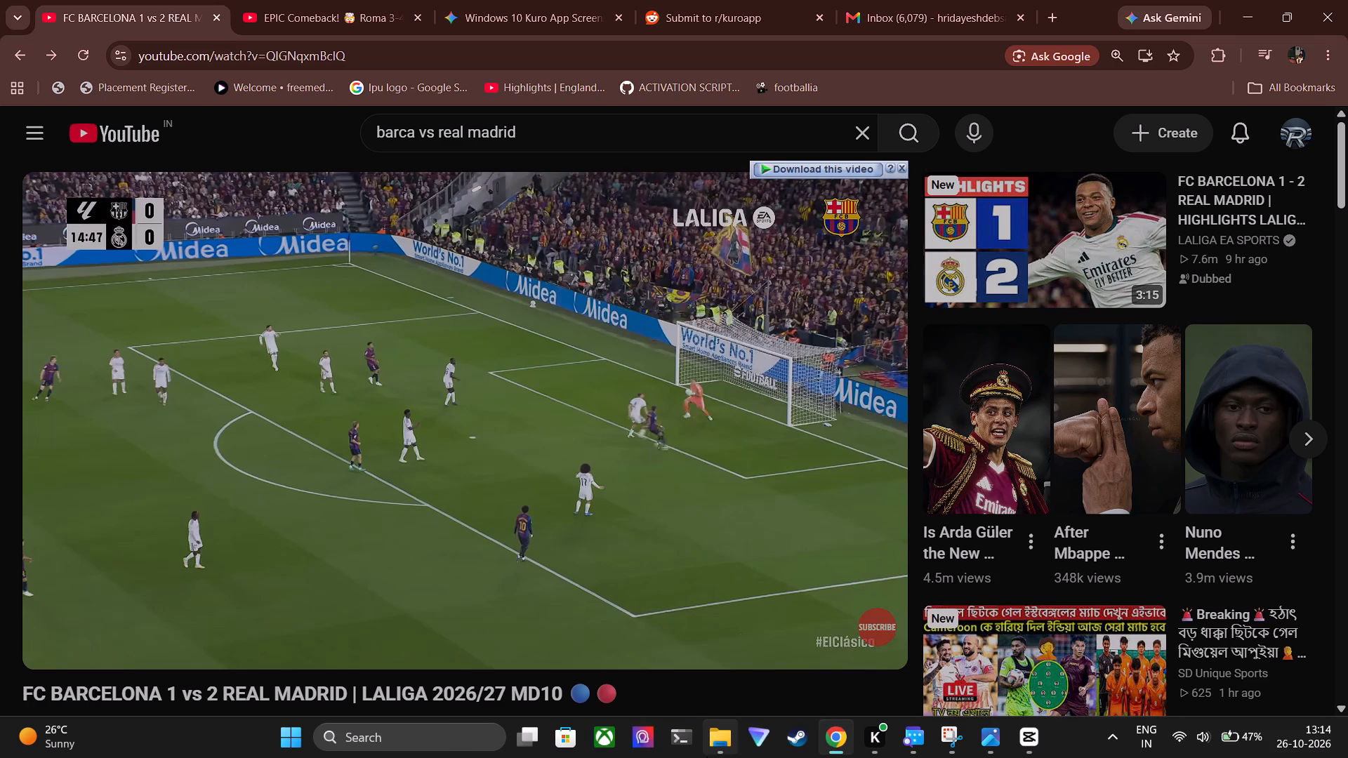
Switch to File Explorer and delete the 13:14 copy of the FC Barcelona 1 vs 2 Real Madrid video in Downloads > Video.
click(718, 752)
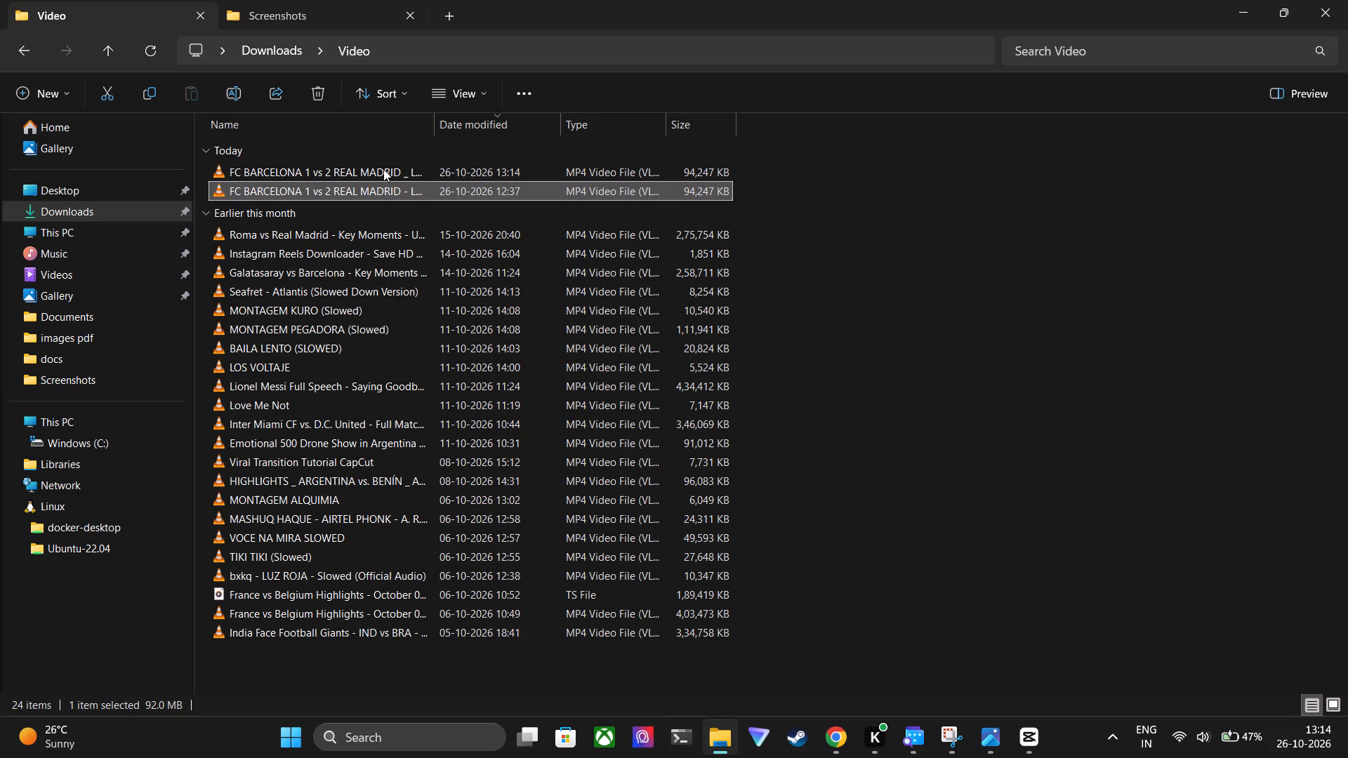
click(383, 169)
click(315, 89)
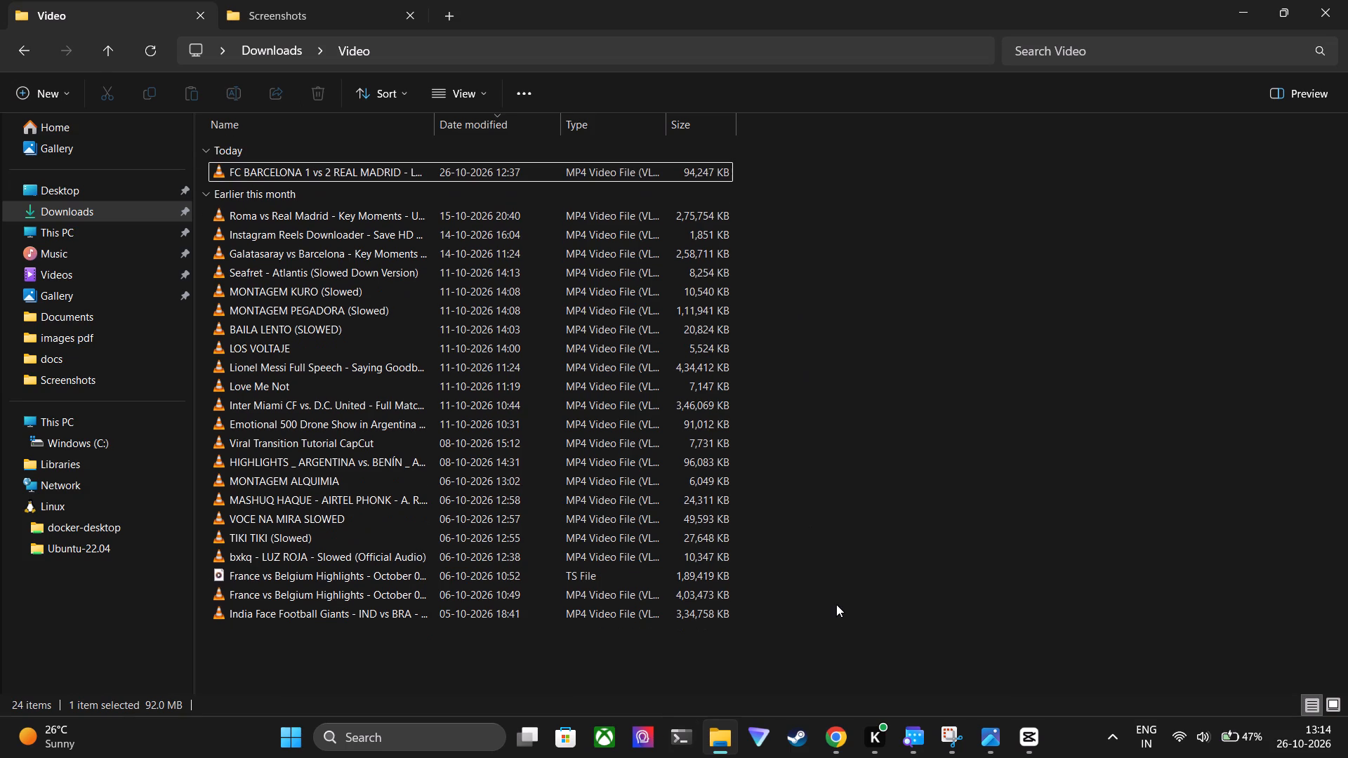
Switch to CapCut and review the remaining match footage between about 00:01:46 and 00:02:01, including the uncropped areas of the frame.
click(1030, 738)
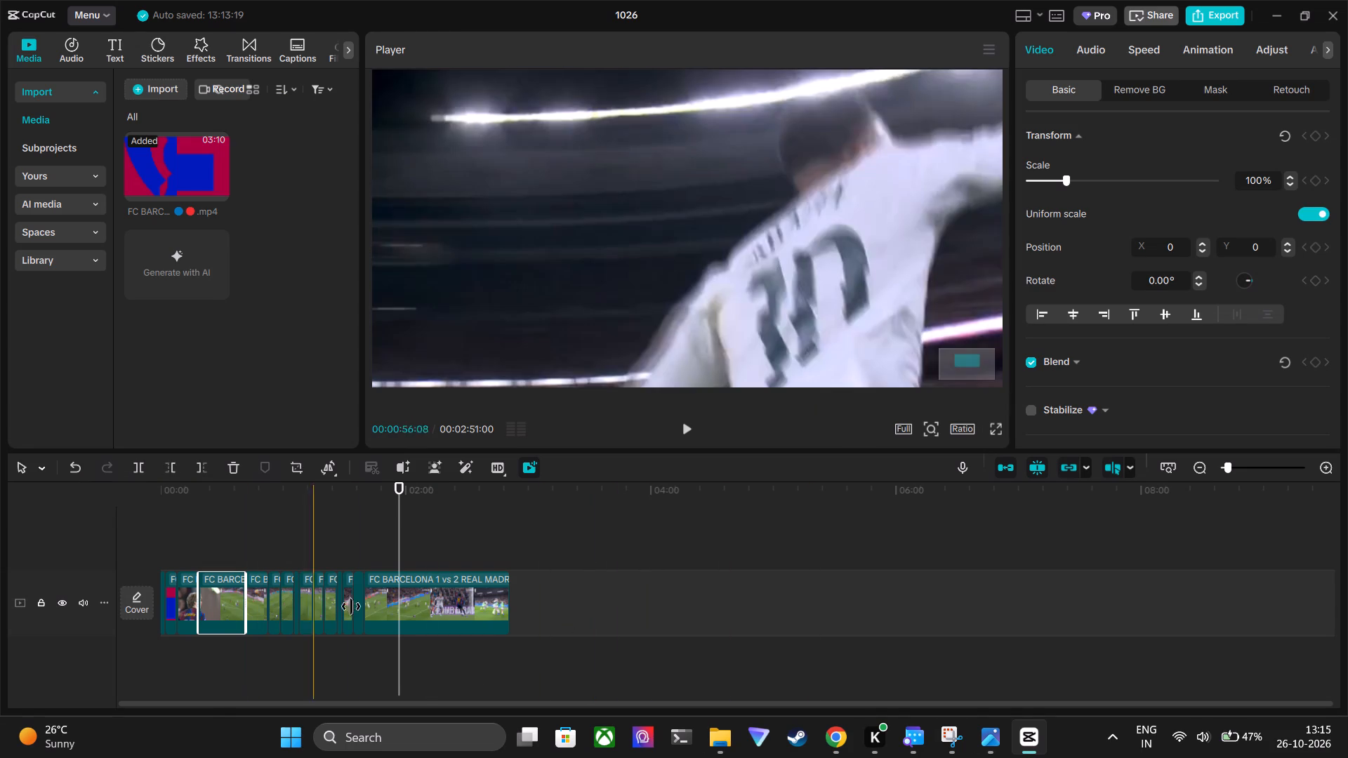
key(space)
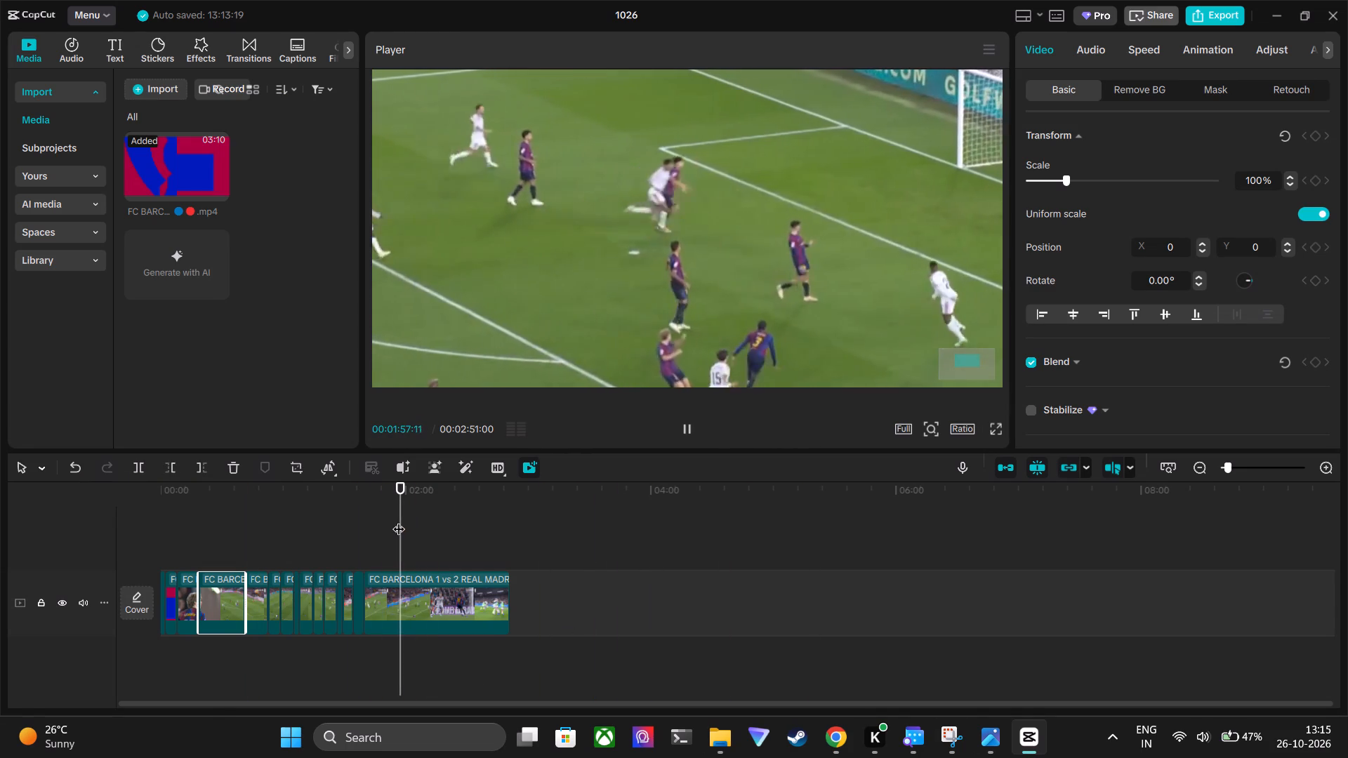
ctrl+scroll(632, 260, down, 7)
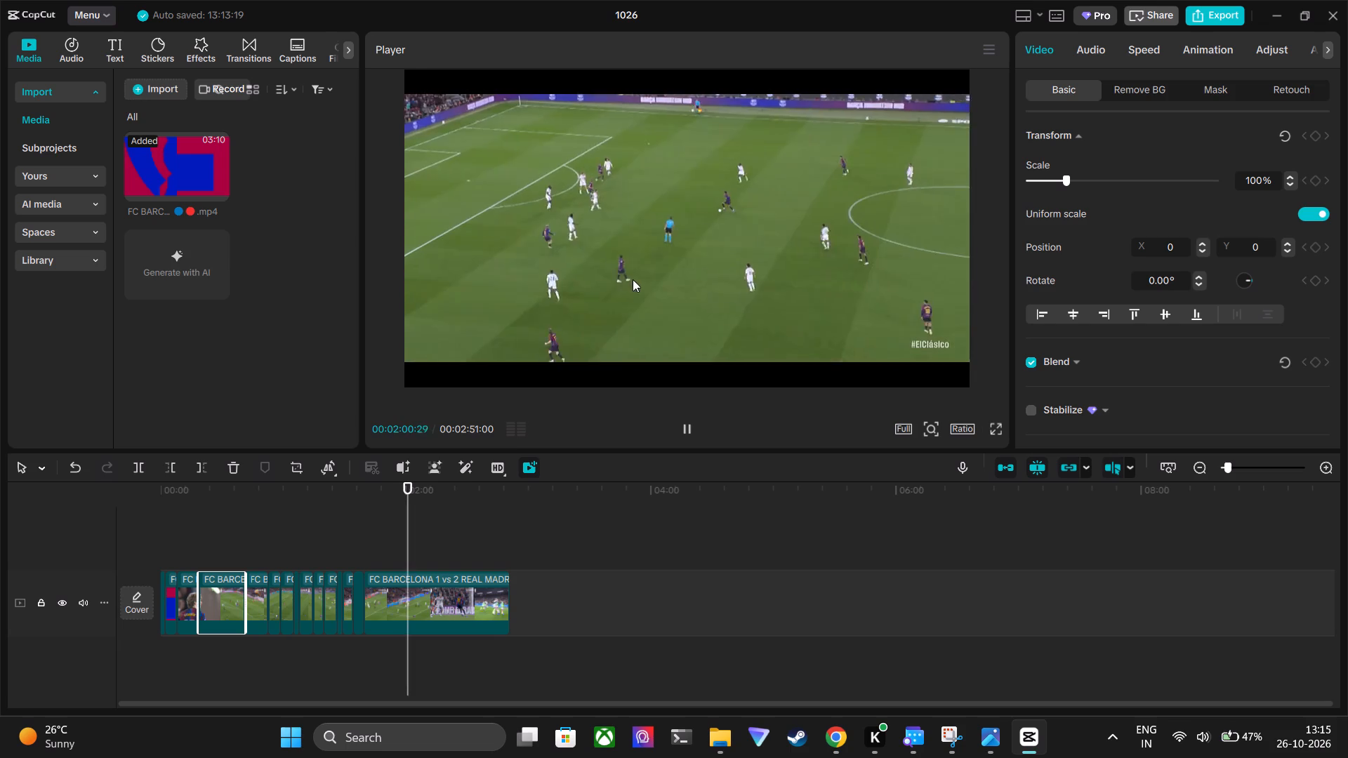
drag(406, 488, 369, 489)
key(space)
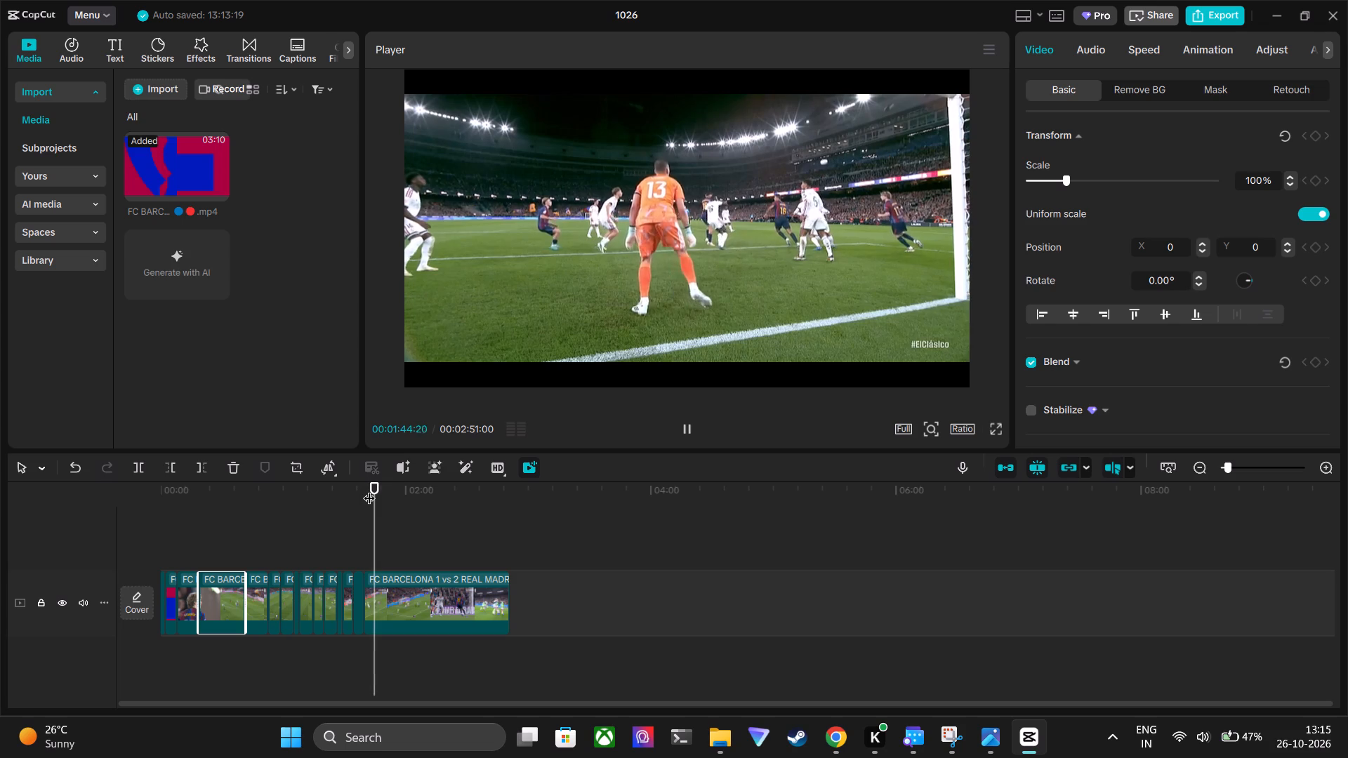
click(428, 540)
drag(395, 540, 388, 540)
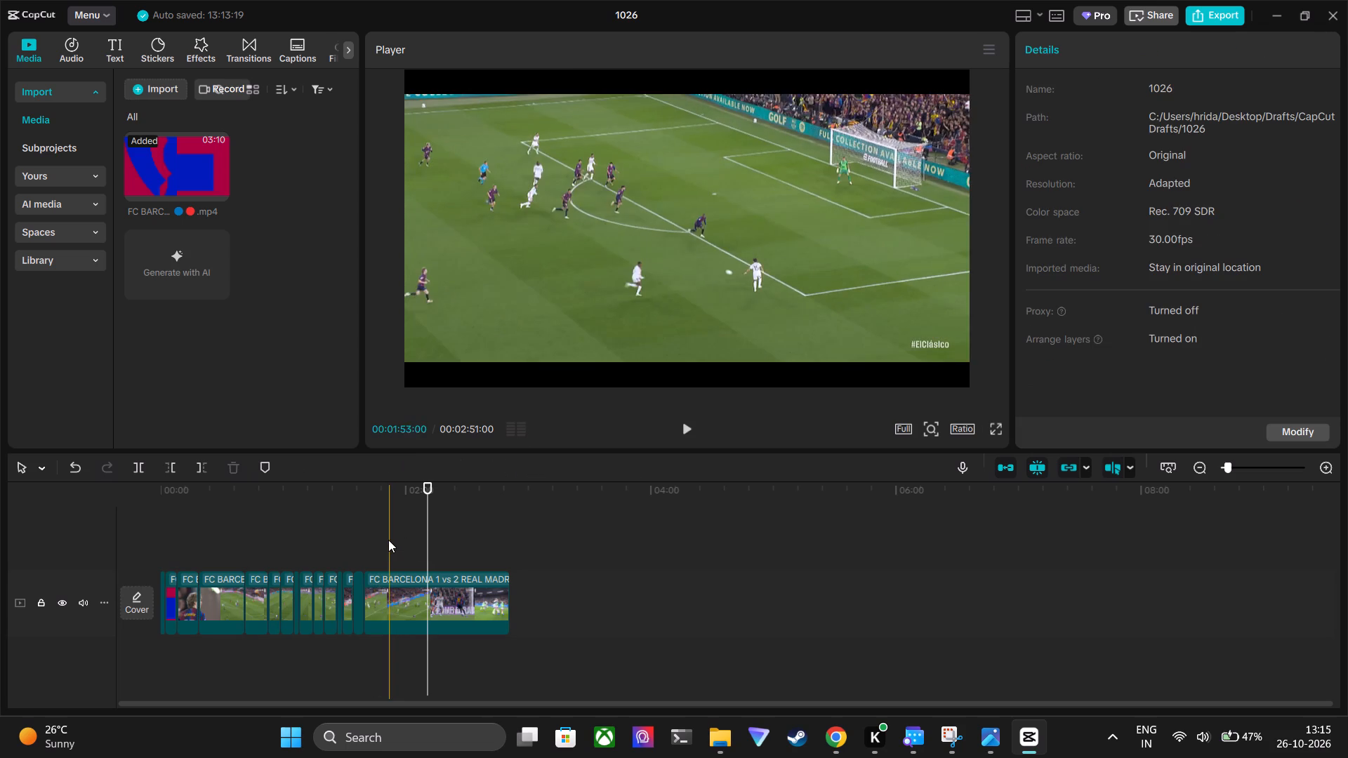
drag(388, 540, 384, 540)
click(384, 540)
key(space)
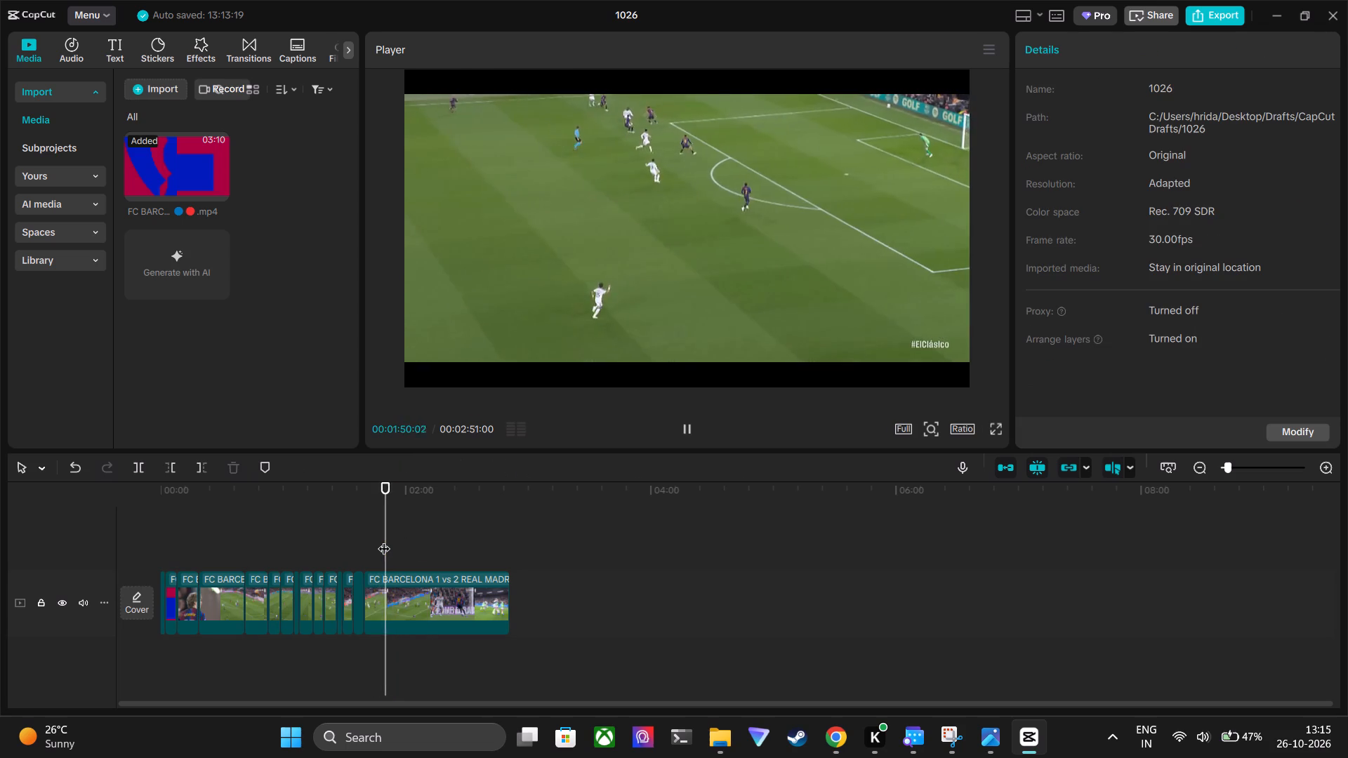
drag(384, 540, 374, 540)
key(space)
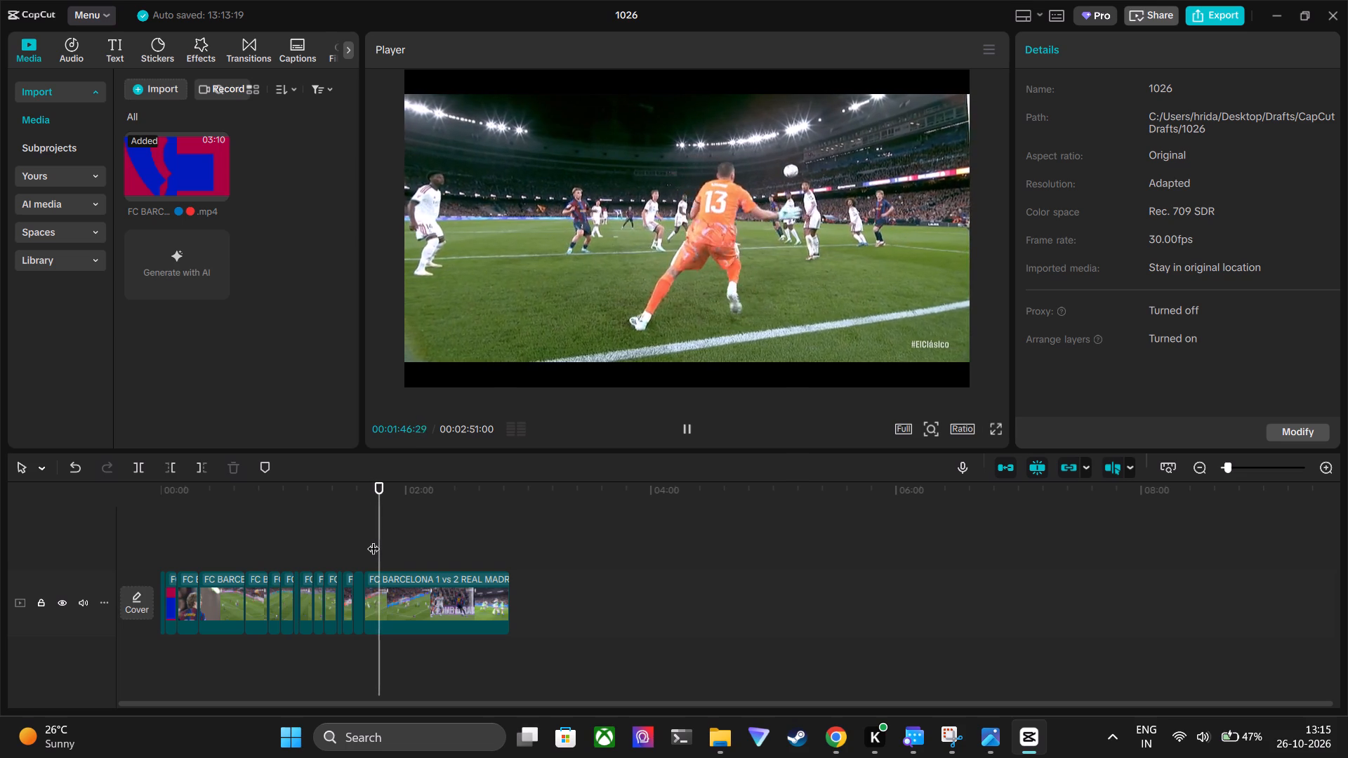
click(381, 538)
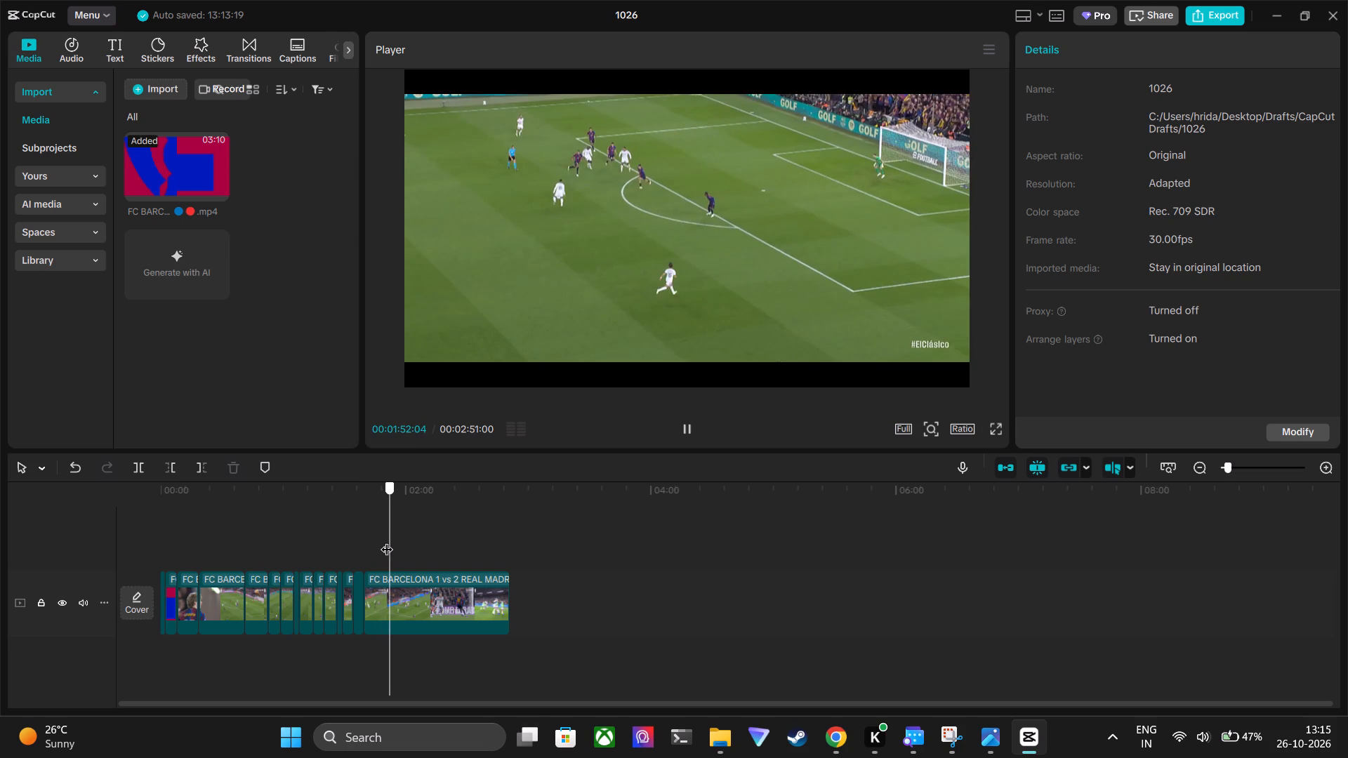
key(space)
click(386, 540)
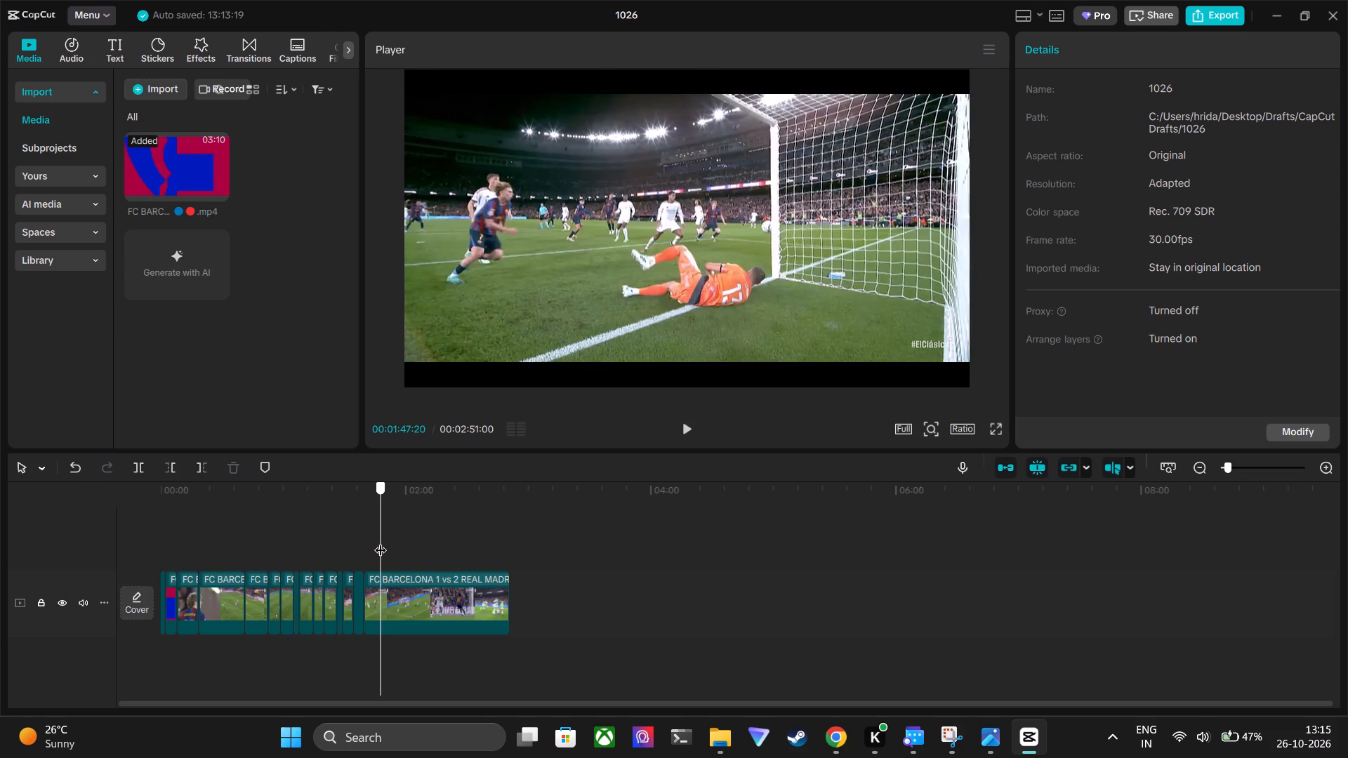
key(space)
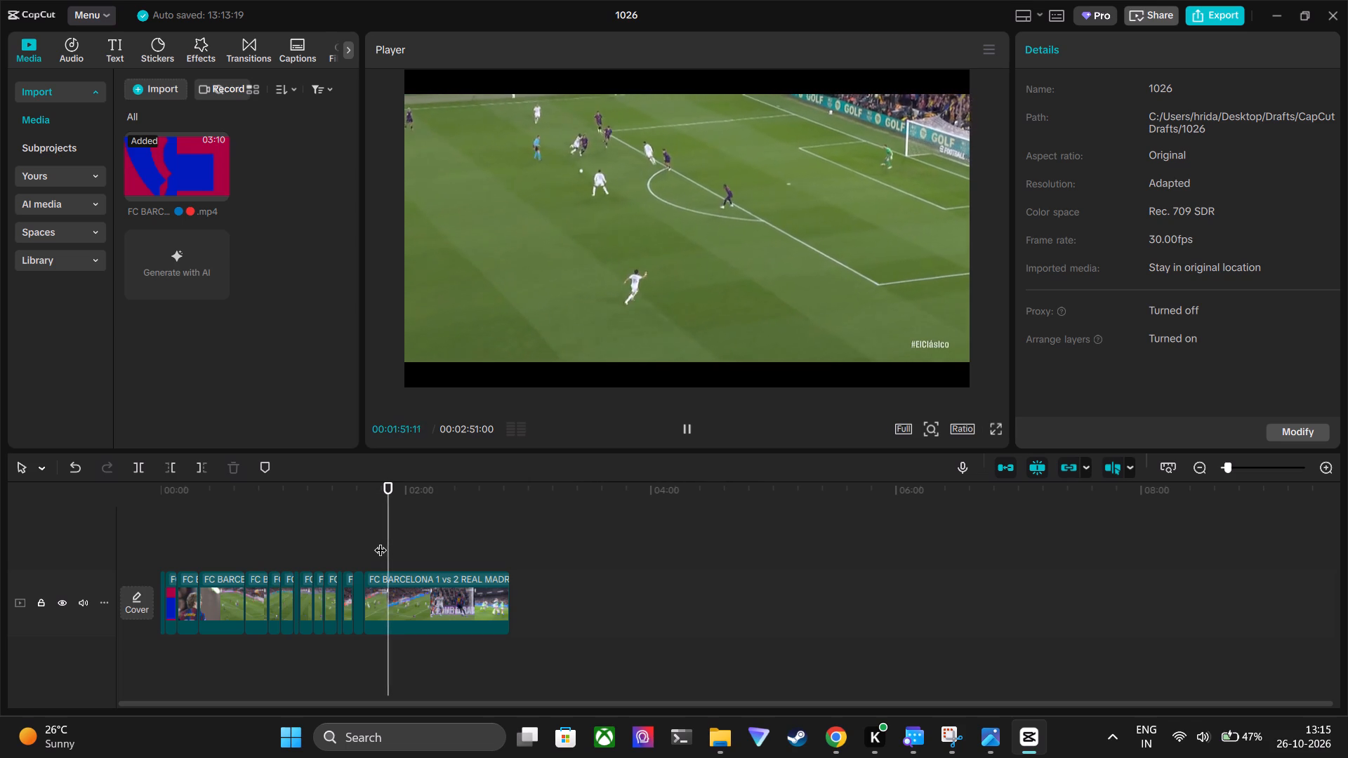
Trim away the start of the remaining match clip up to 00:01:53:15, just before the attack near the penalty area.
ctrl+scroll(633, 182, up, 4)
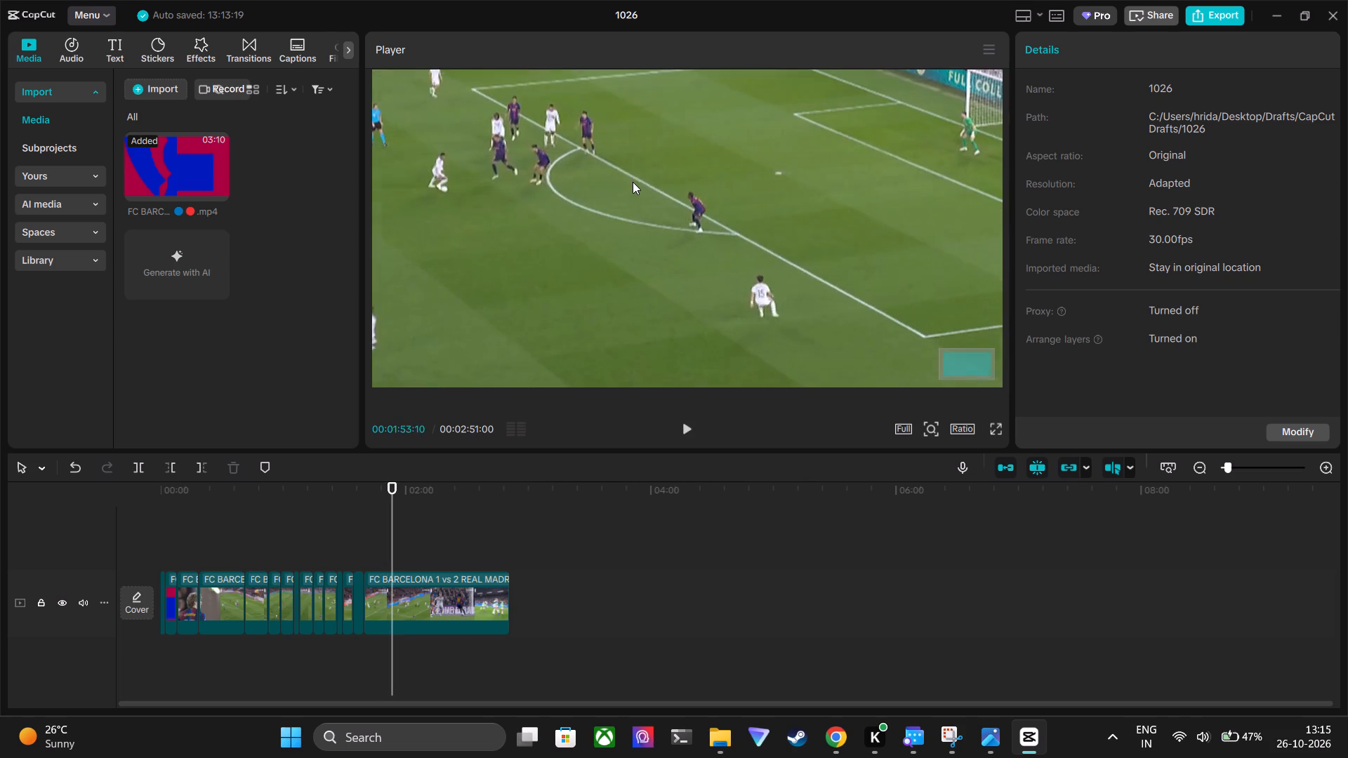
key(space)
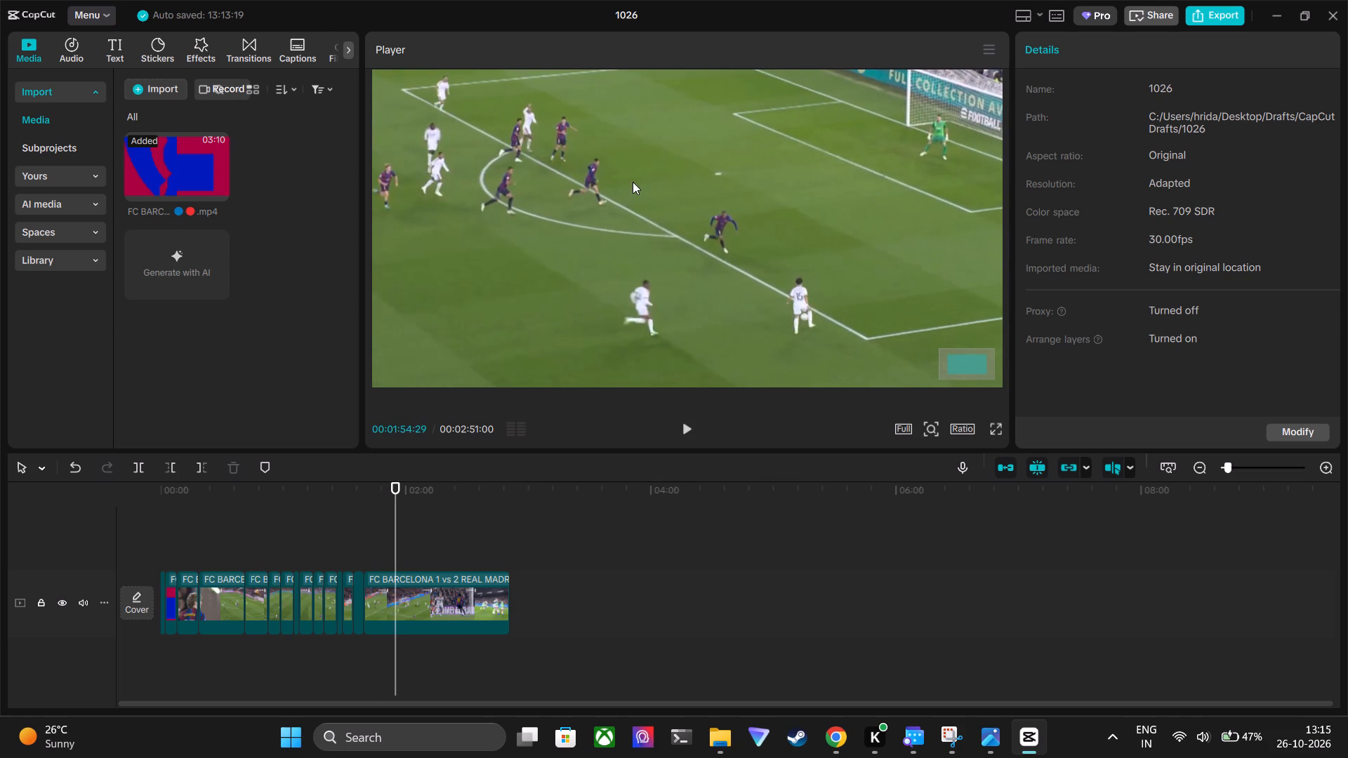
click(397, 485)
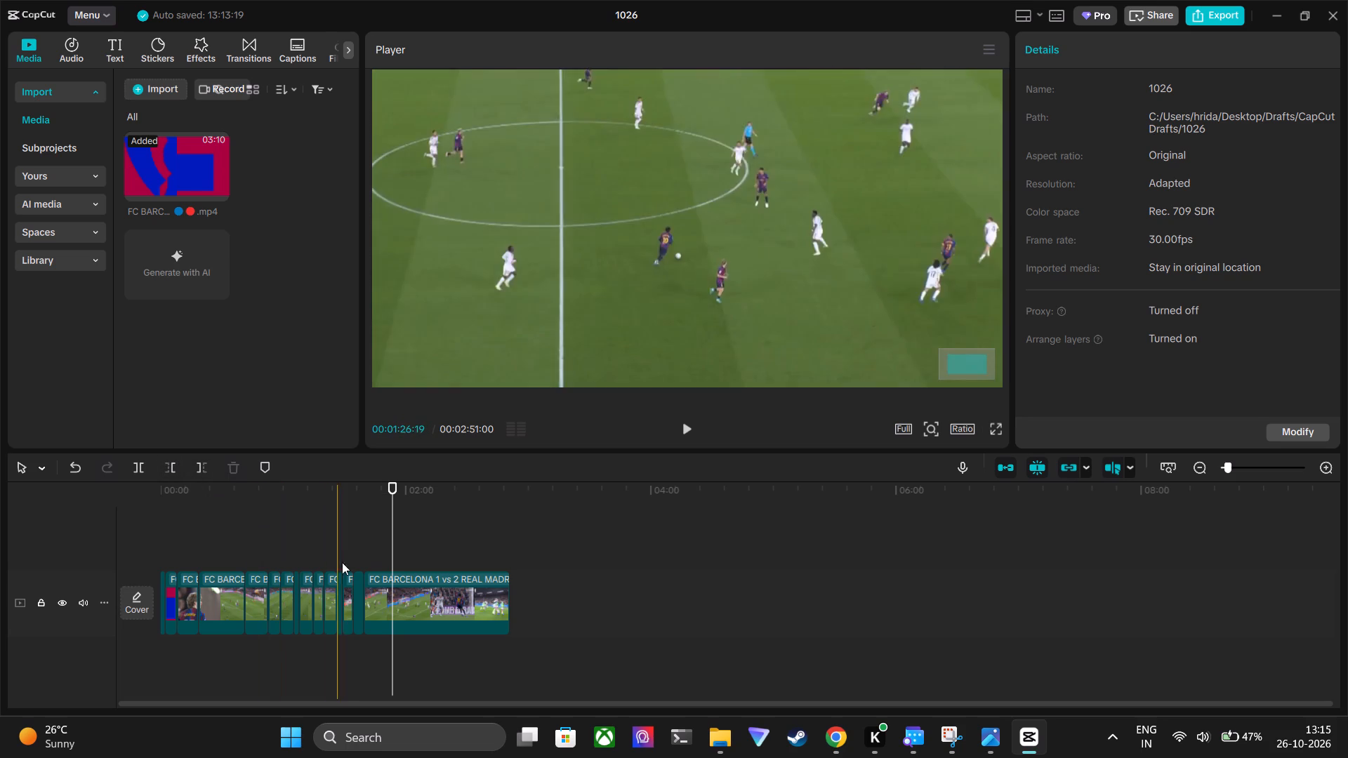
click(386, 603)
click(170, 461)
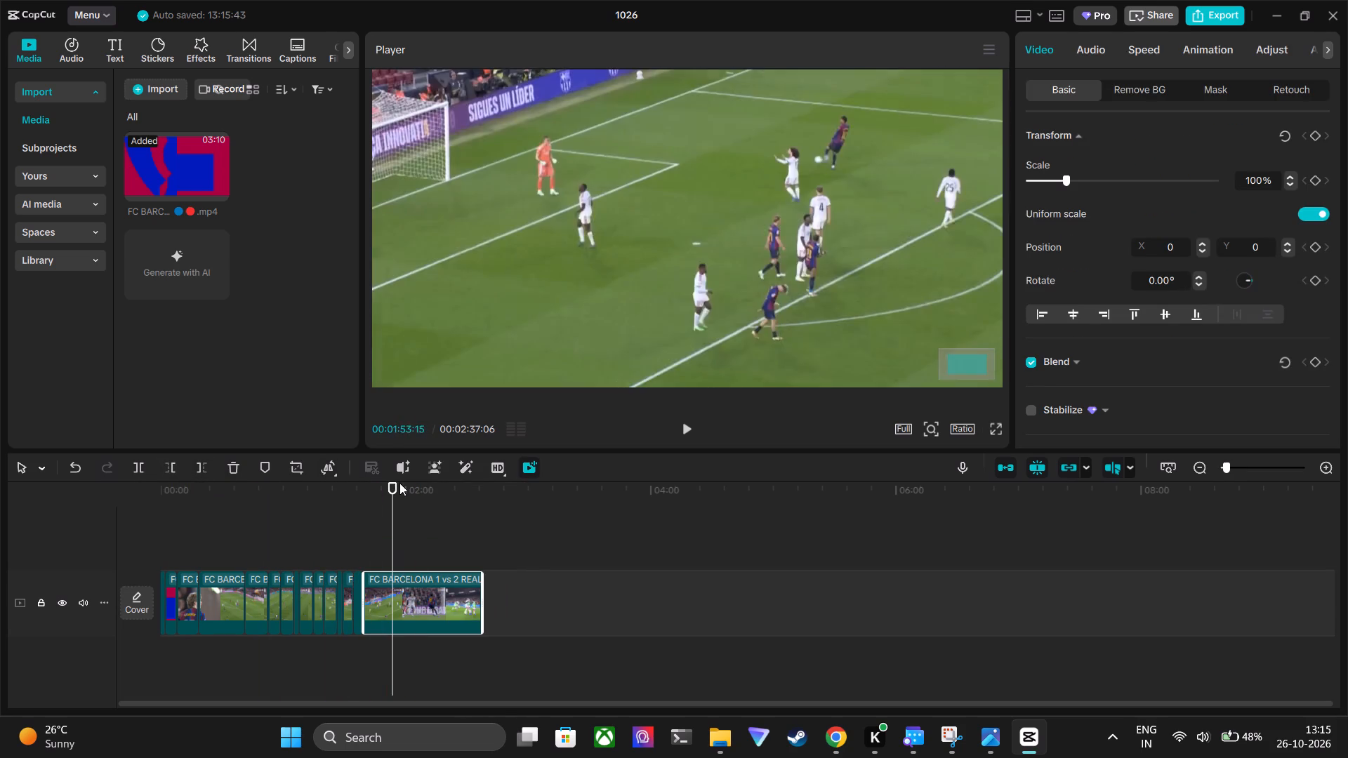
Split the remaining match clip at 00:01:44:12, in the wide shot with the goalkeeper on the ground in front of the goal.
drag(395, 486, 364, 490)
key(space)
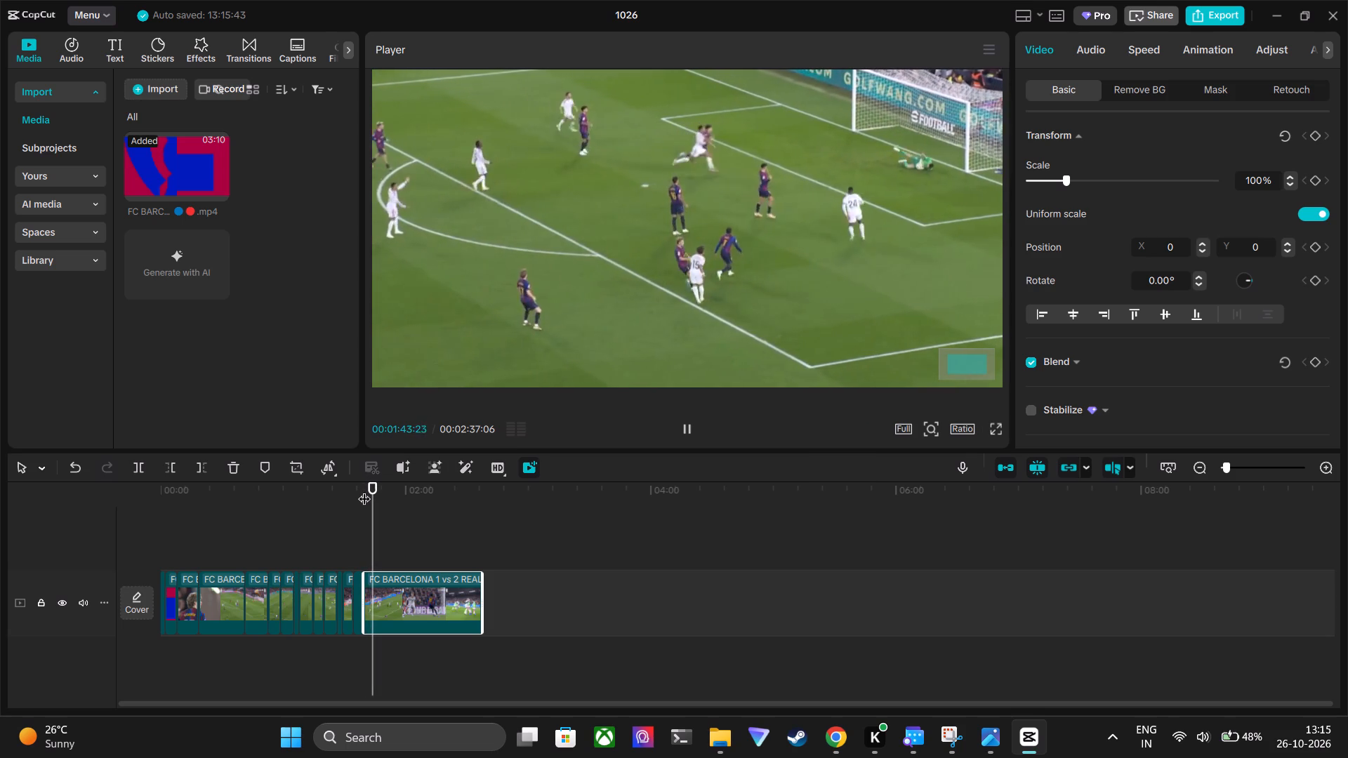
key(space)
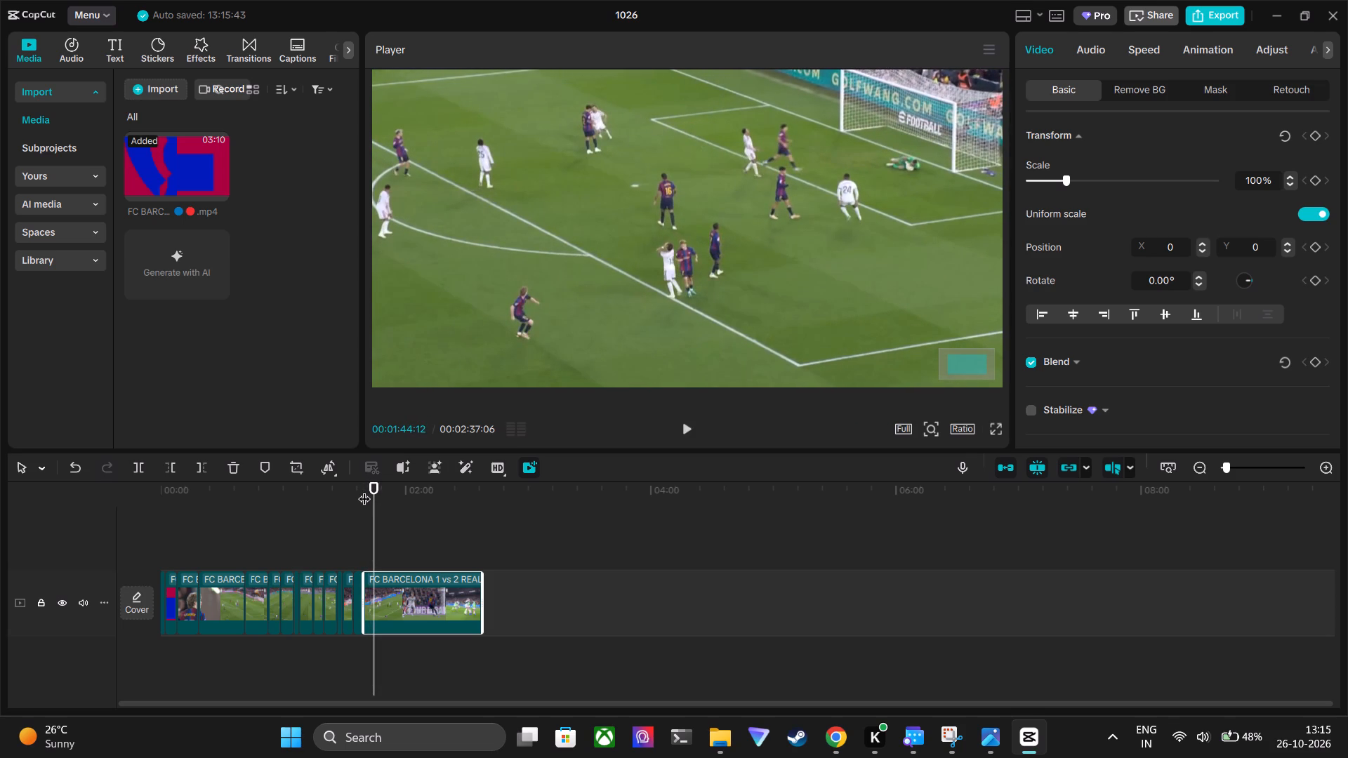
click(144, 466)
Play the match footage following the split, from 00:01:44:12 to about 00:01:56, and replay its opening.
key(space)
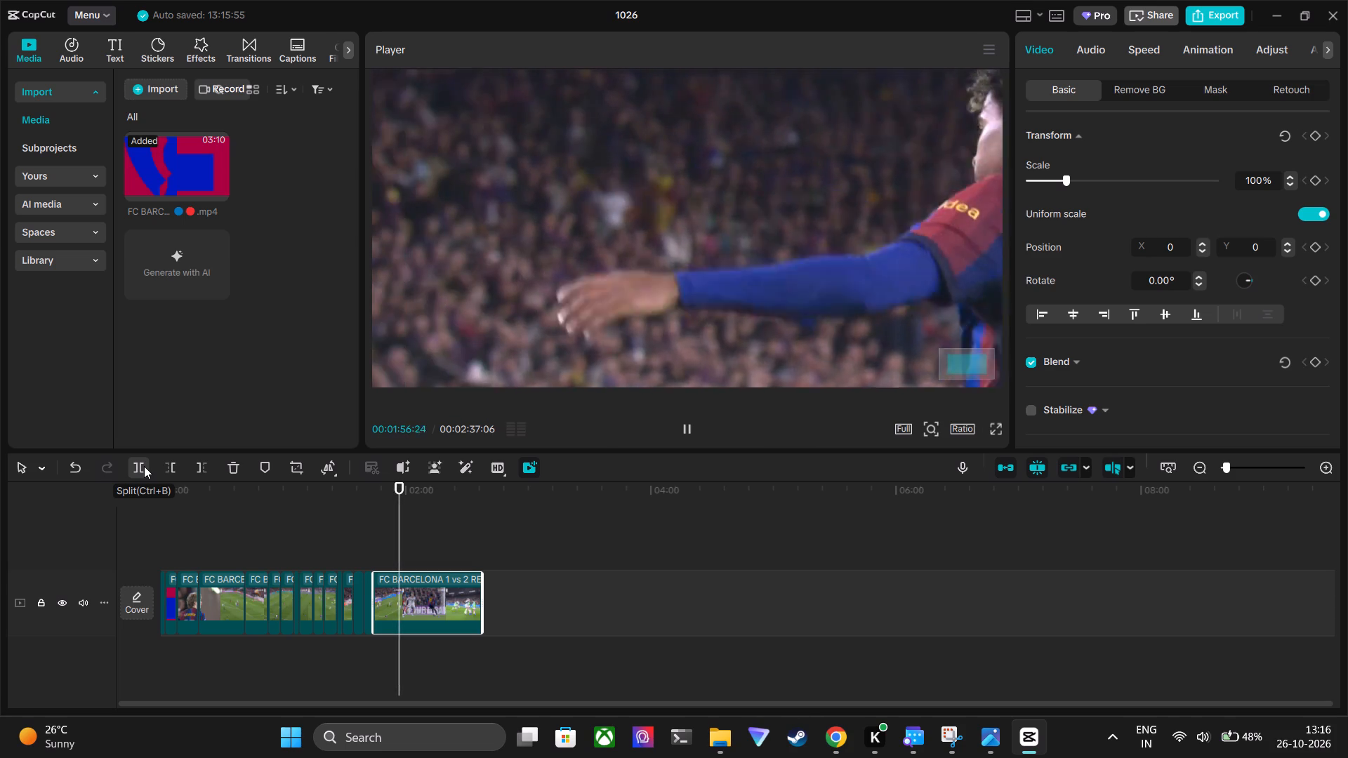
key(space)
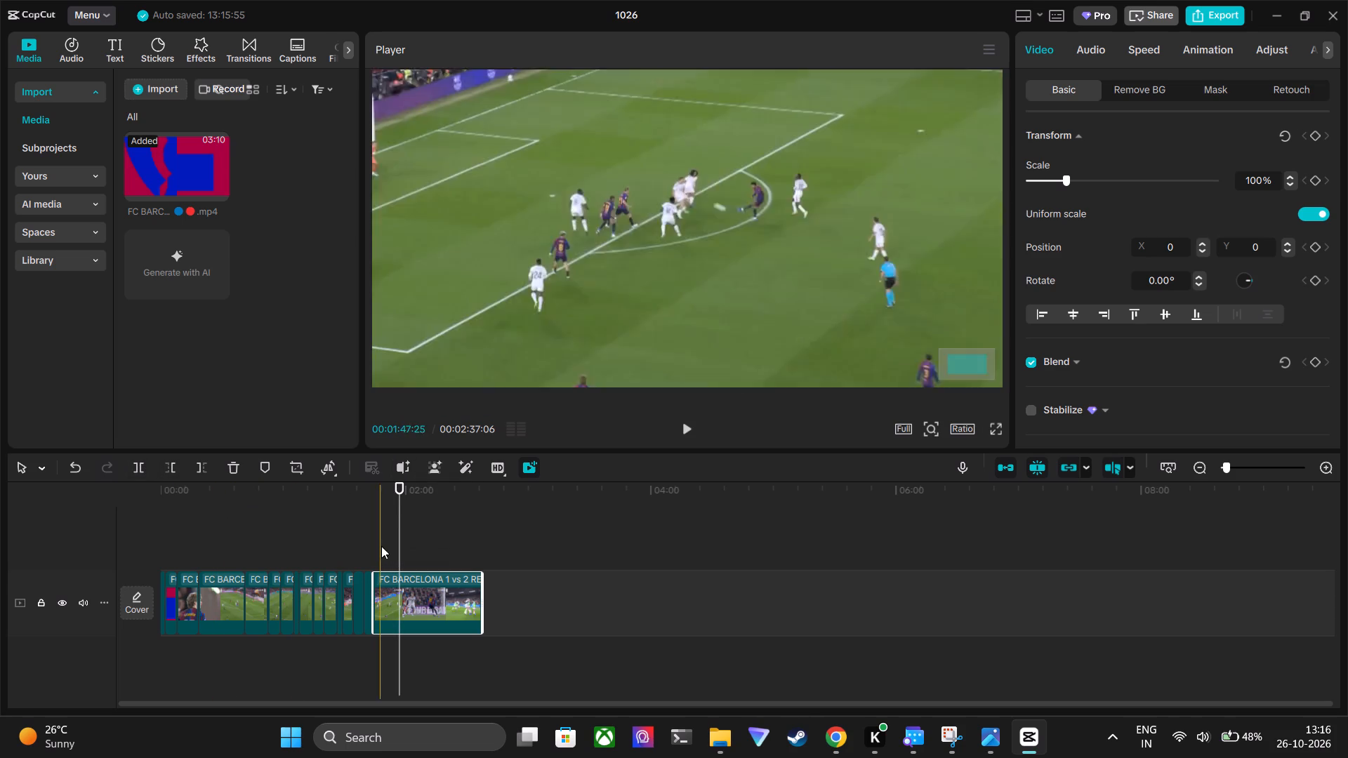
drag(401, 488, 373, 493)
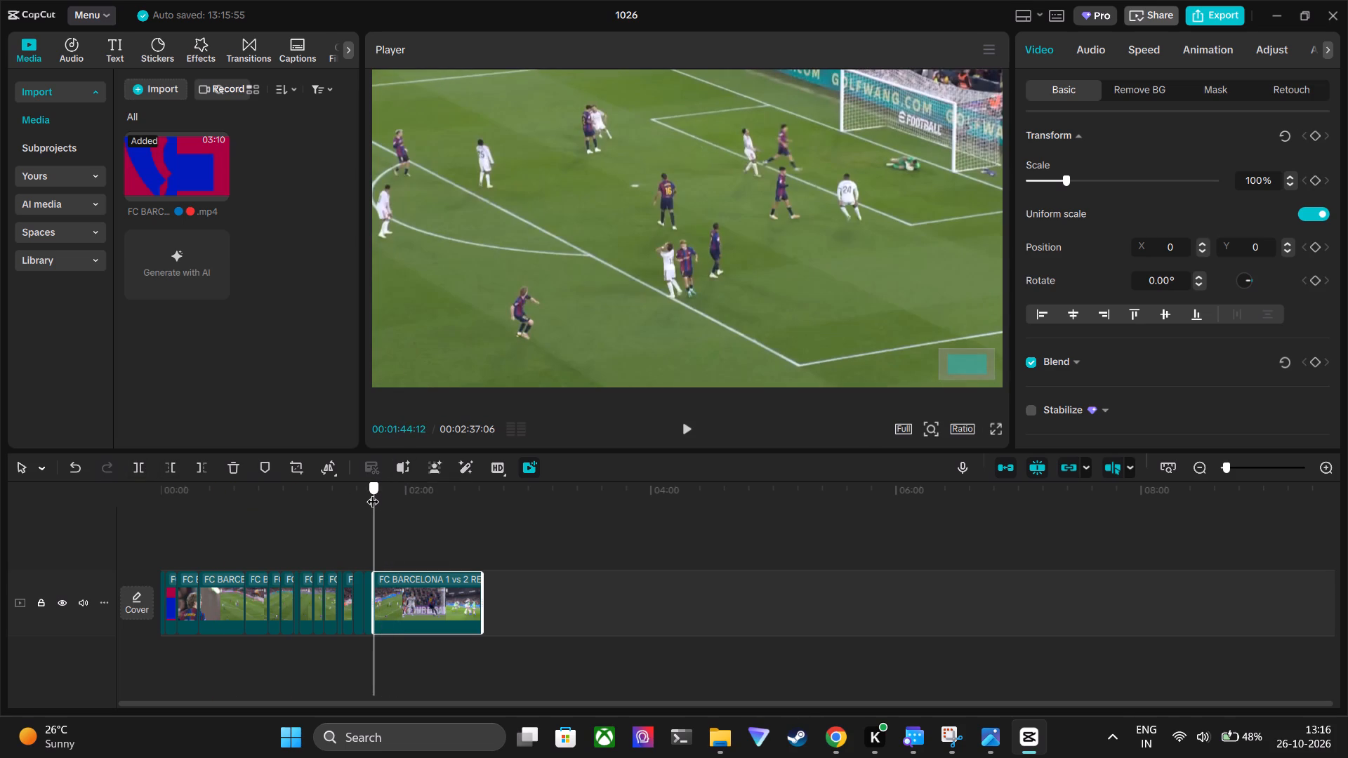
drag(373, 493, 373, 493)
key(space)
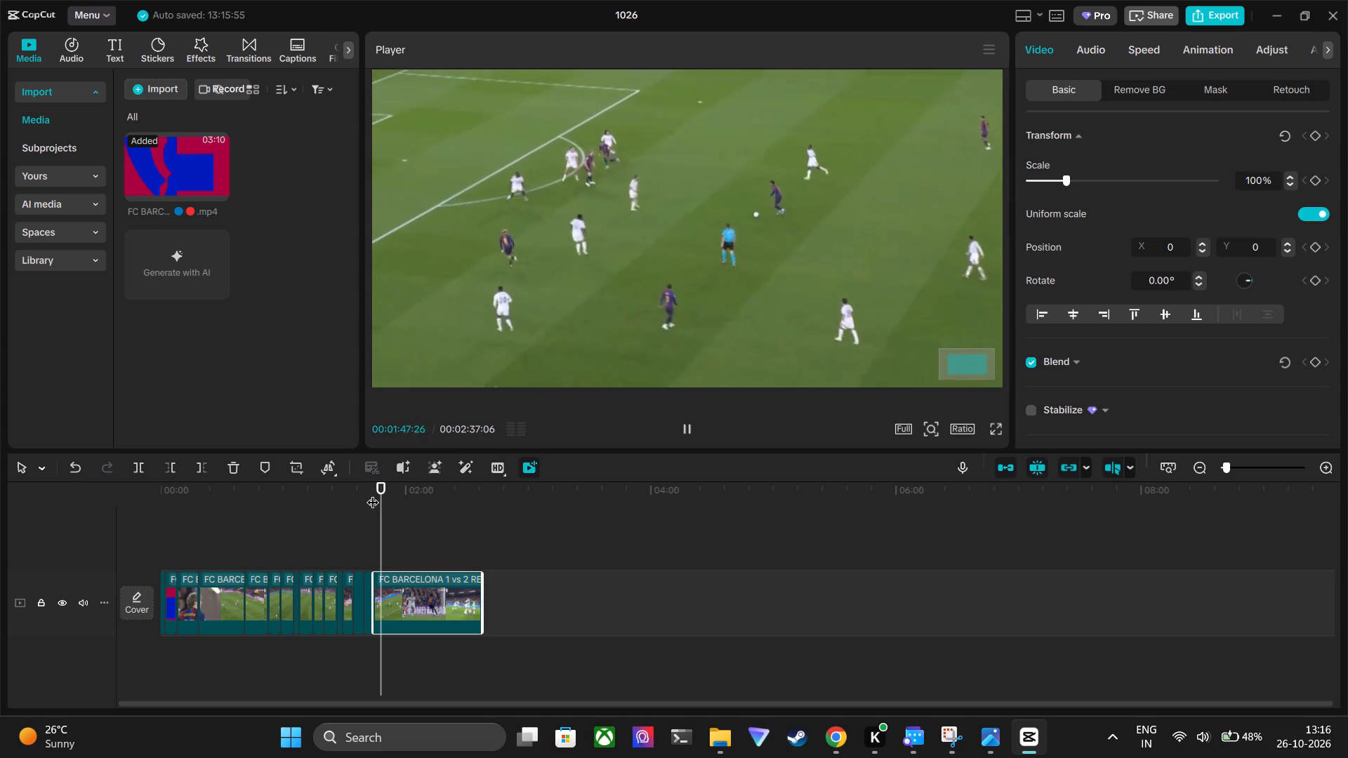
key(space)
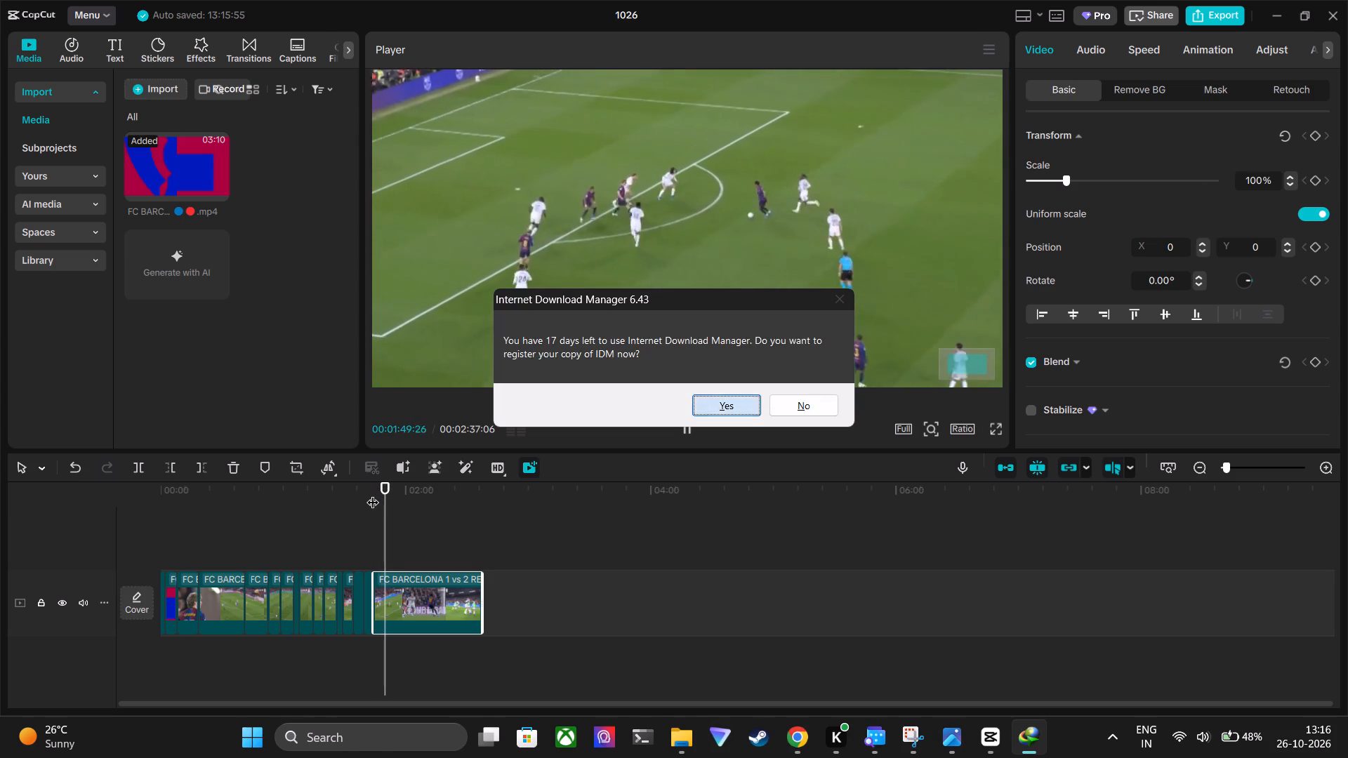
key(space)
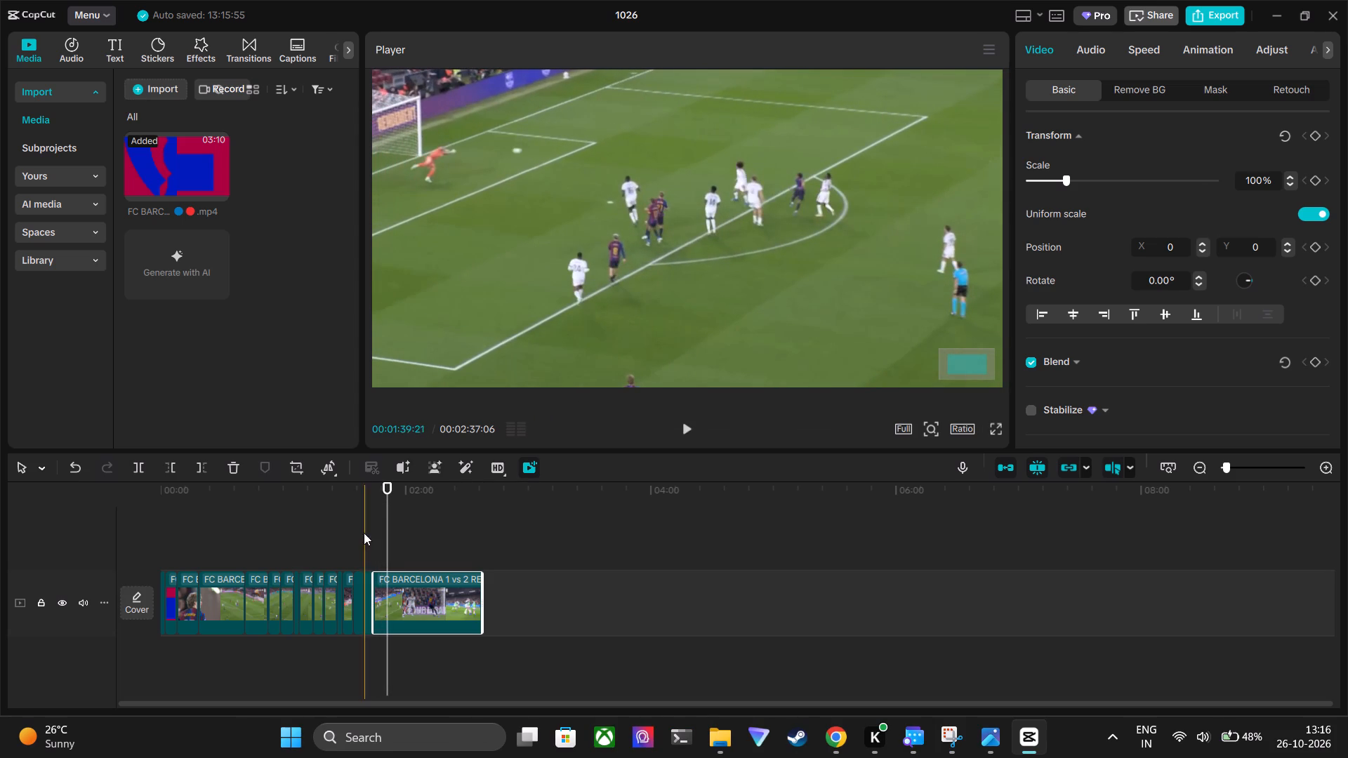
drag(390, 495, 374, 495)
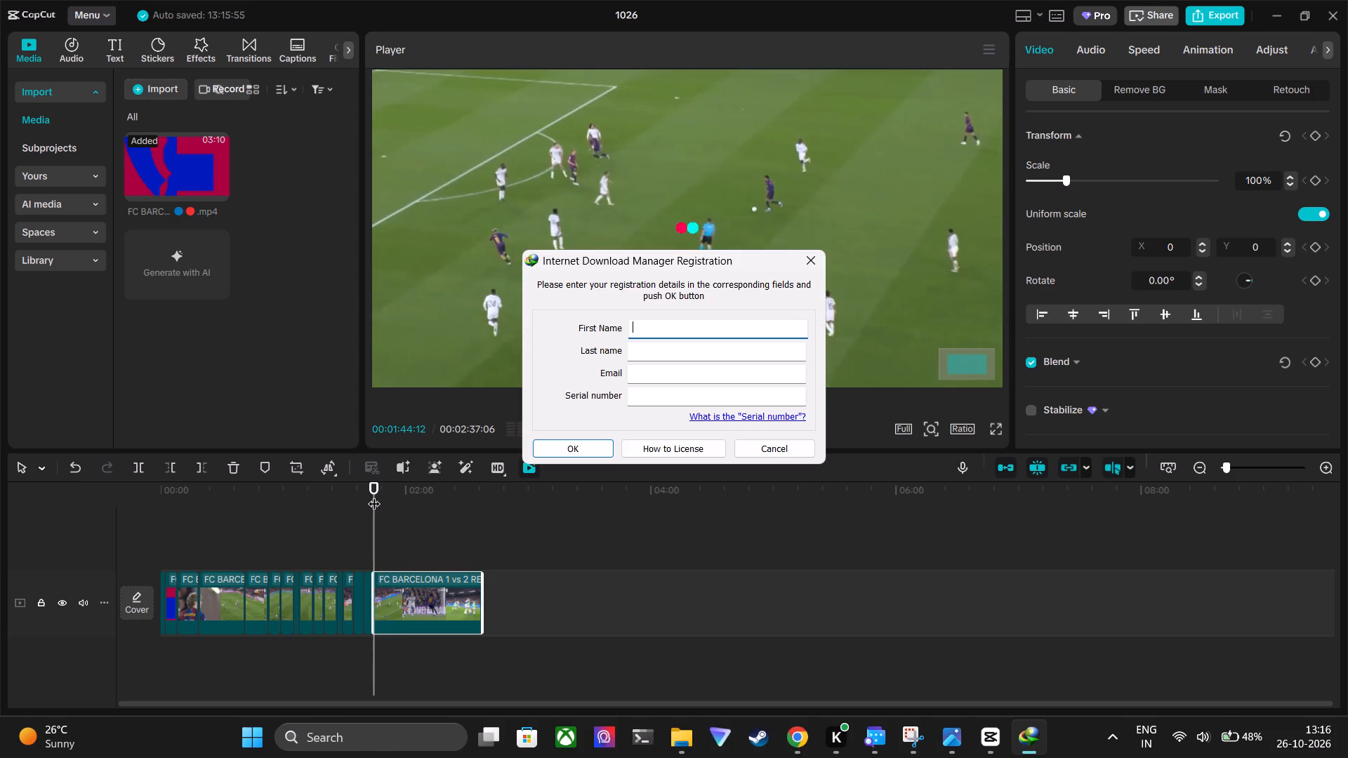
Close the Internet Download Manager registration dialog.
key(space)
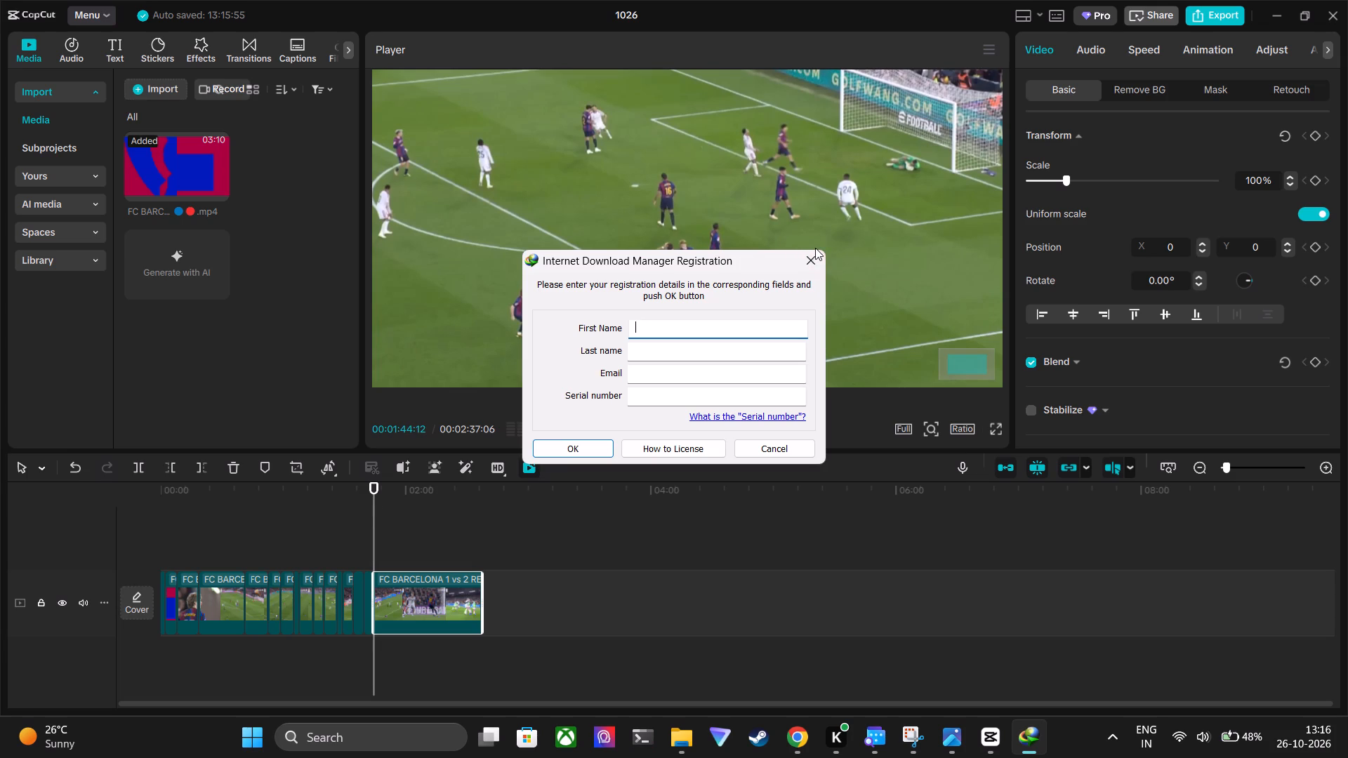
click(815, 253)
Trim away the start of the remaining match clip up to 00:01:47:10, in the wide shot with the ball outside the penalty area.
key(space)
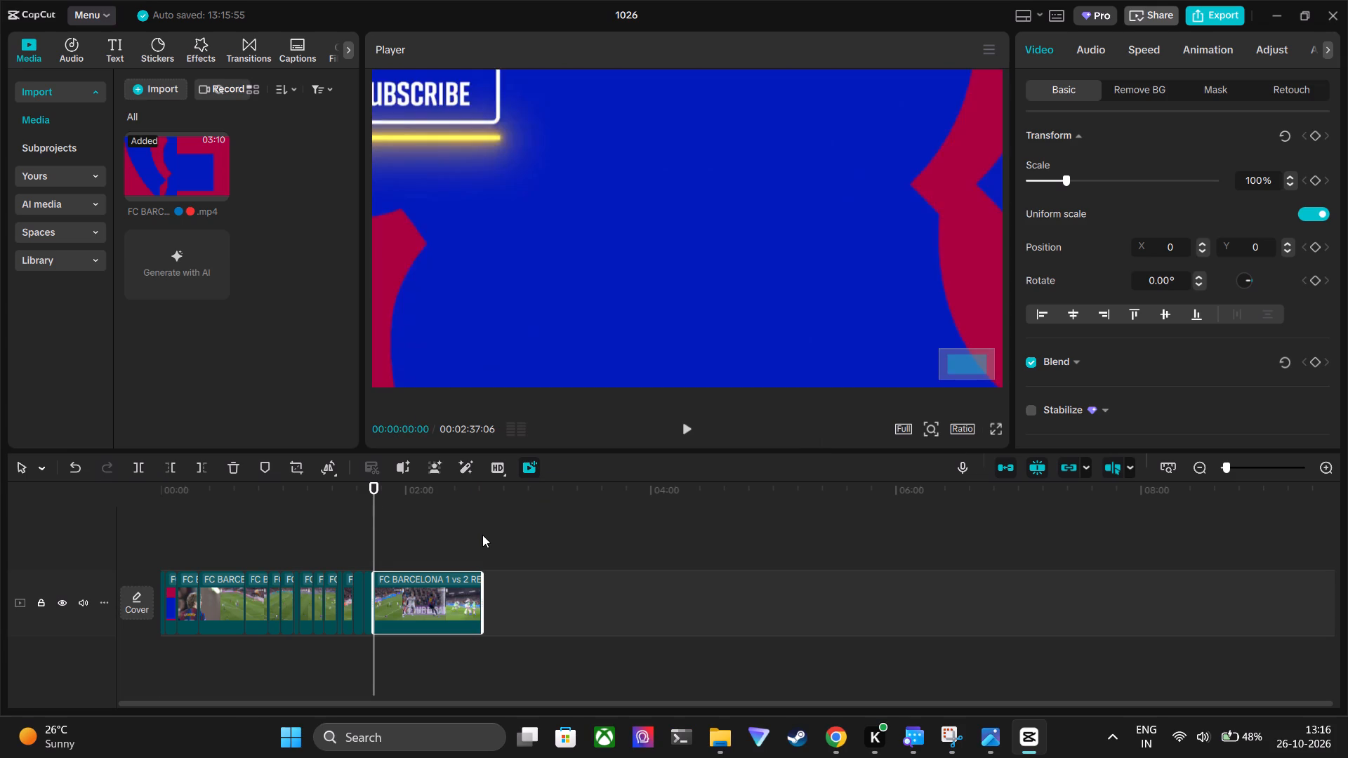
drag(168, 486, 376, 523)
key(space)
key(space)
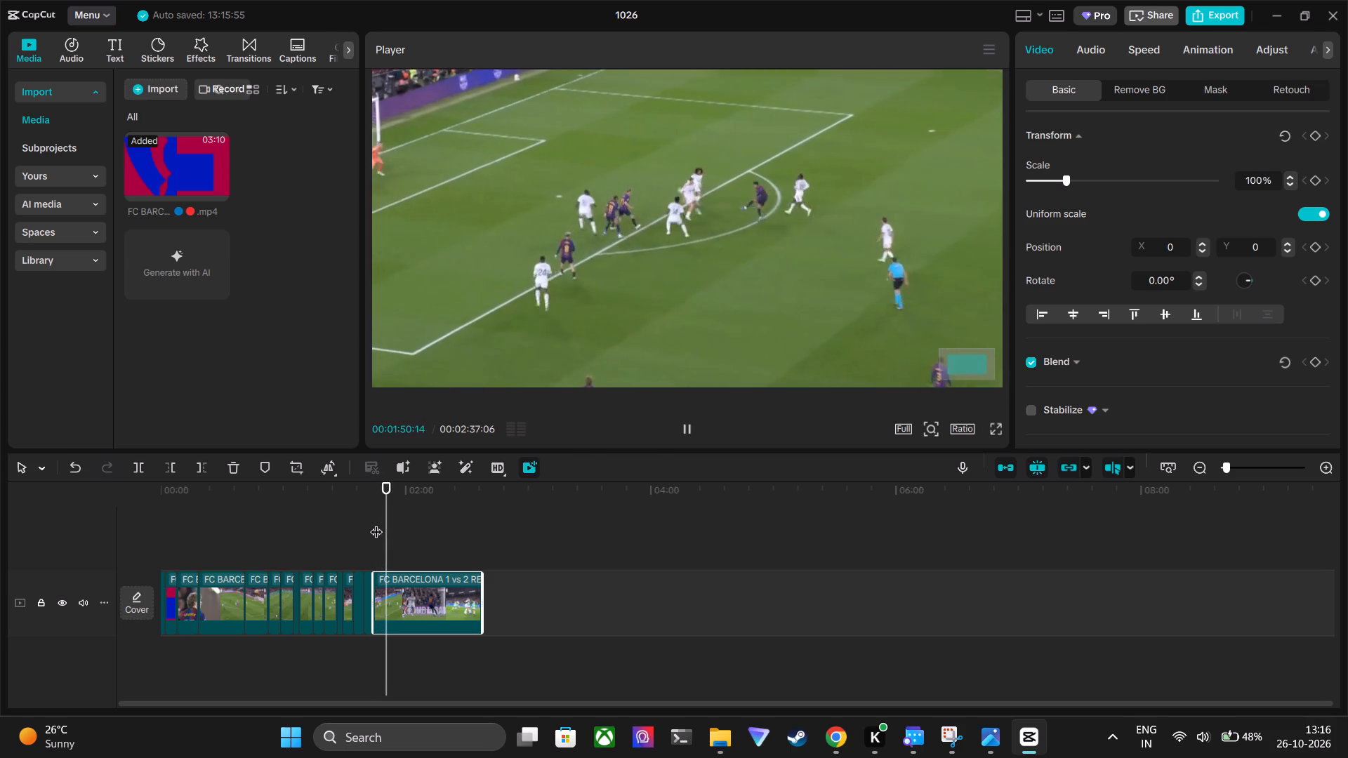
key(space)
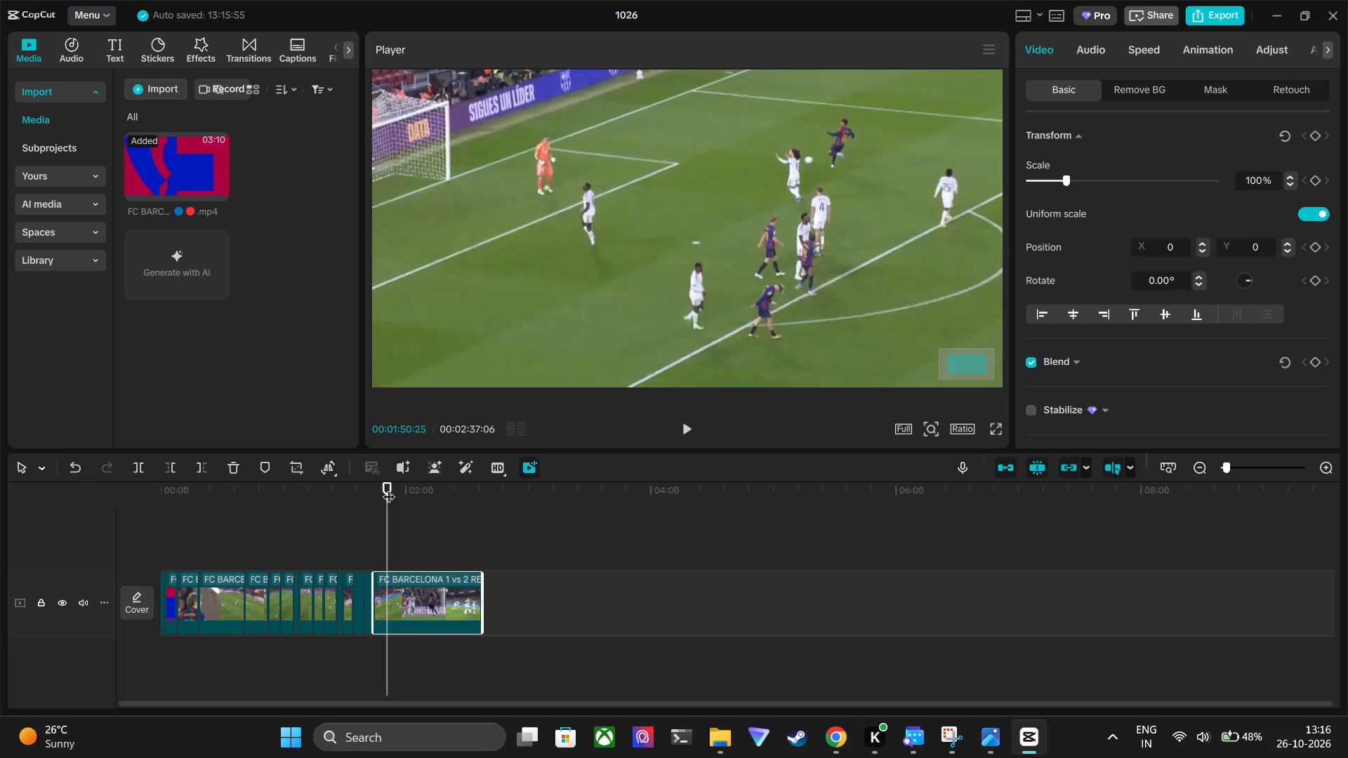
double_click(388, 488)
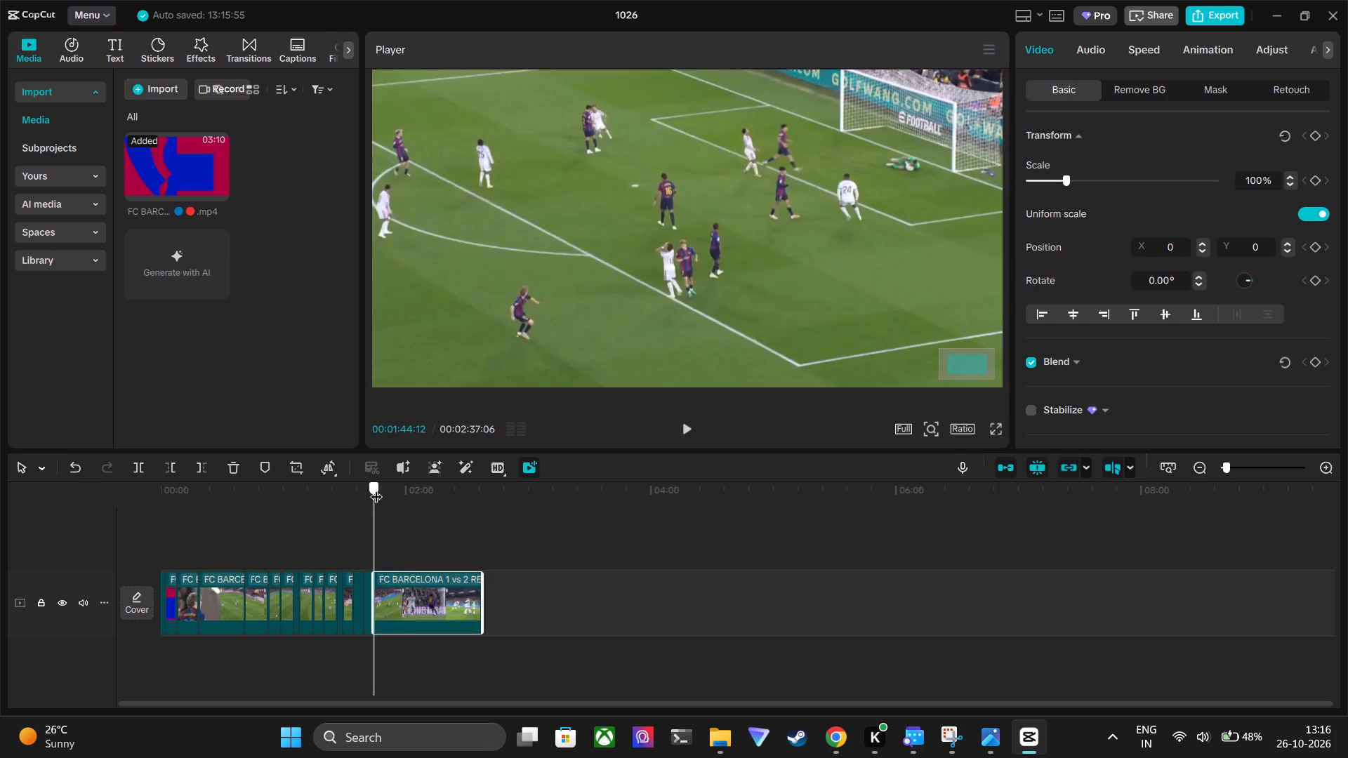
click(383, 488)
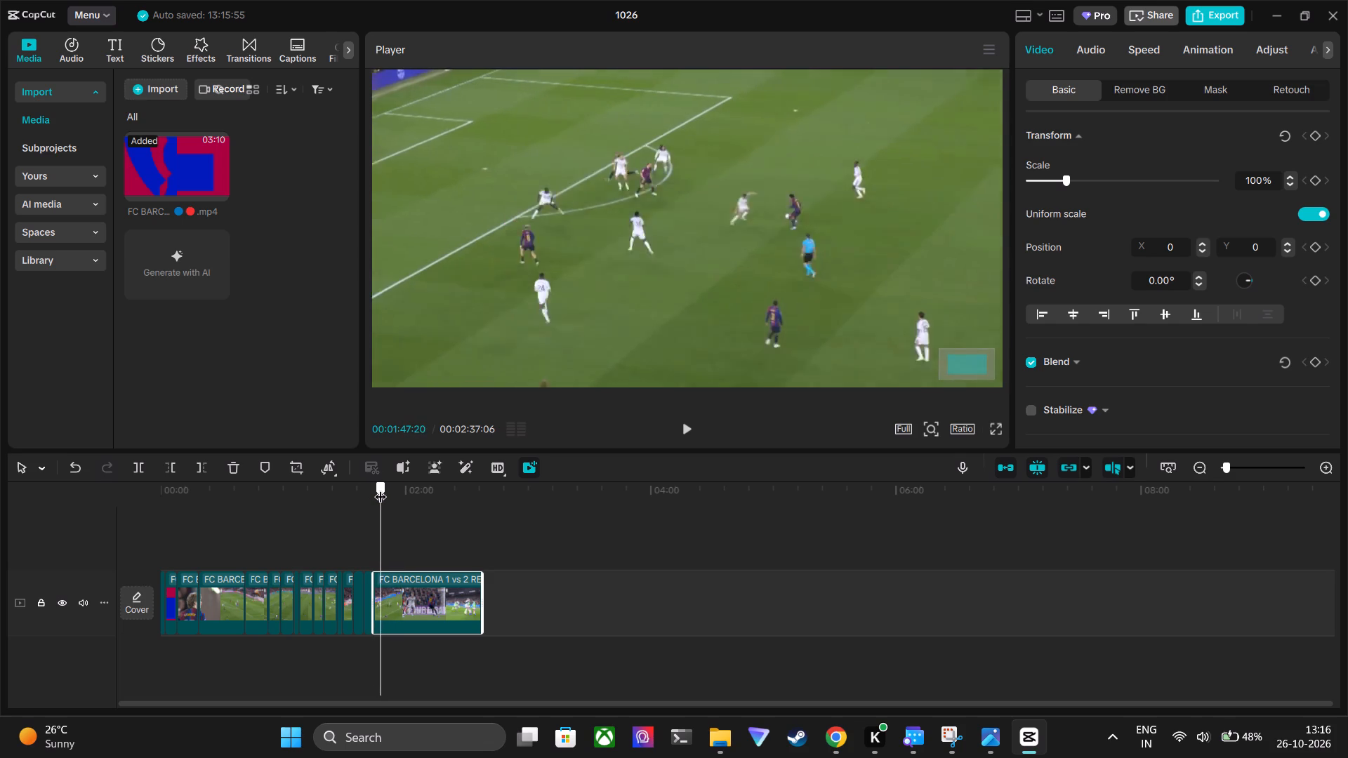
click(162, 464)
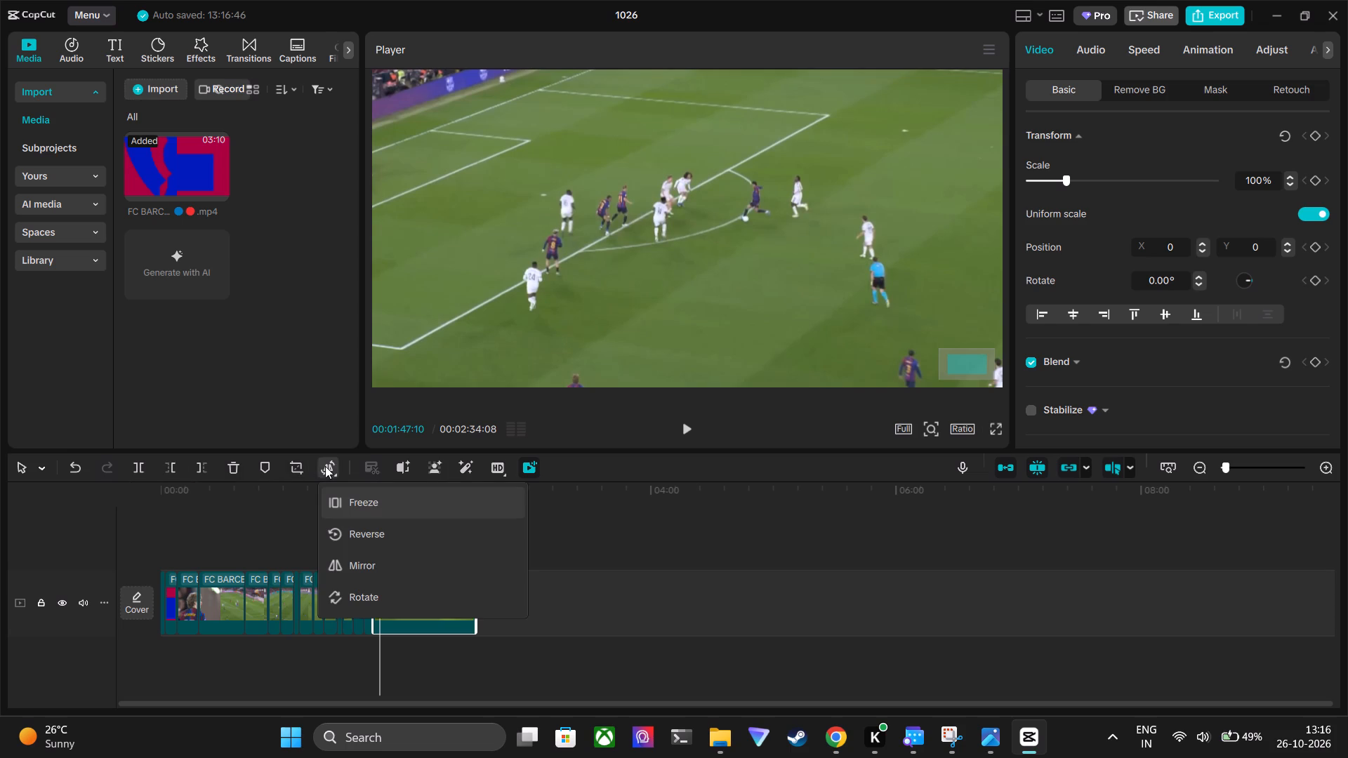
Review the trimmed match clip from 00:01:44:12 to about 00:01:59, through the shot, celebration and goalkeeper close-up.
key(space)
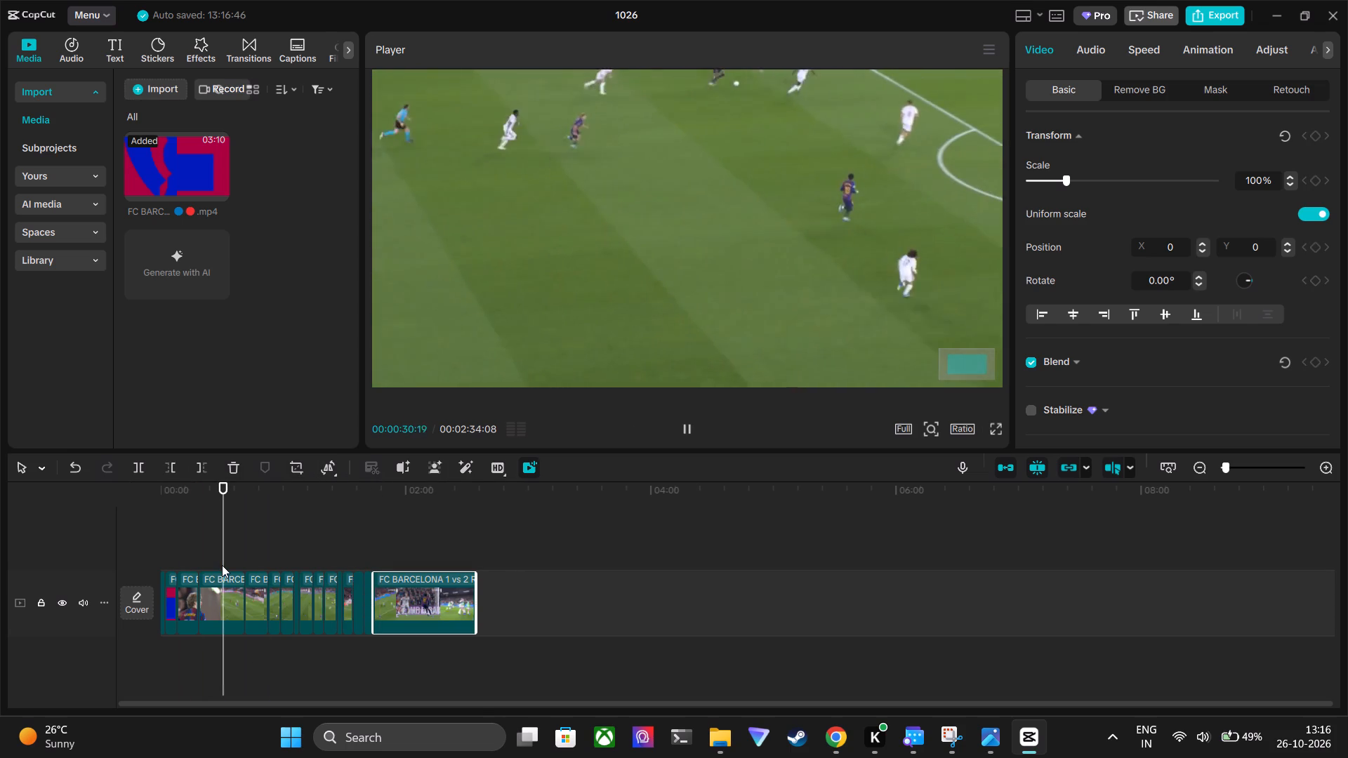
drag(230, 487, 378, 517)
key(space)
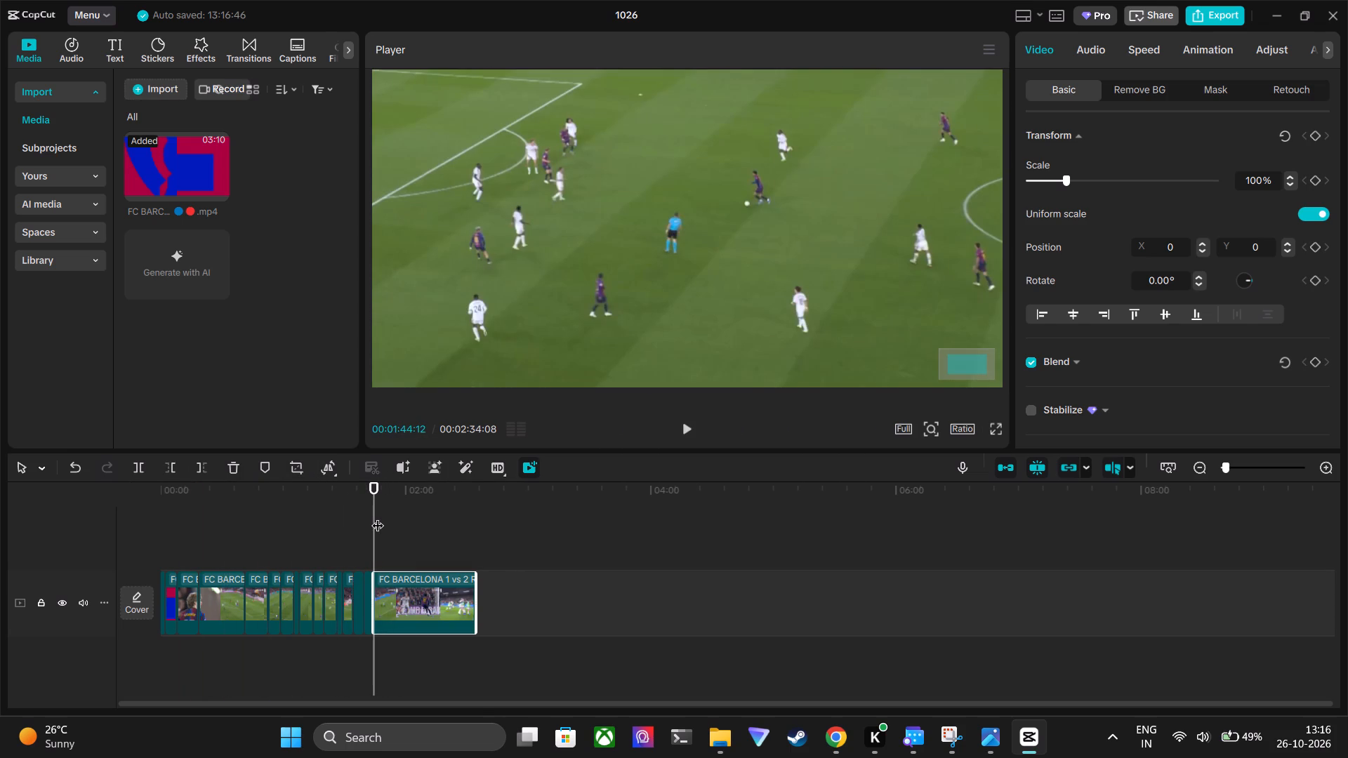
key(space)
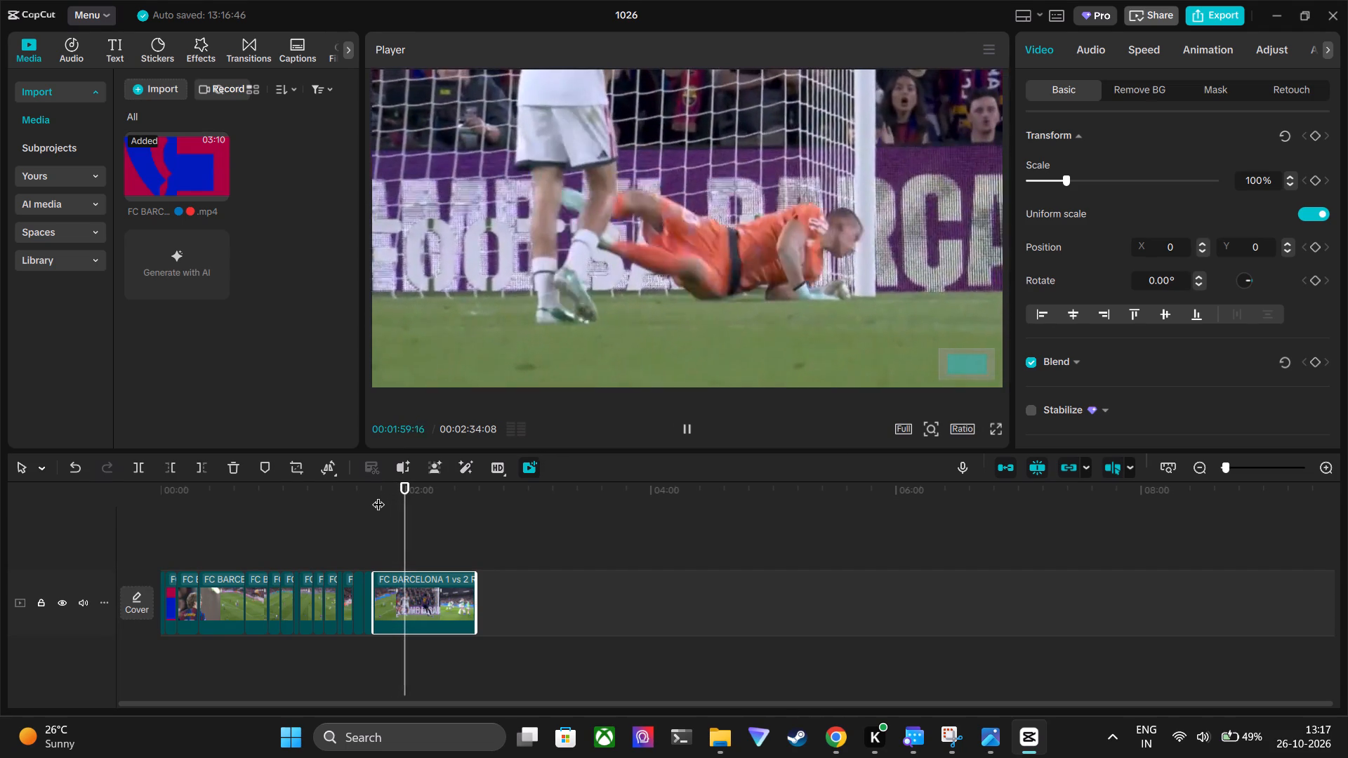
drag(406, 487, 376, 492)
key(space)
key(space)
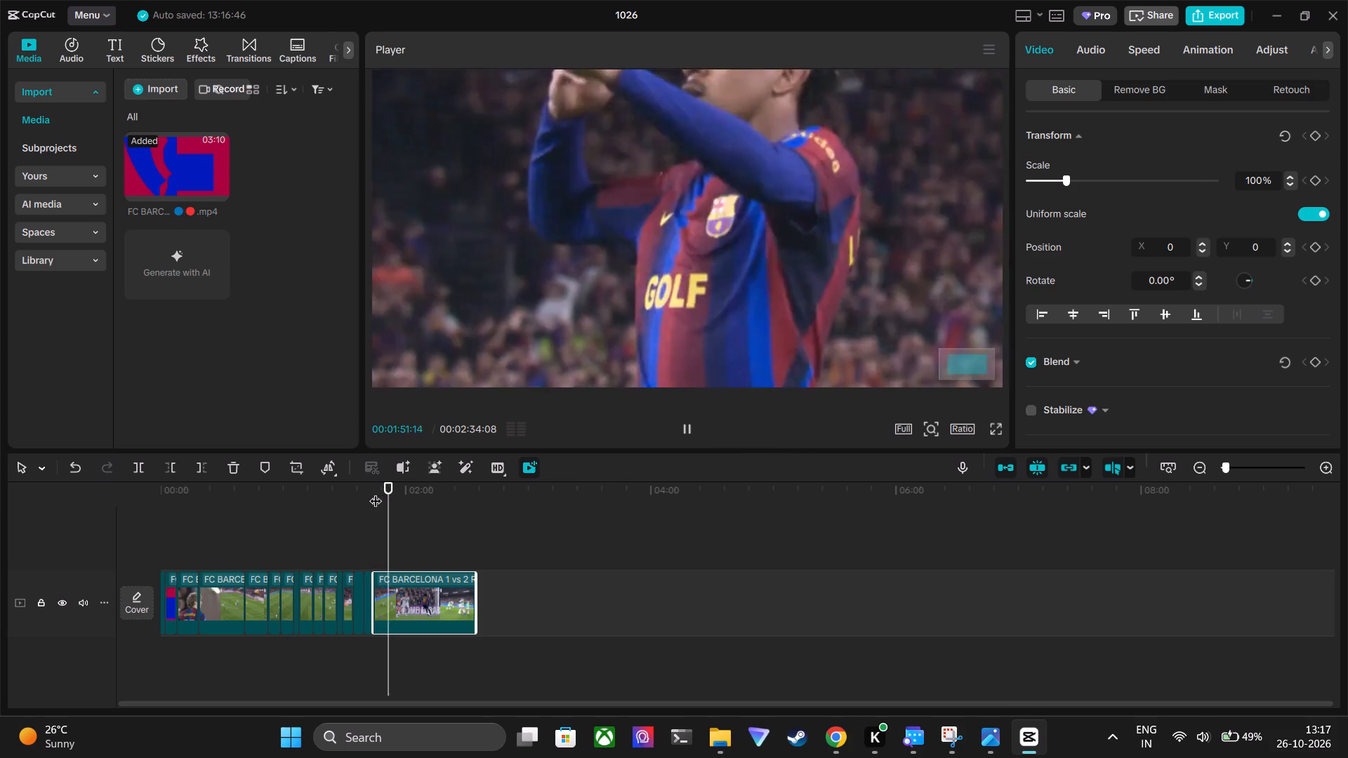
key(space)
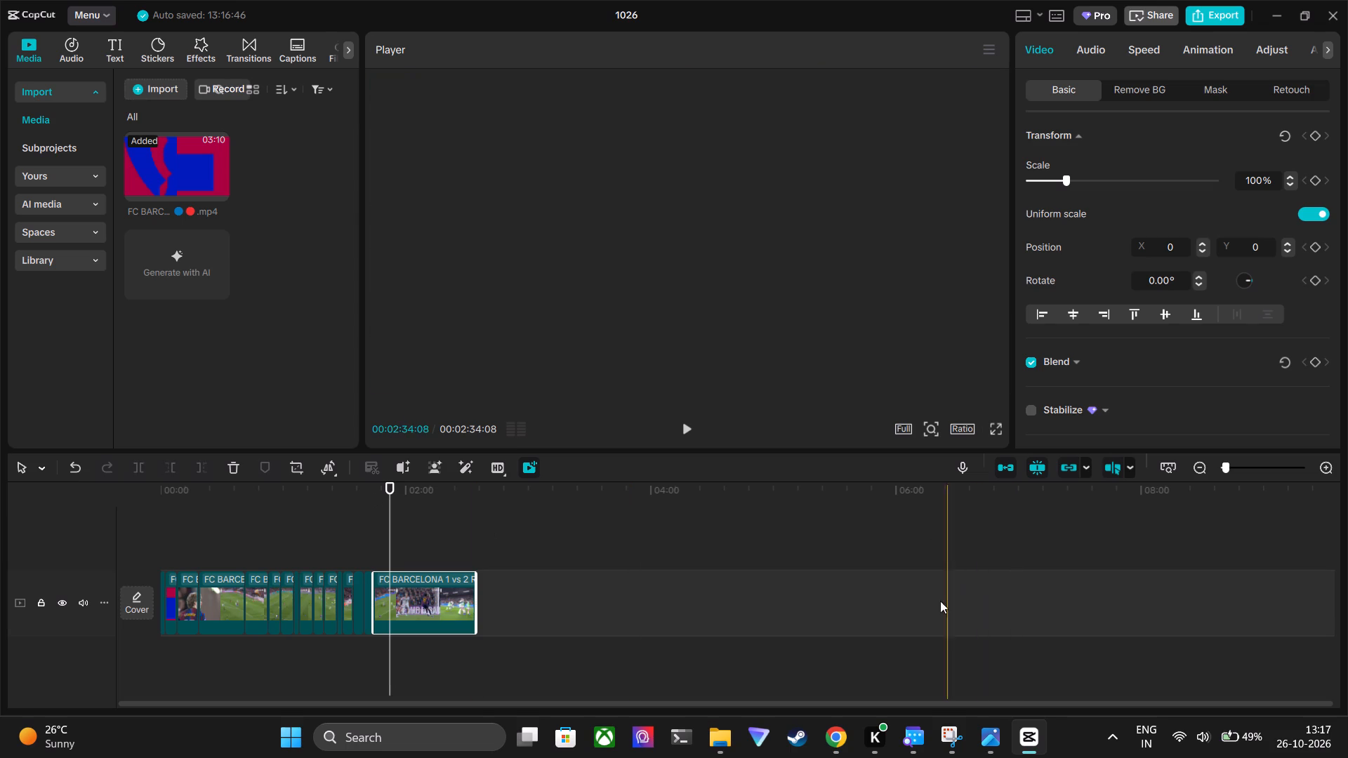
Switch to Chrome, search YouTube for "holding me tight things gona be all right song" and look through the results for the song.
click(828, 756)
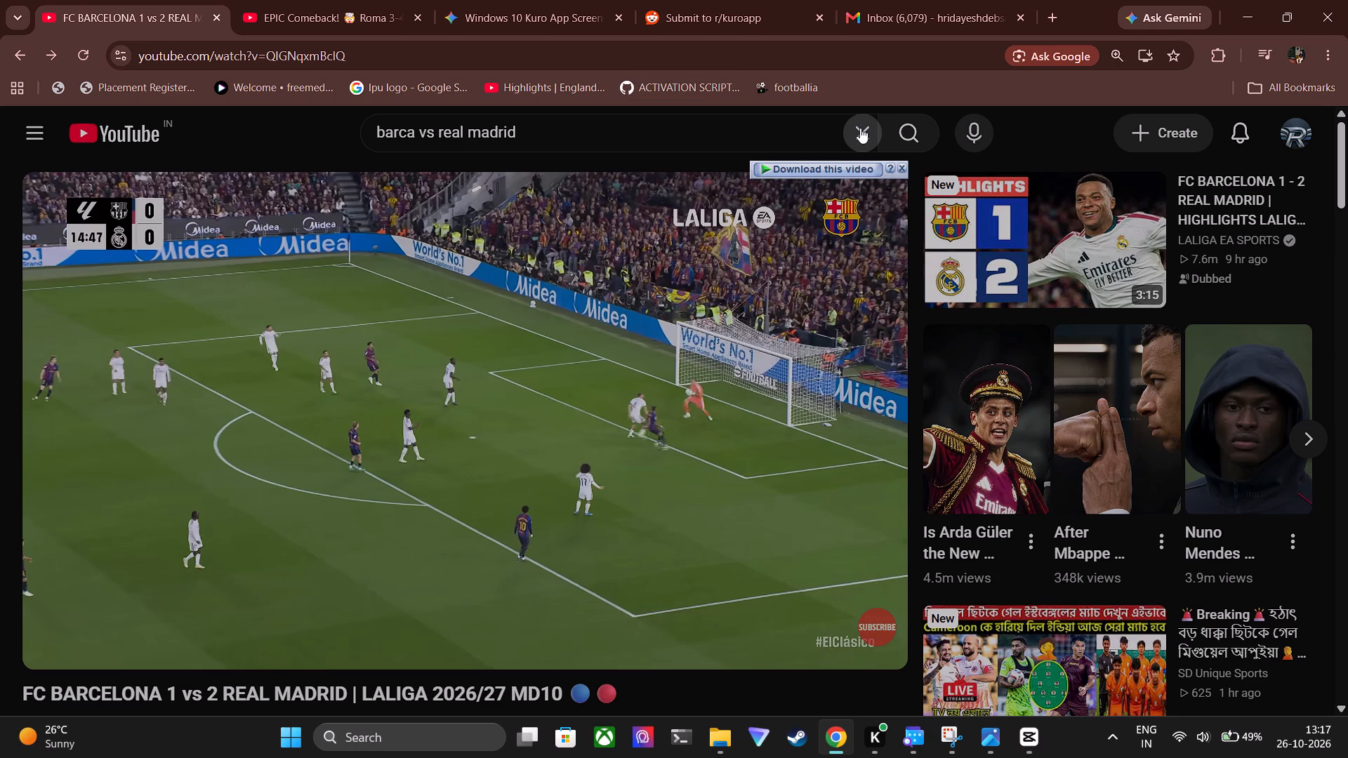
click(285, 0)
click(150, 0)
click(660, 138)
key(ctrl+a)
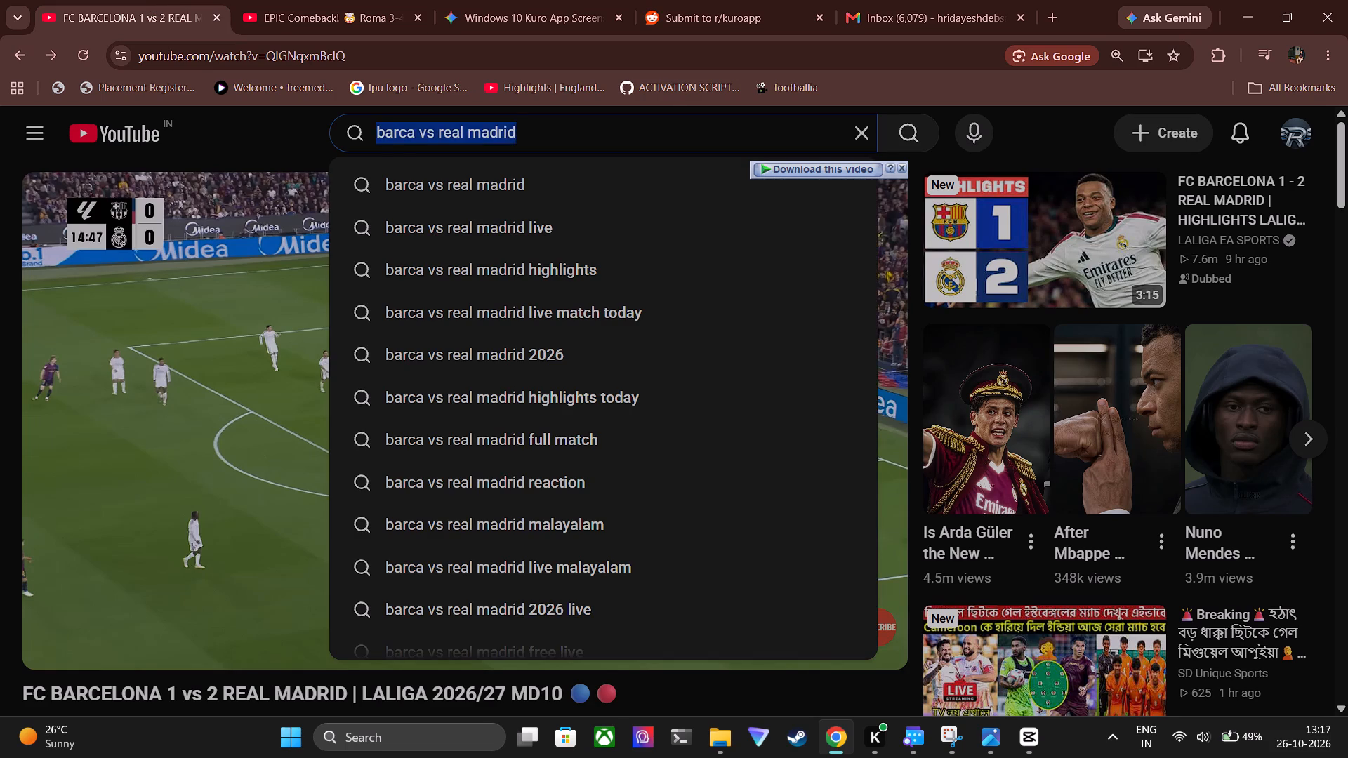
key(BackSpace)
text(holddti)
key(BackSpace)
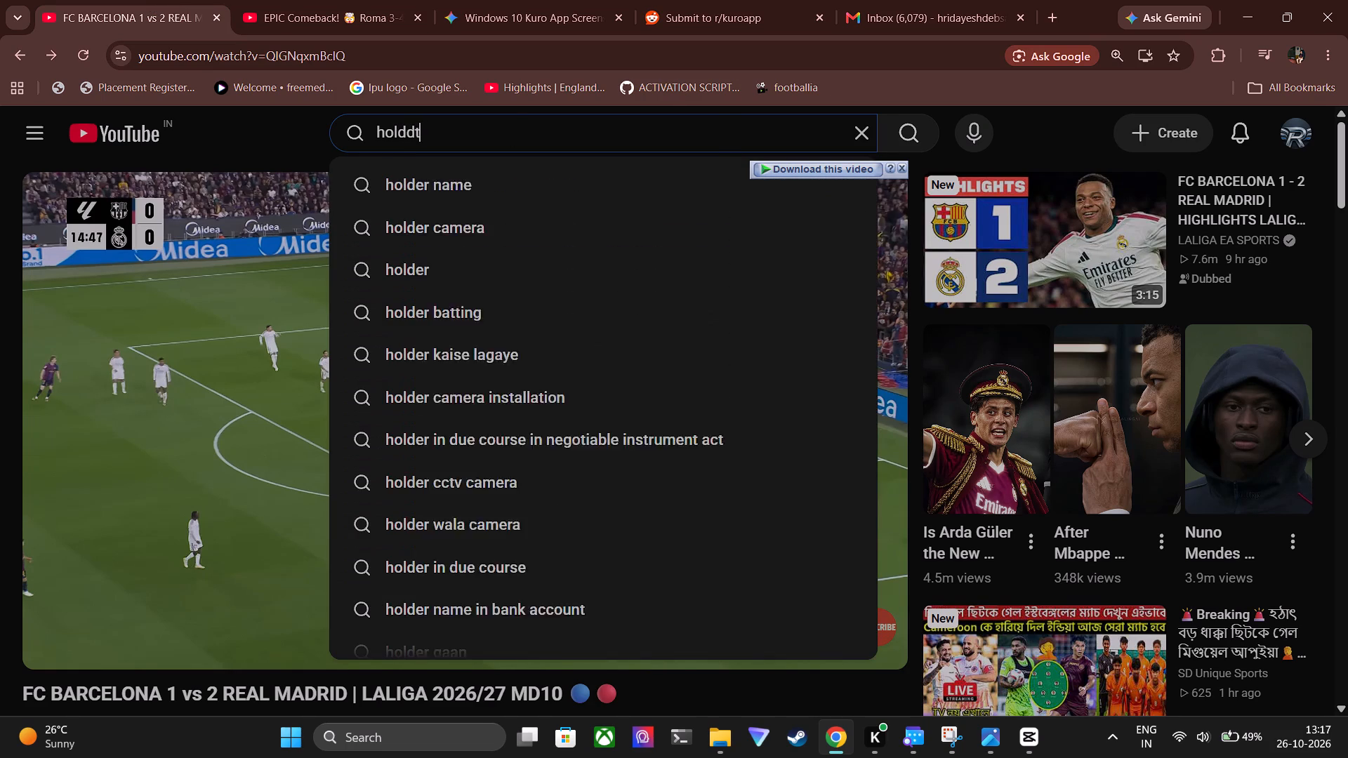
key(BackSpace)
key(BackSpace)
text(ing)
key(space)
text(me thi)
key(BackSpace)
key(BackSpace)
text(ight things gona)
key(space)
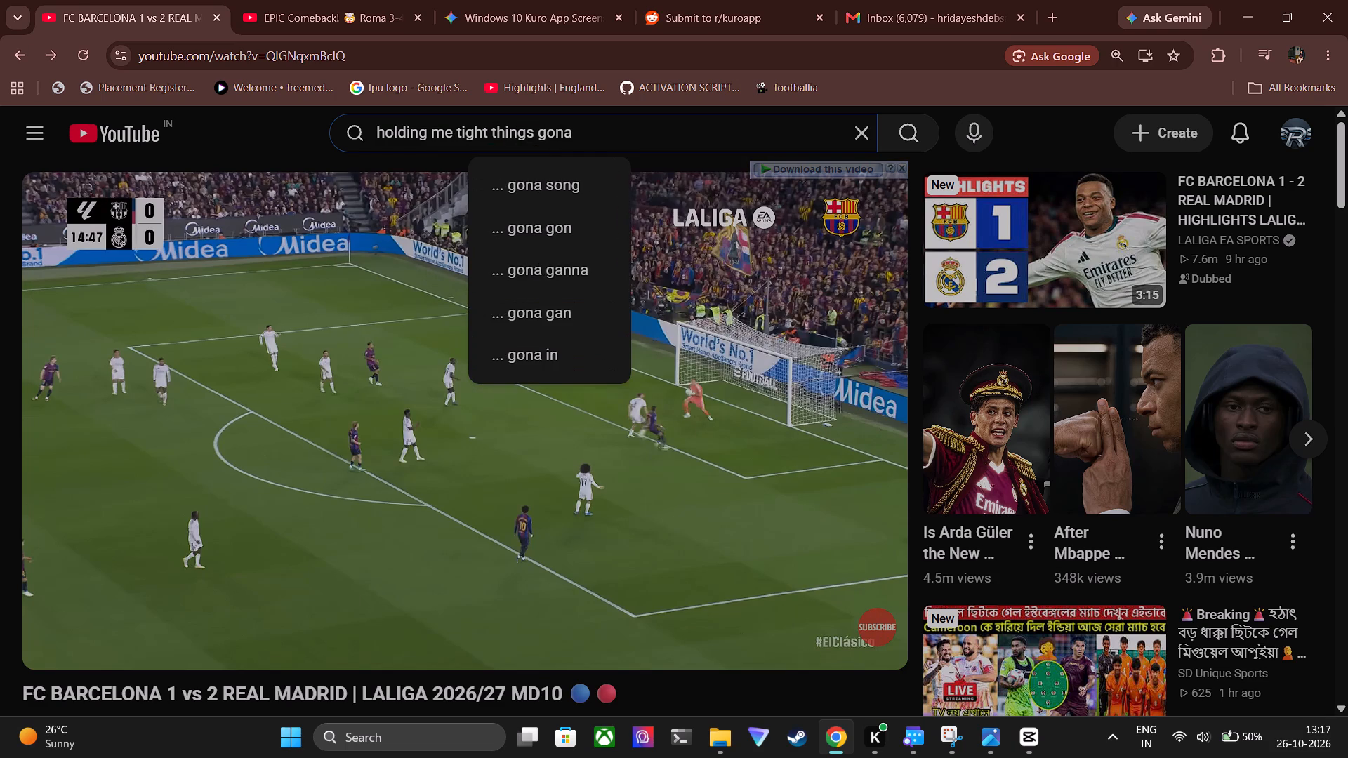
text(be all right mus)
key(BackSpace)
key(BackSpace)
key(BackSpace)
text(song)
key(Return)
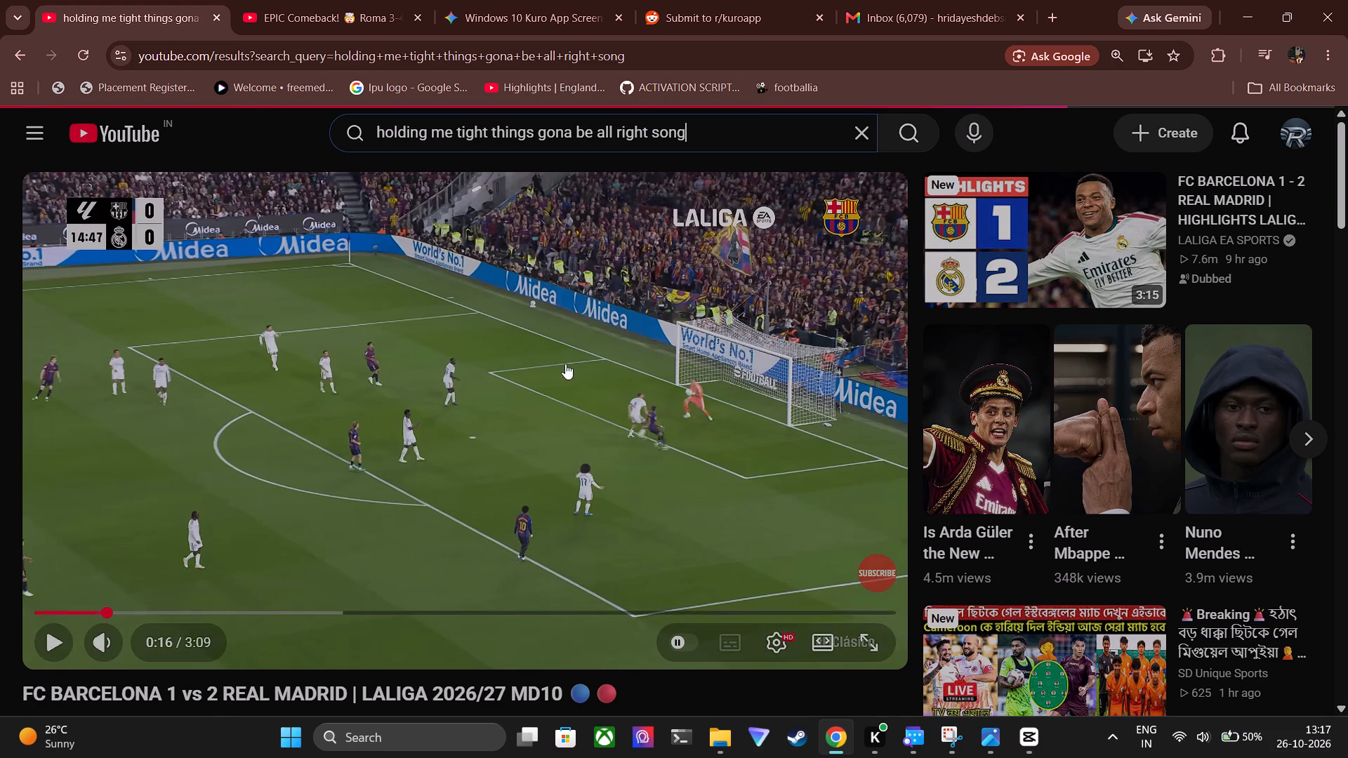
scroll(517, 488, down, 4)
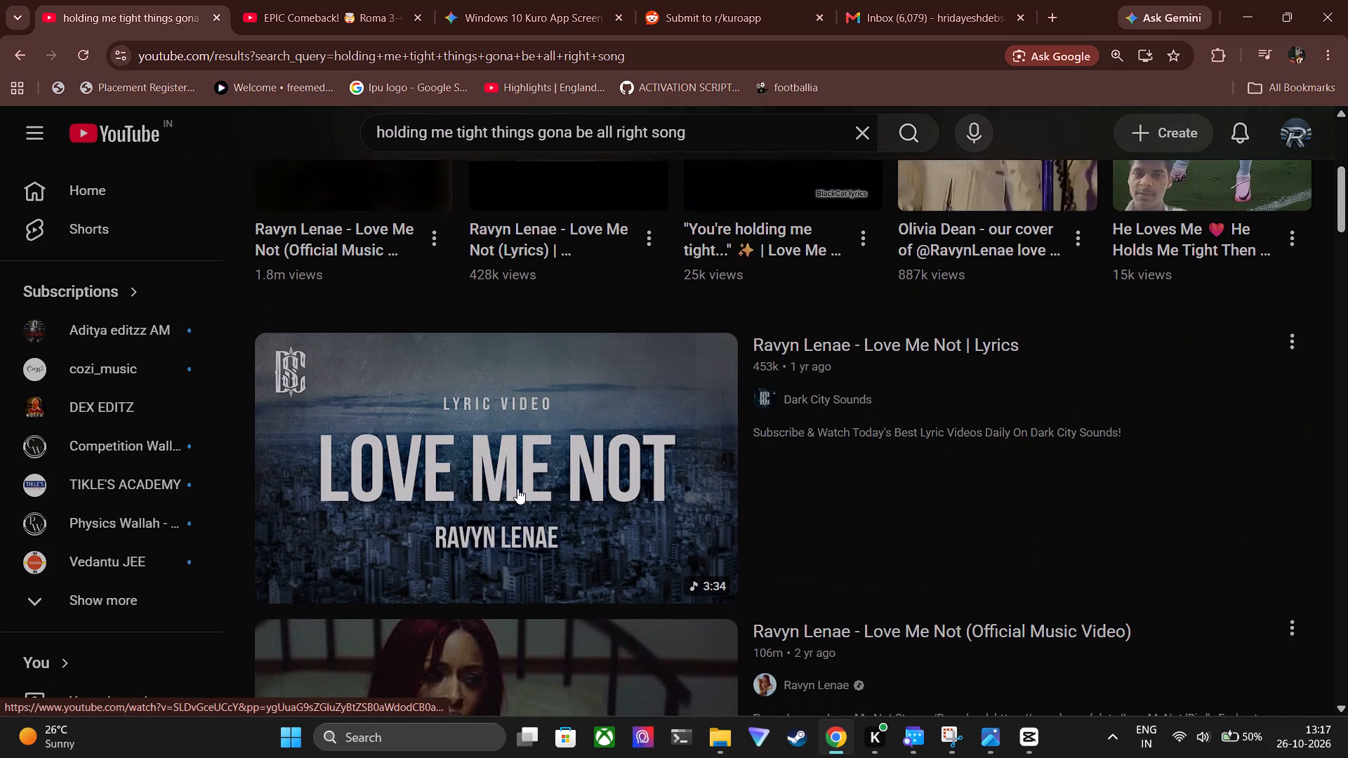
scroll(517, 488, down, 1)
scroll(723, 345, down, 2)
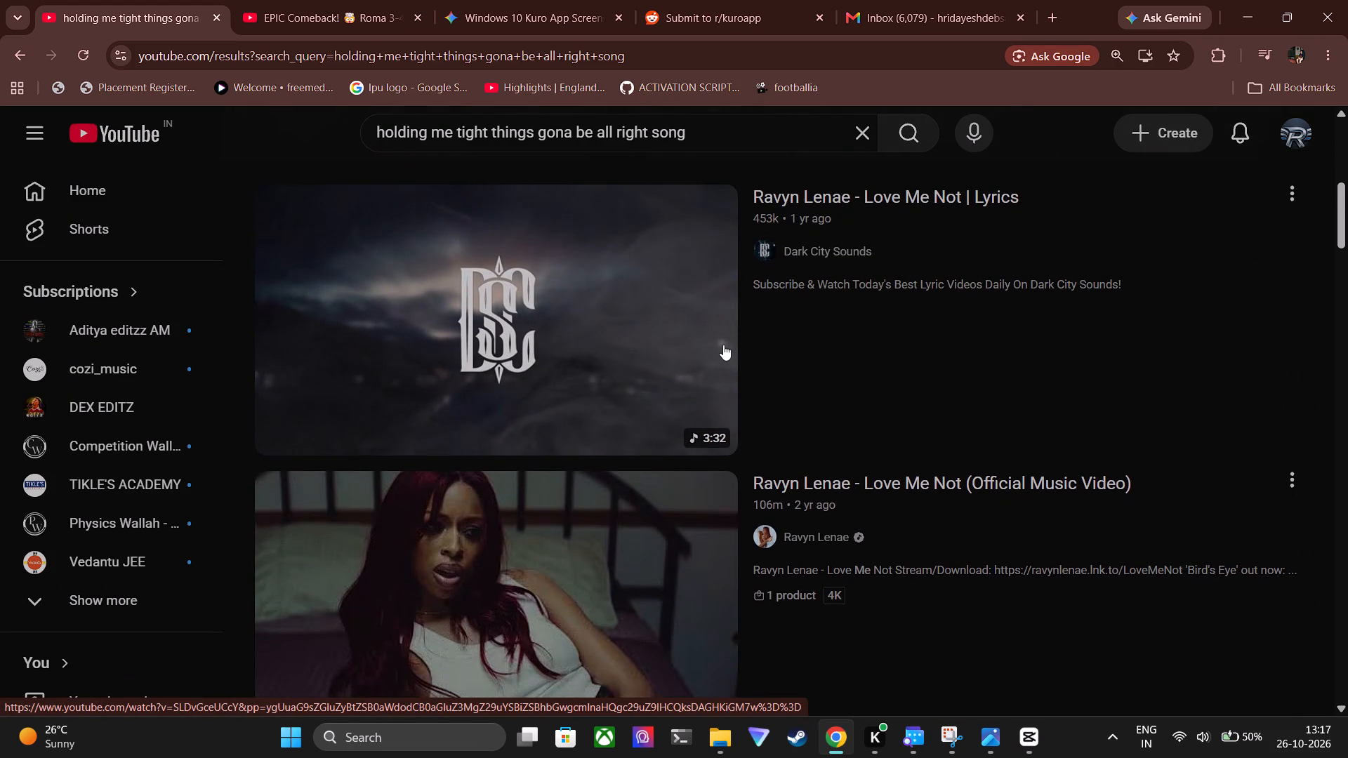
scroll(723, 345, down, 2)
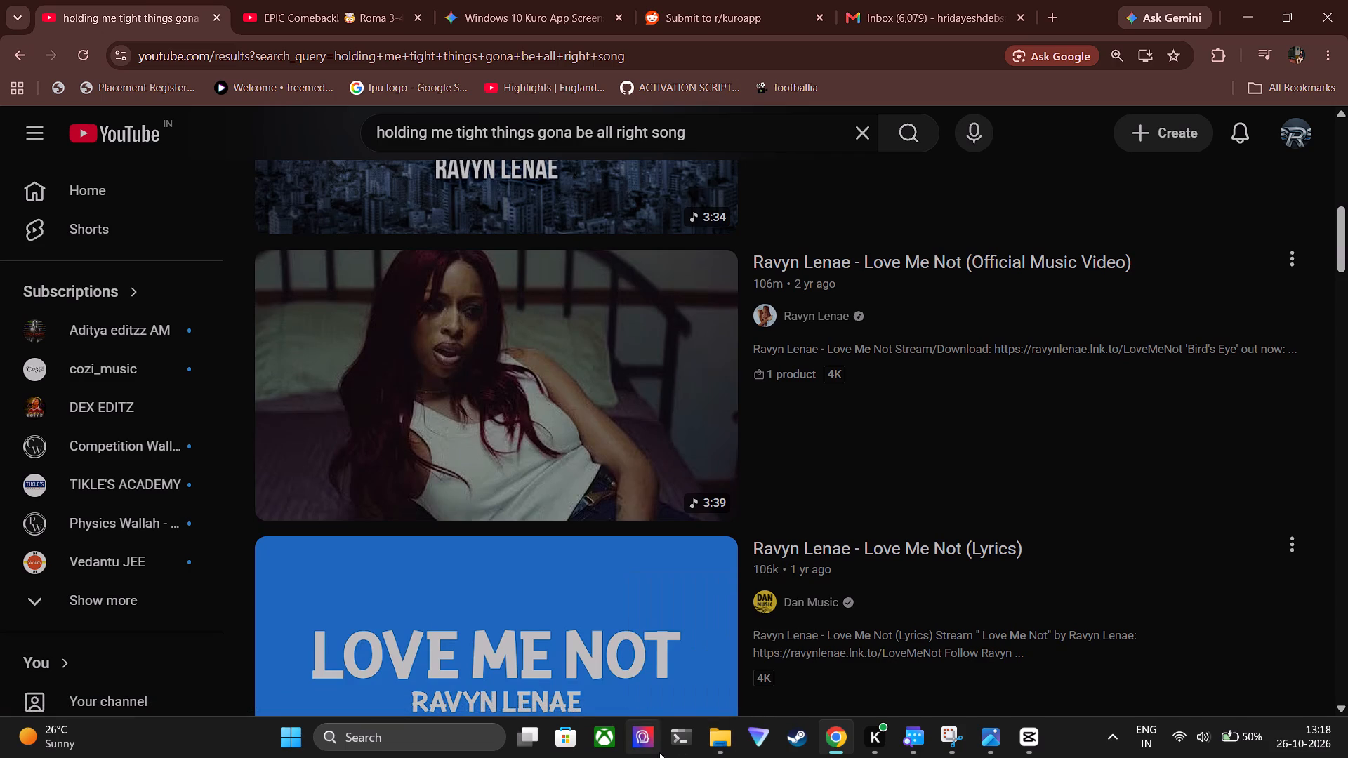
Switch to File Explorer and check the NCS music and Music folders in Downloads for the song.
click(710, 745)
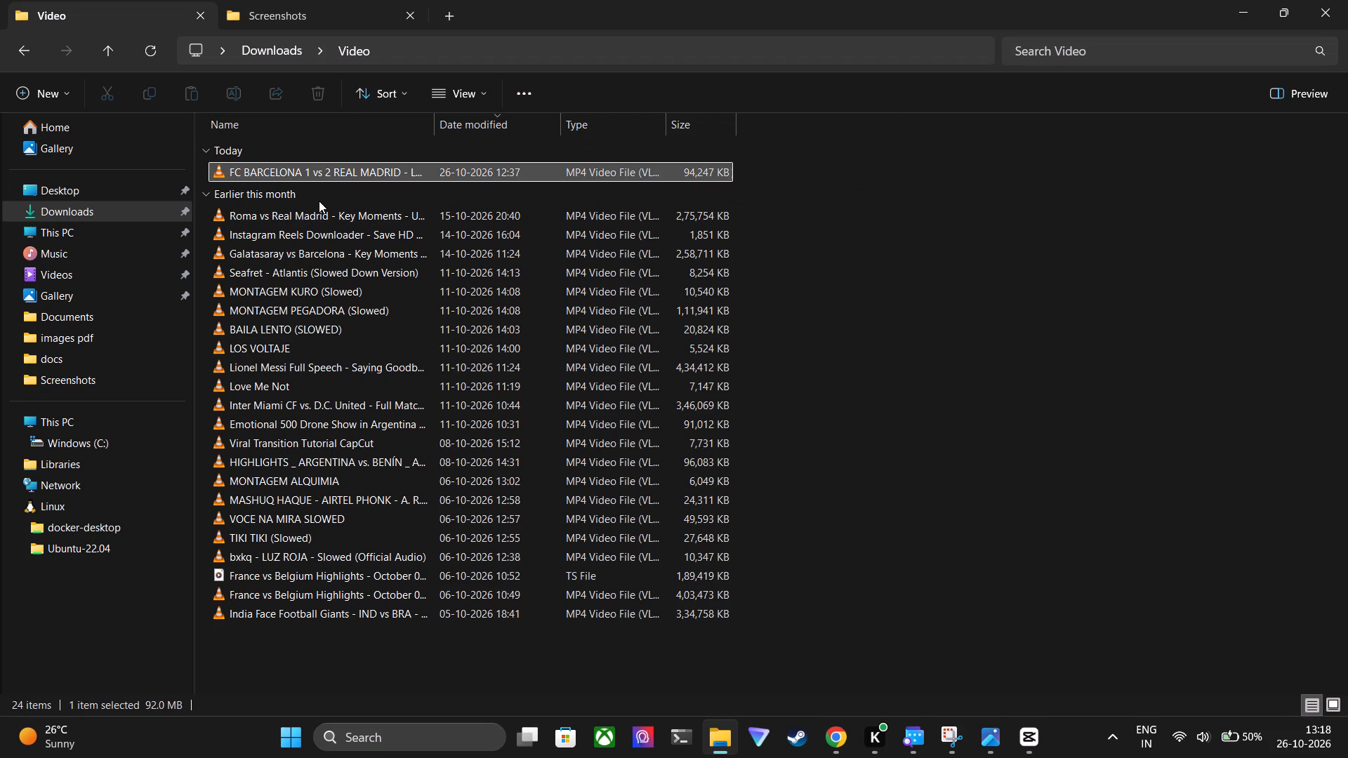
double_click(80, 205)
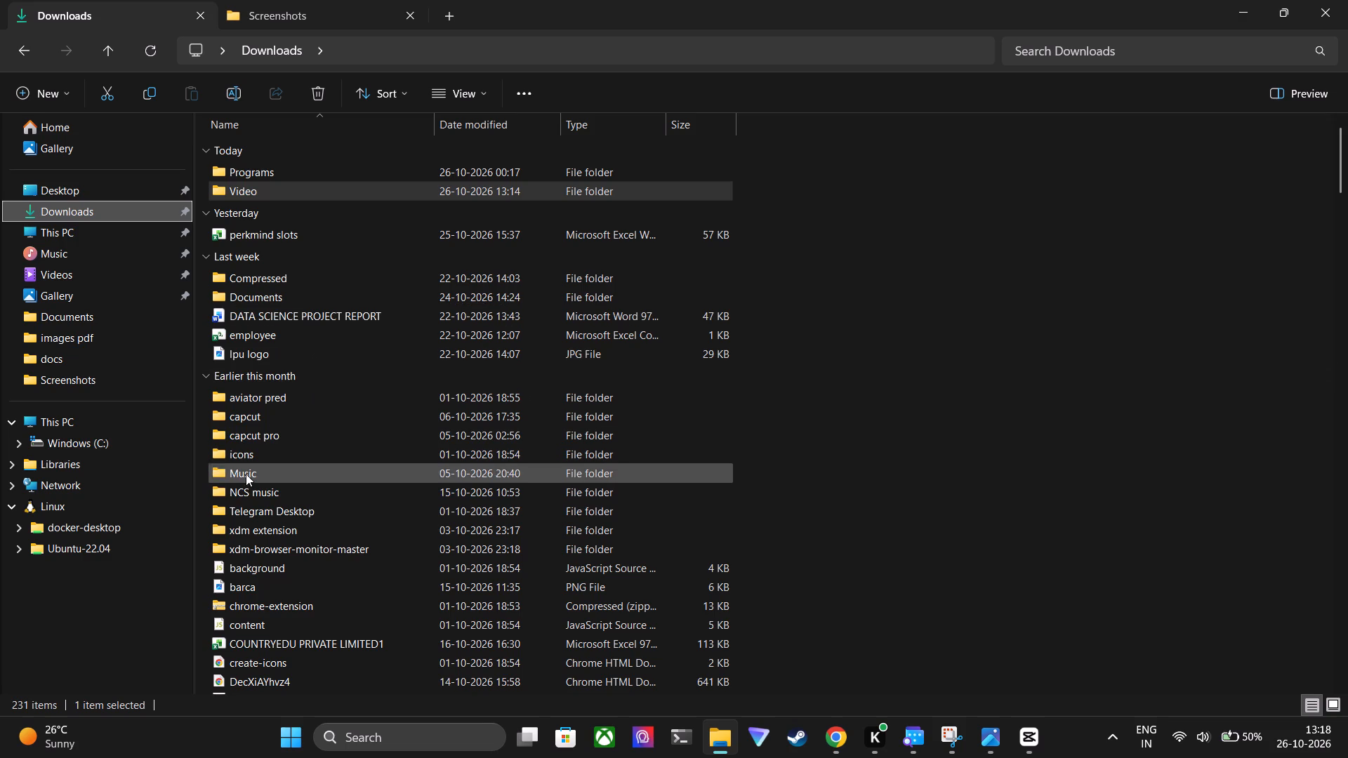
double_click(273, 493)
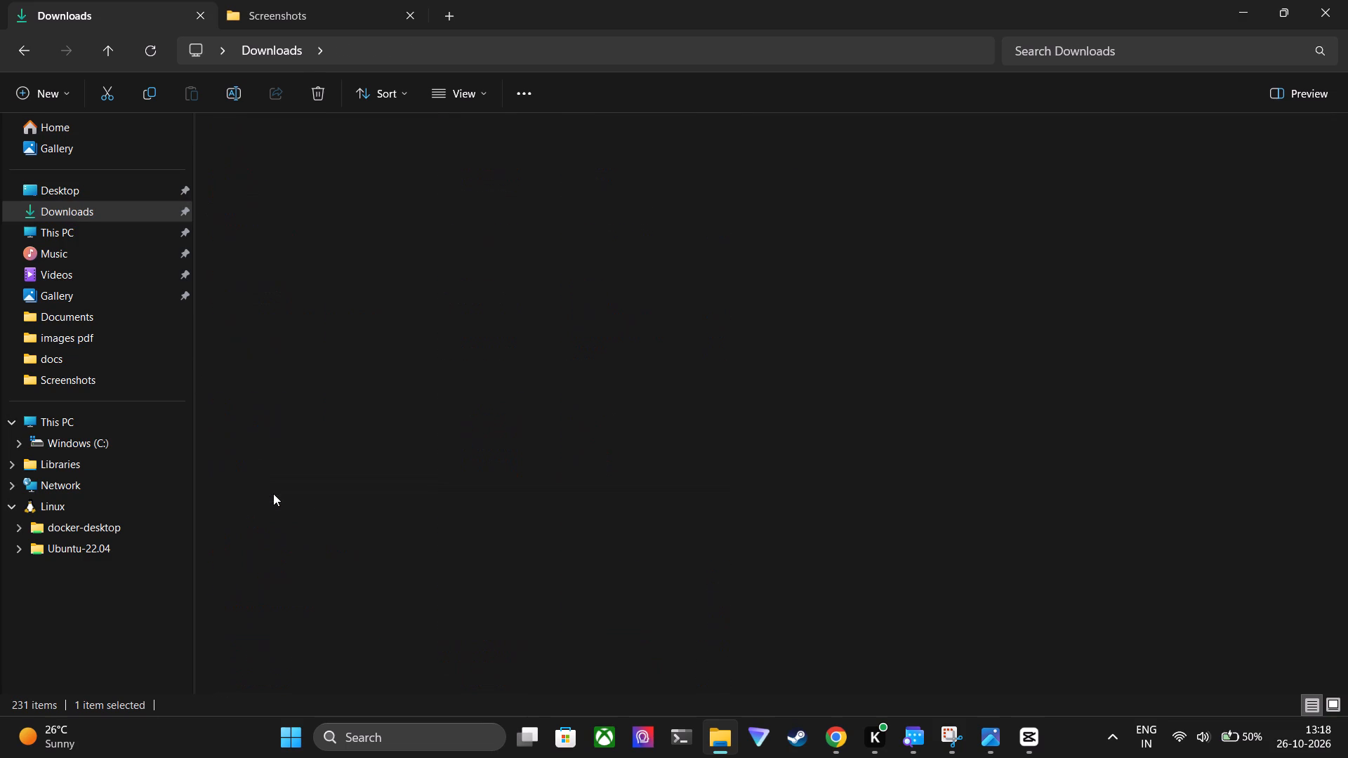
click(31, 48)
double_click(239, 481)
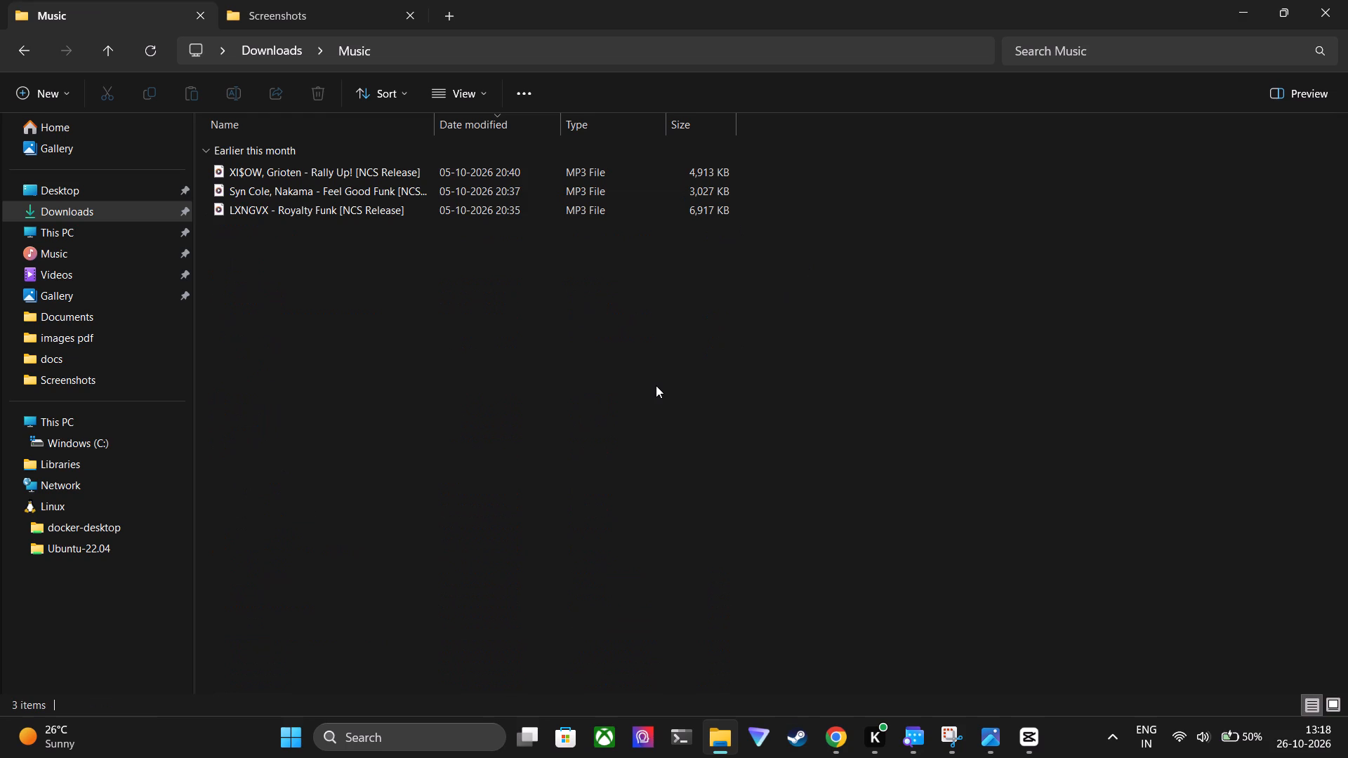
click(18, 42)
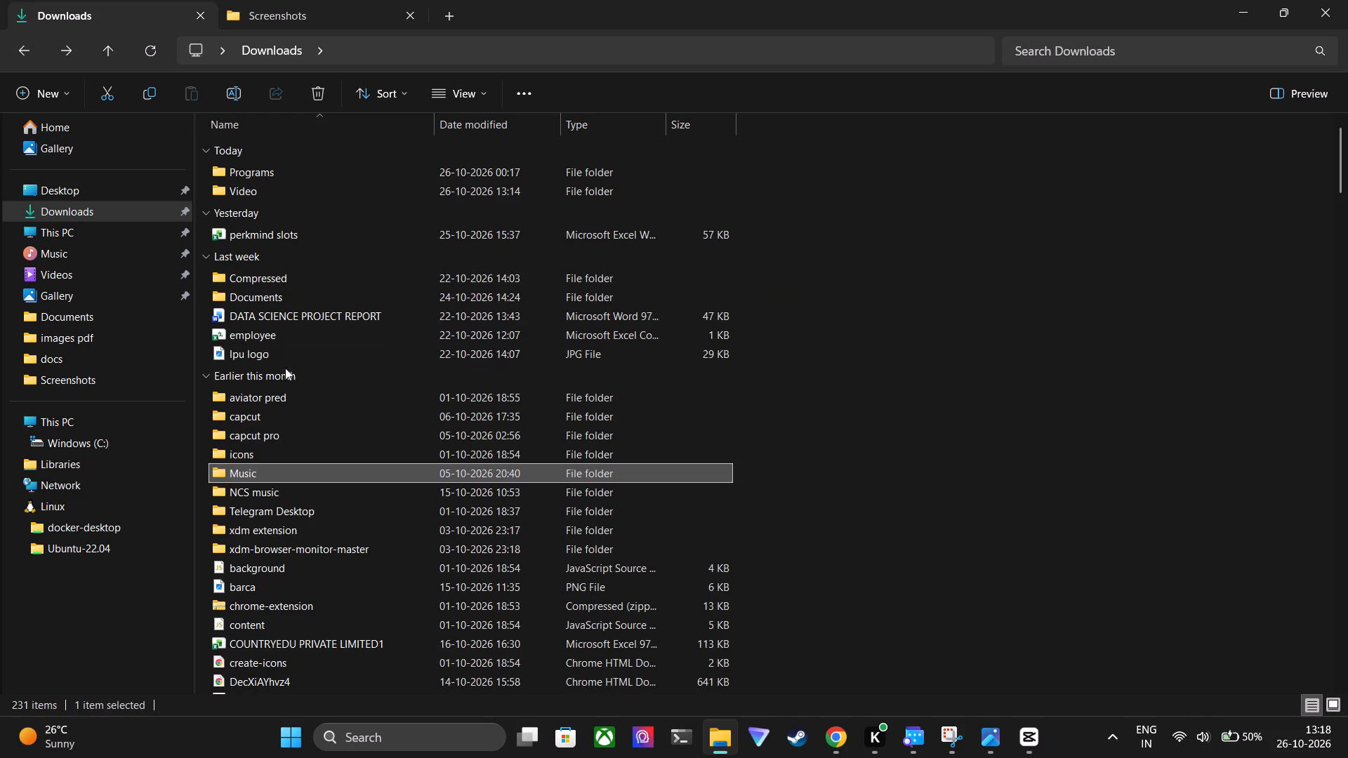
Add Love Me Not.mp4 from the Video folder in Downloads to the CapCut timeline, on its own track above the match clips.
double_click(255, 189)
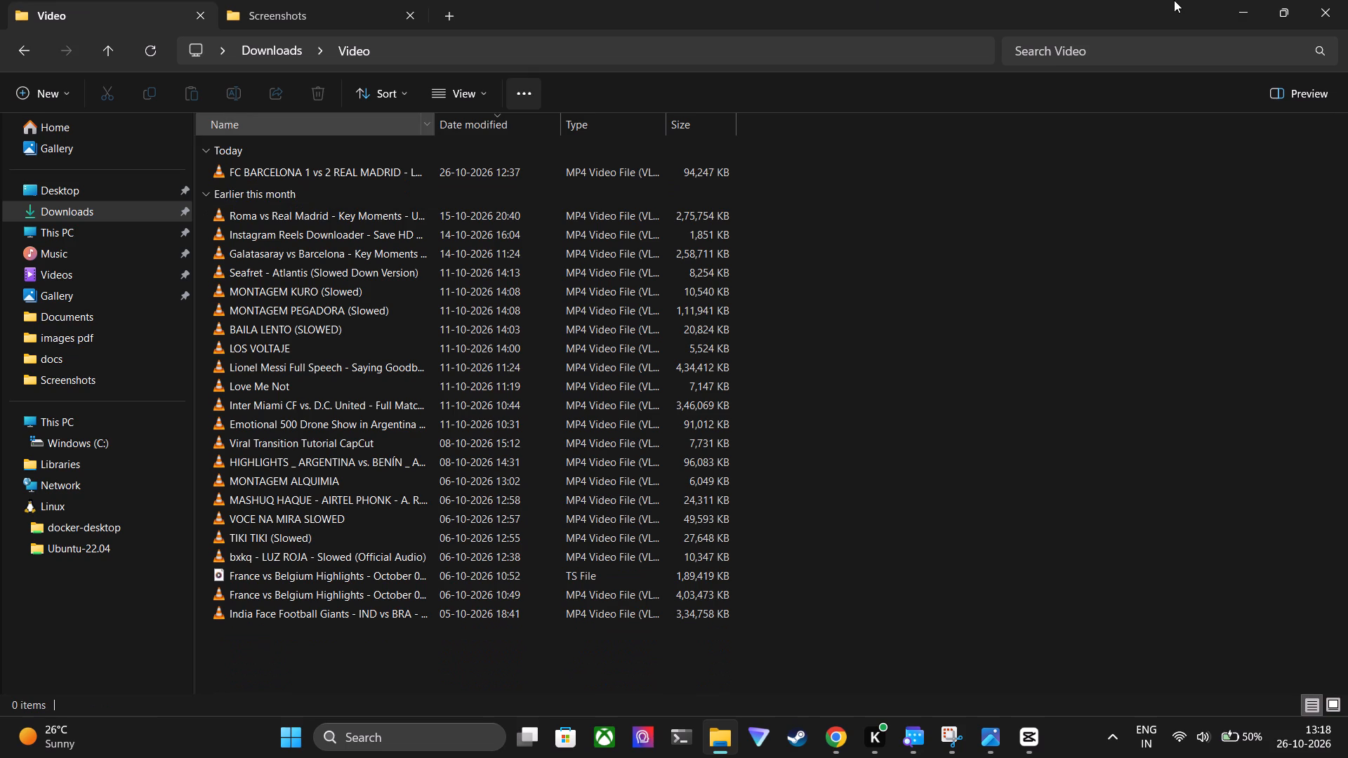
click(1295, 1)
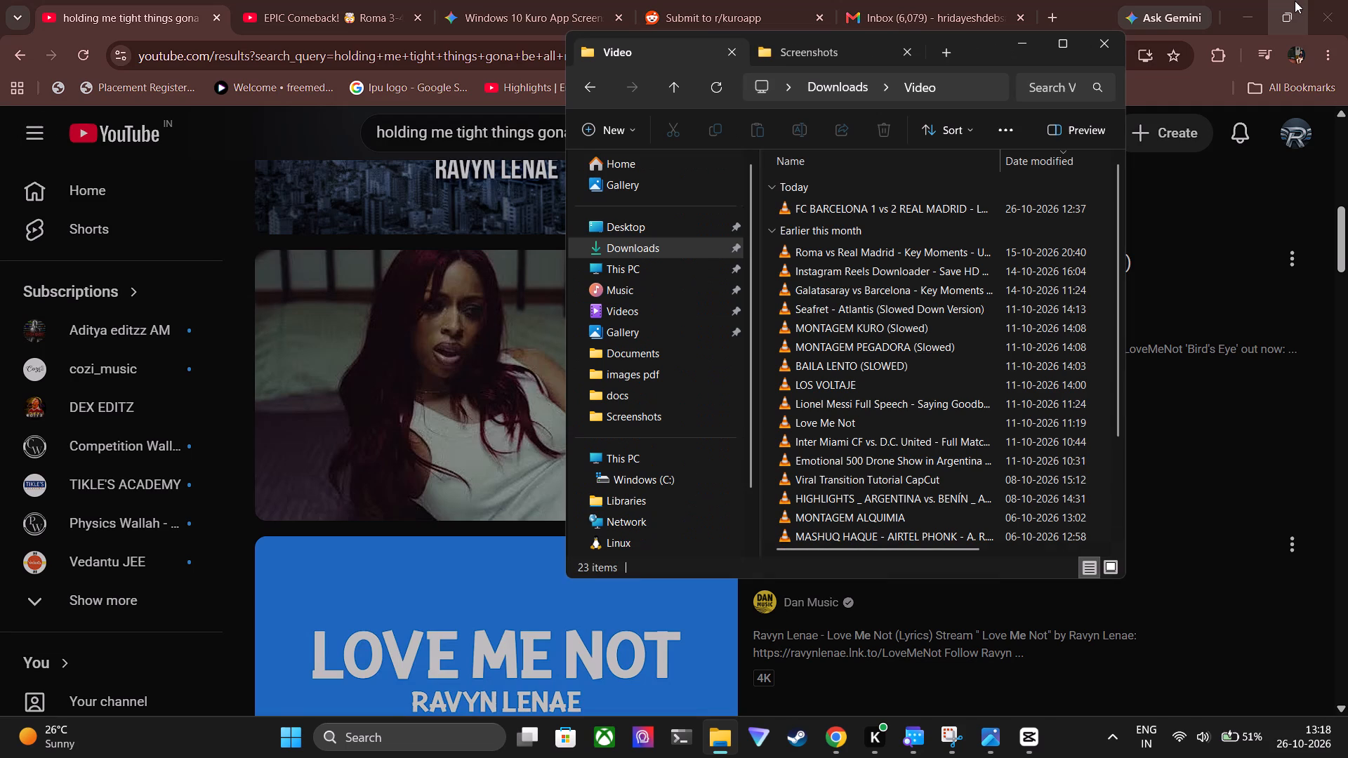
drag(977, 51, 476, 50)
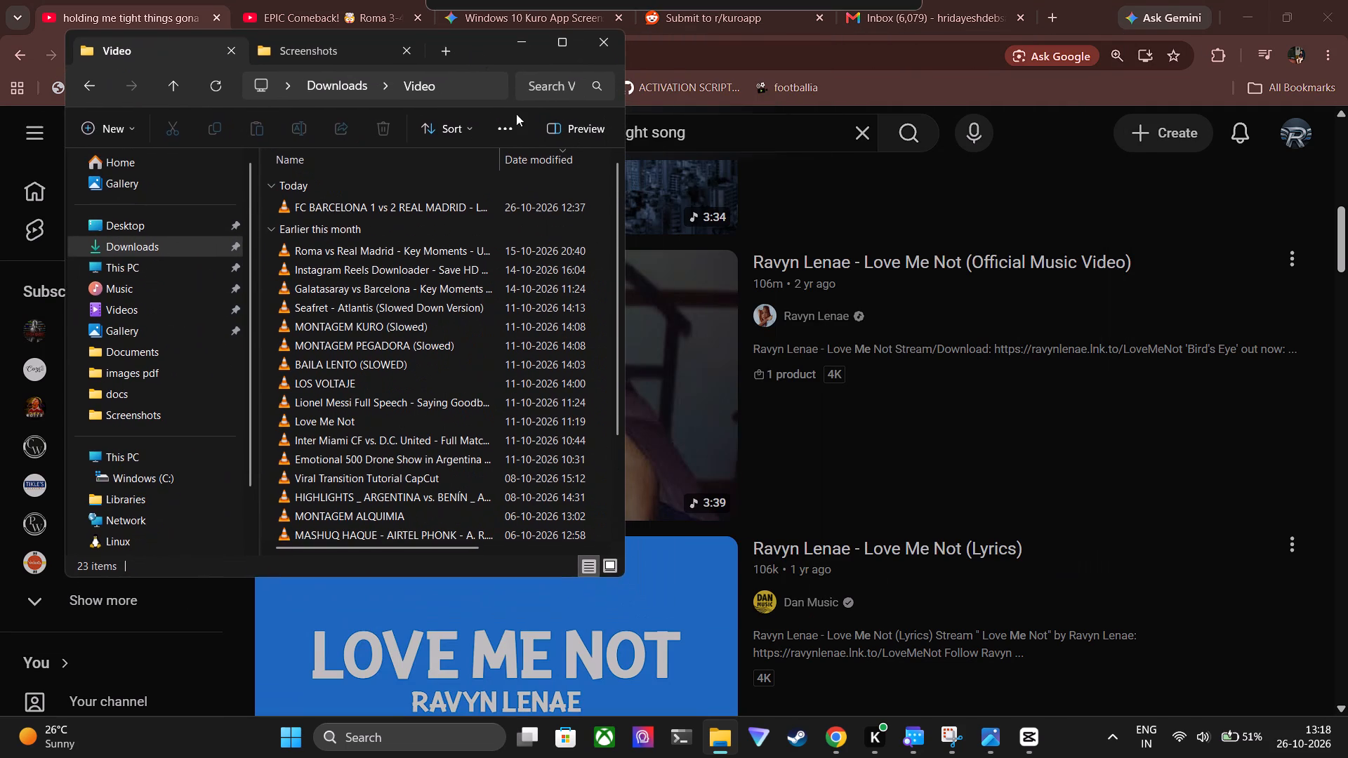
scroll(531, 331, left, 1)
scroll(531, 331, right, 2)
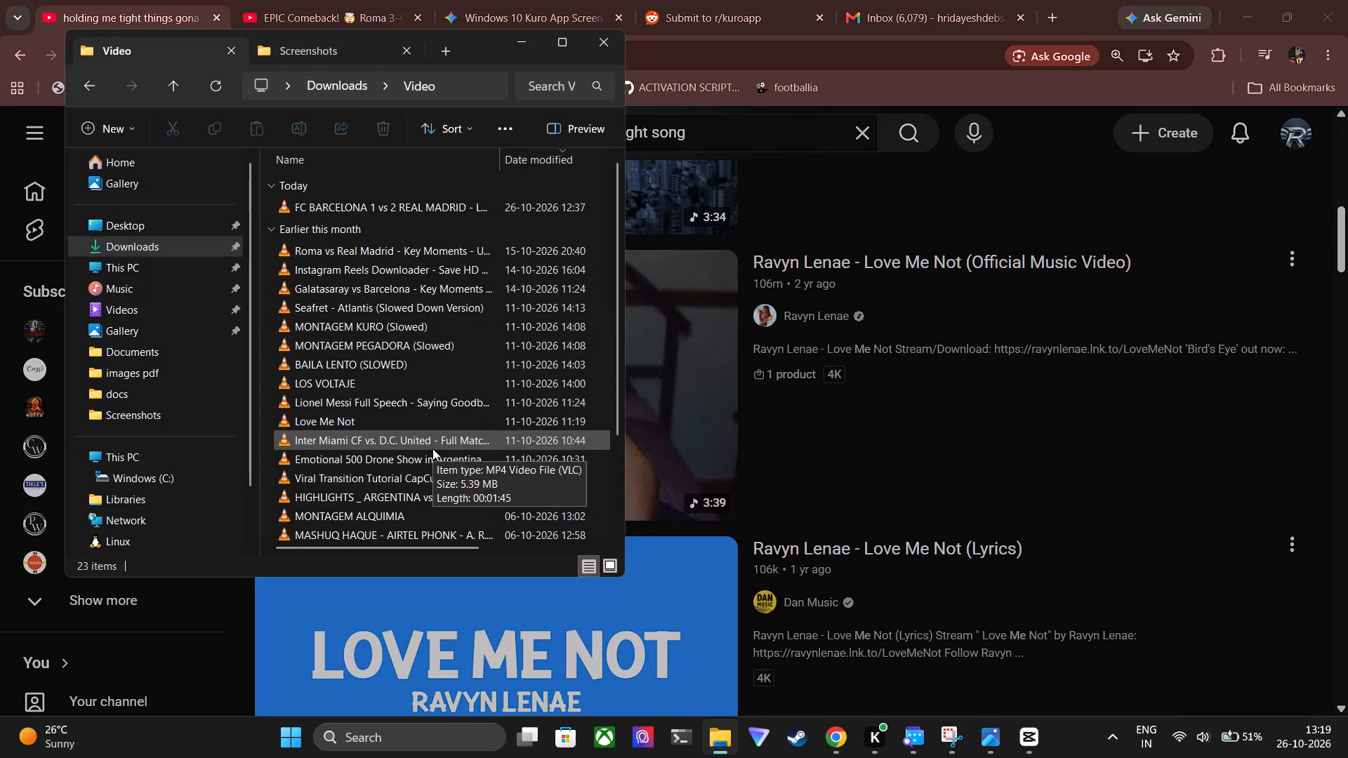
click(1019, 734)
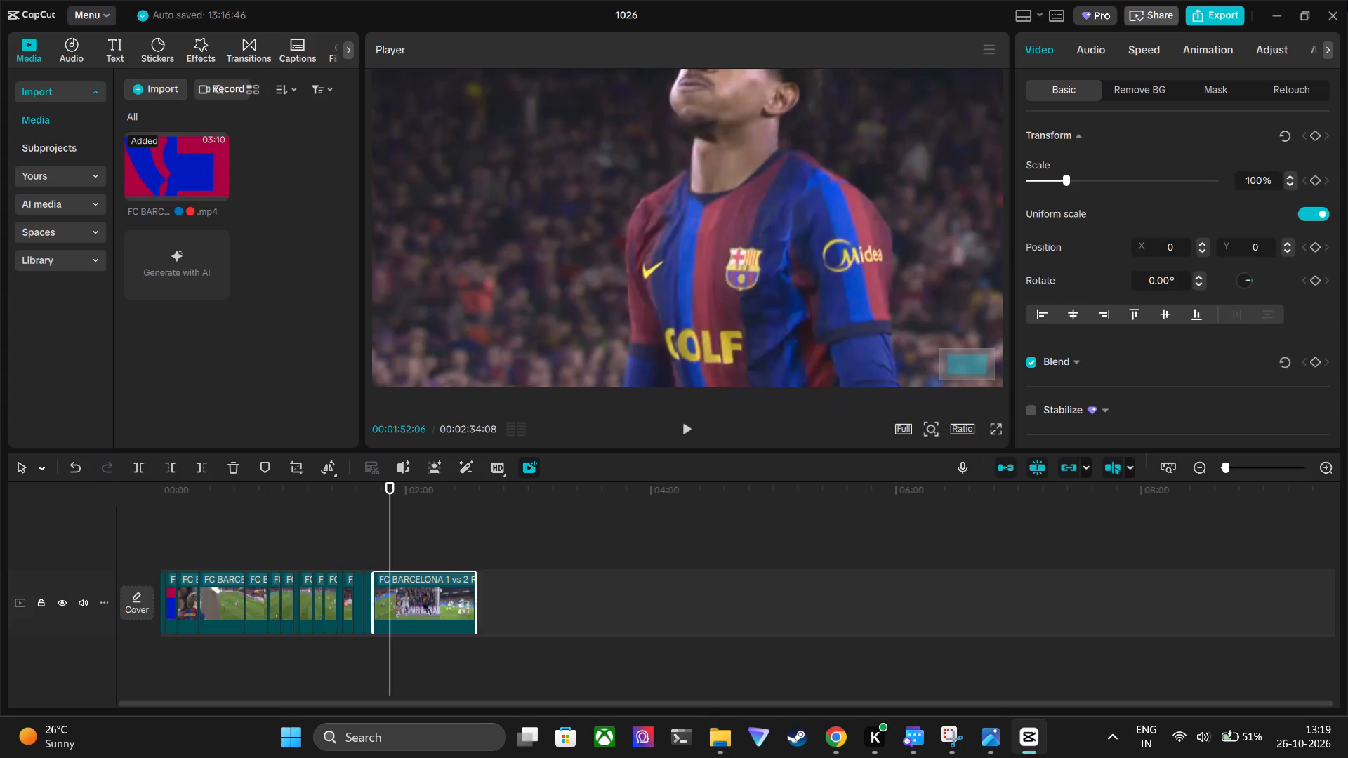
click(726, 746)
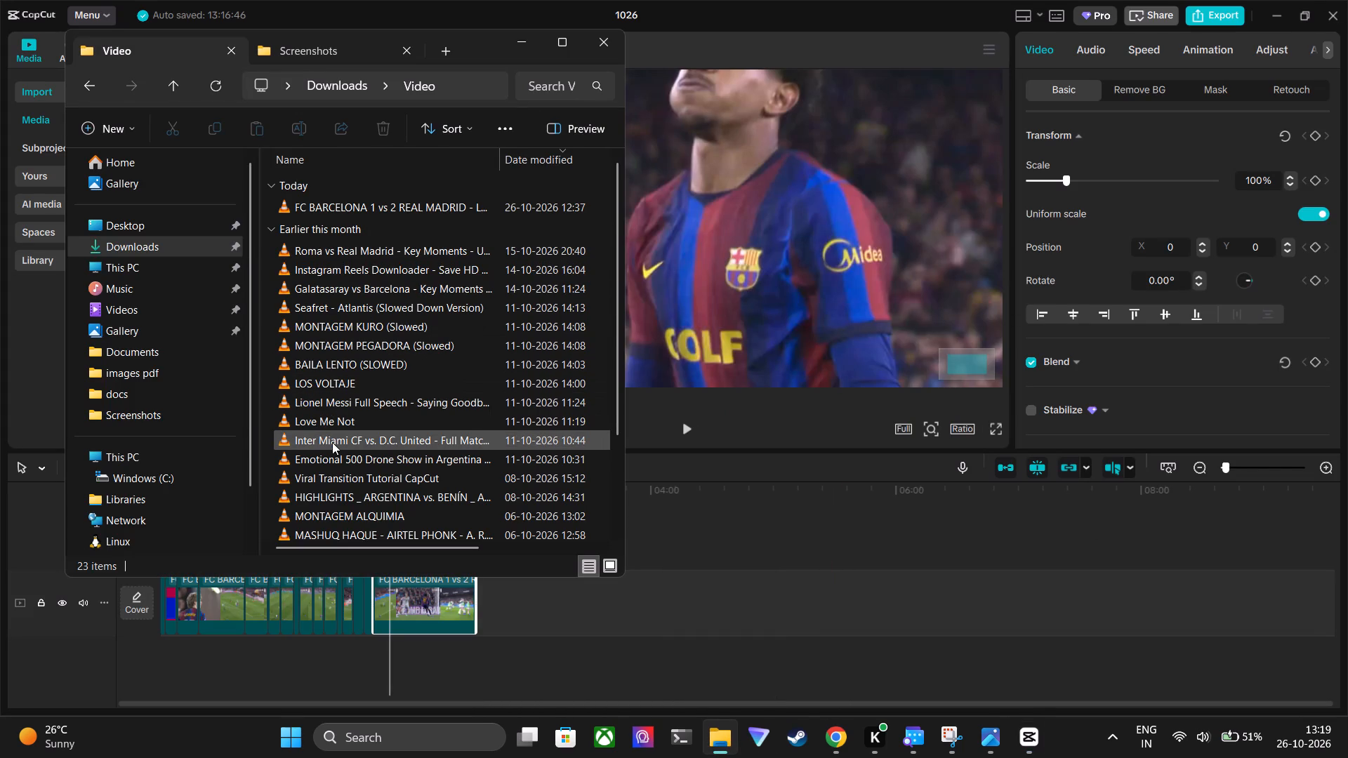
drag(348, 418, 227, 629)
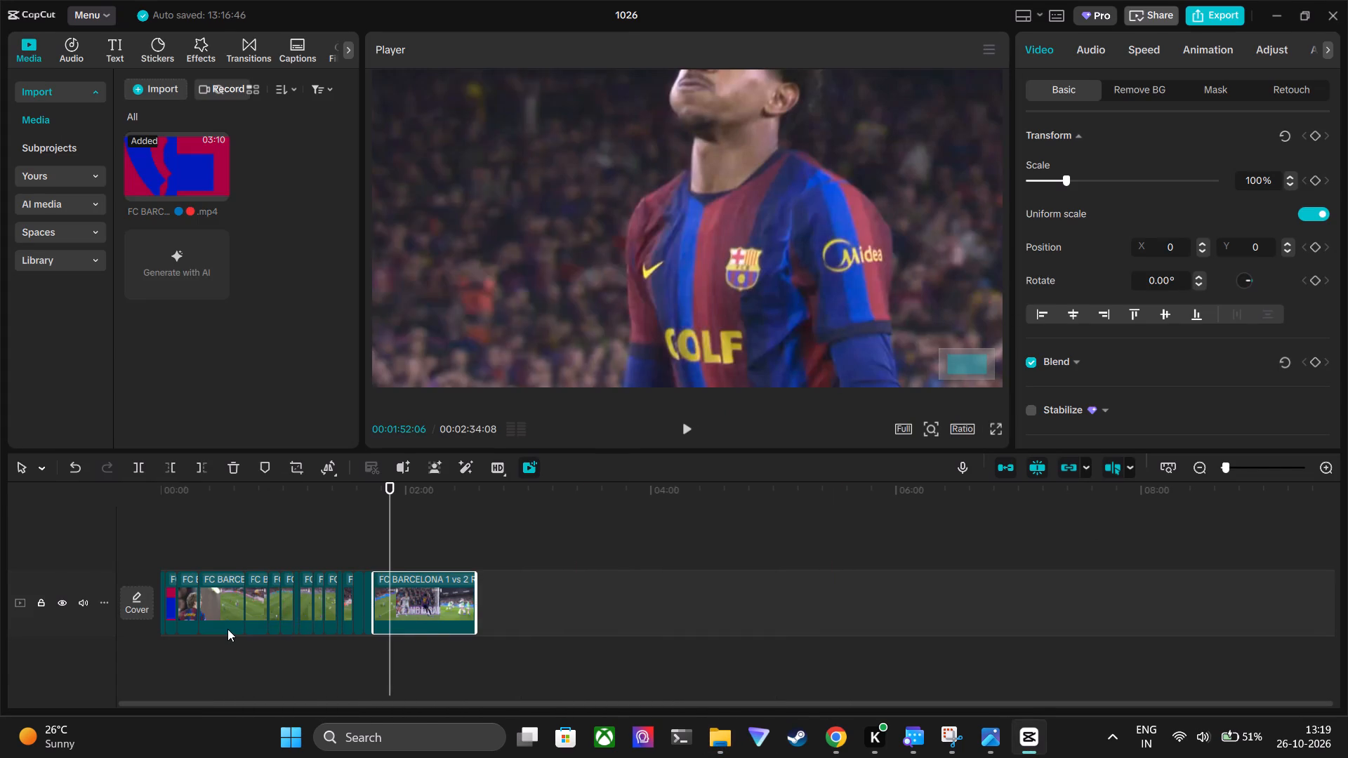
drag(502, 556, 268, 545)
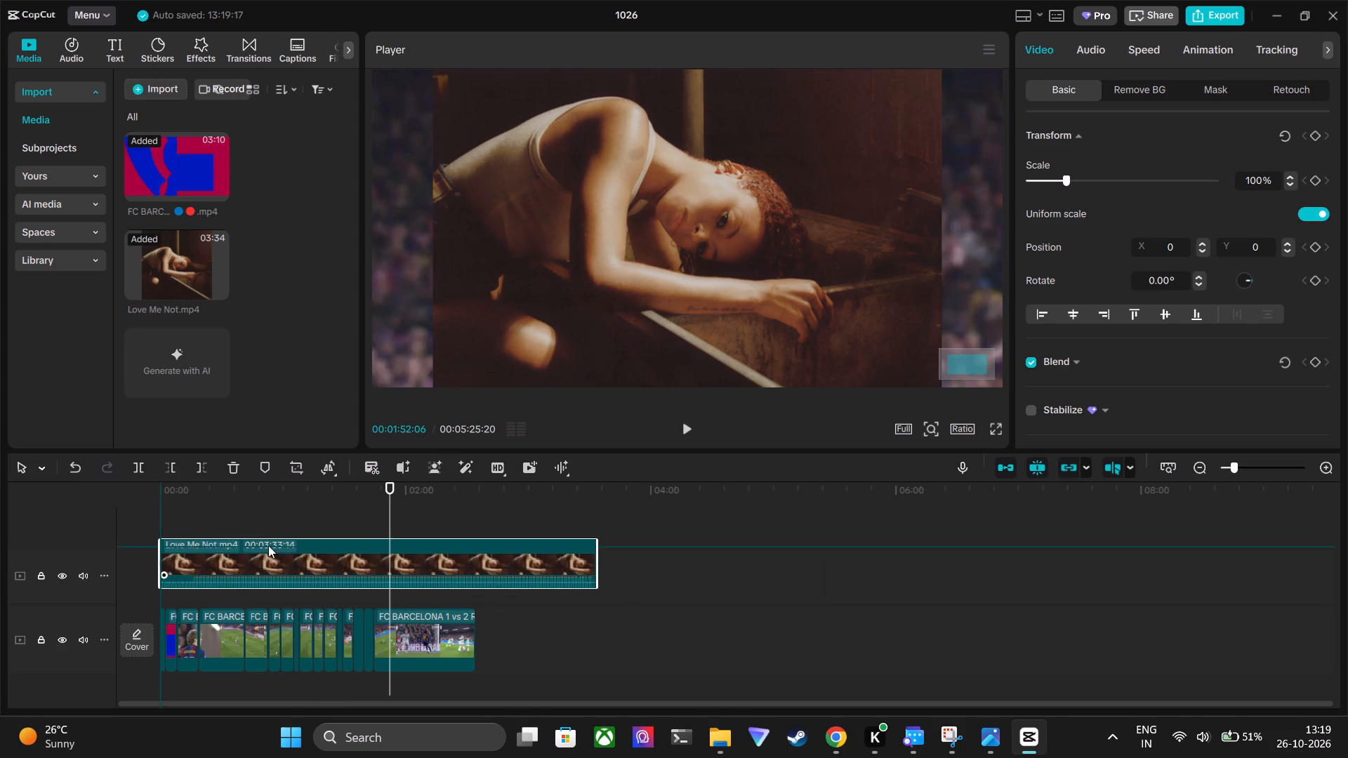
drag(268, 545, 279, 663)
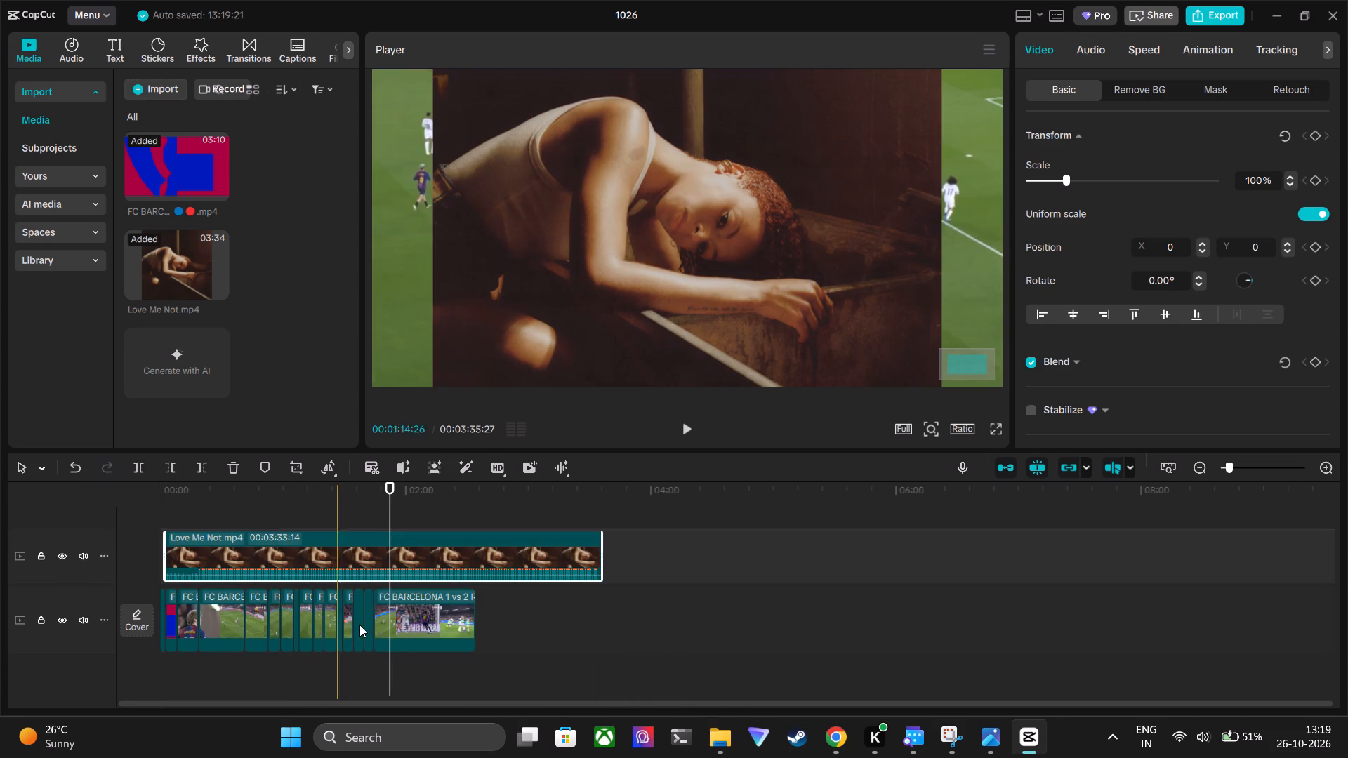
Extract the audio from the Love Me Not clip and delete its video, keeping only the song track.
click(560, 540)
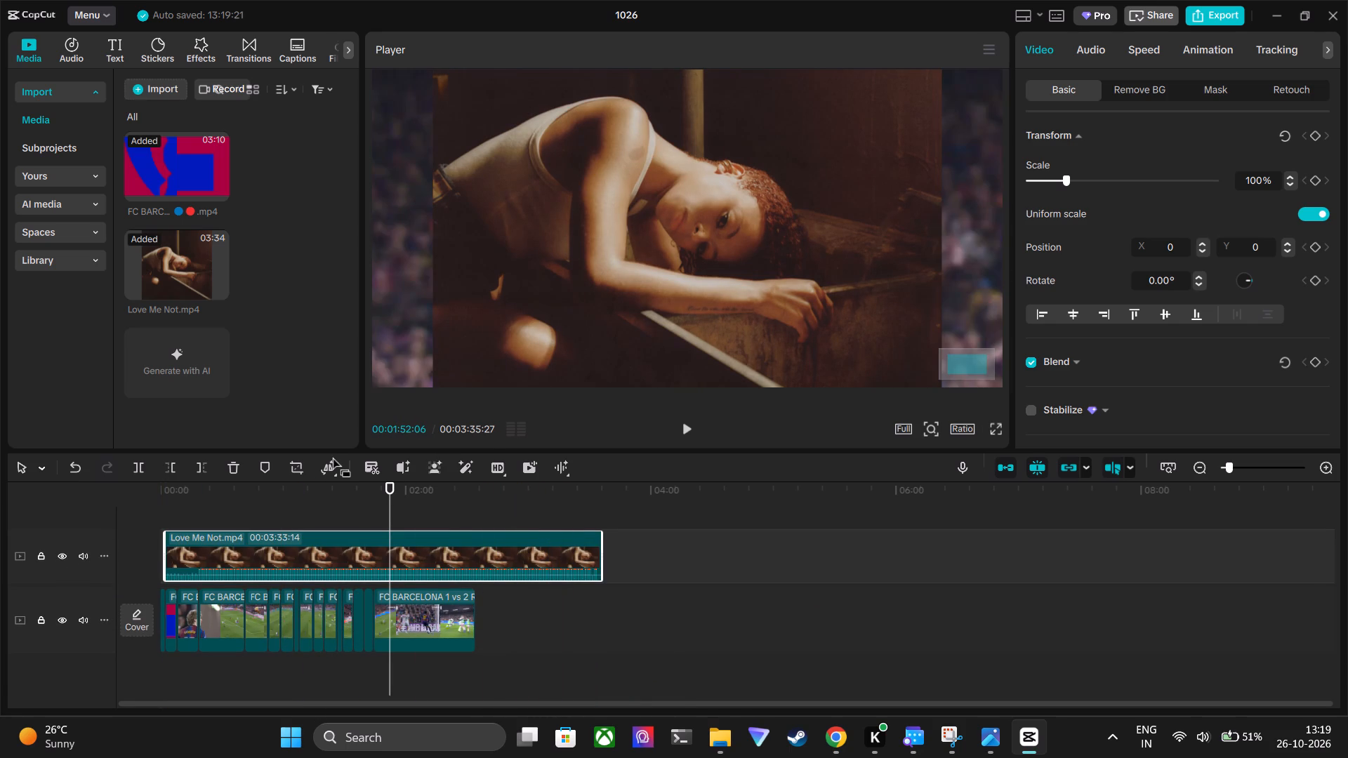
click(530, 474)
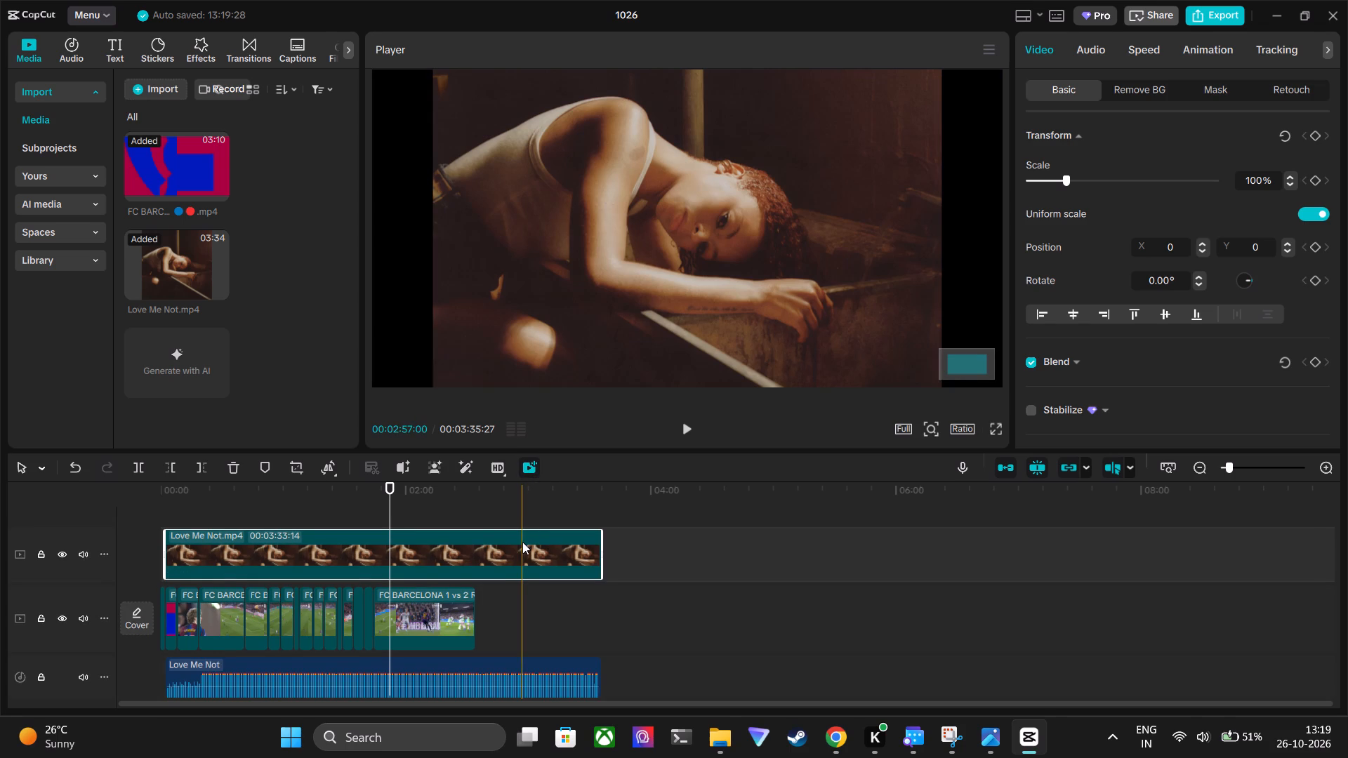
key(Delete)
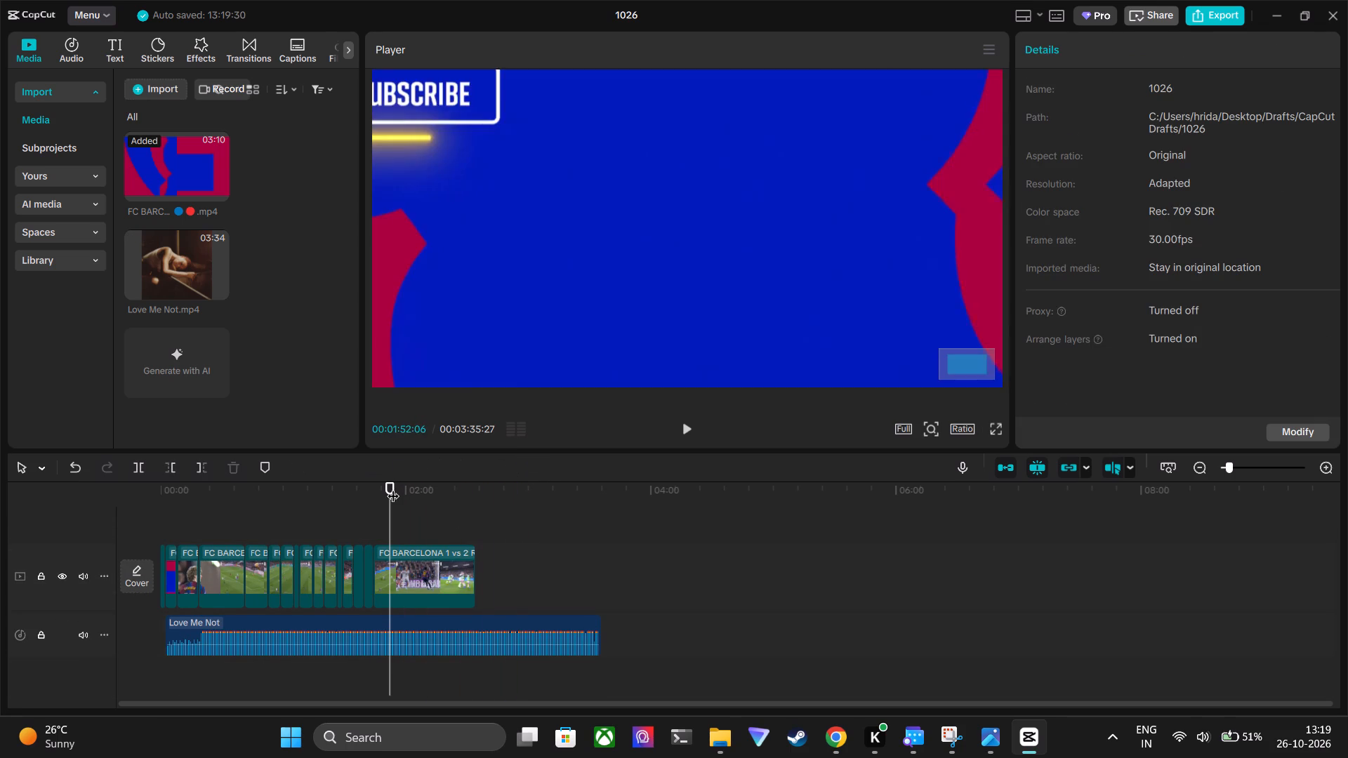
Move the Love Me Not audio to the very start of the timeline, aligned with the first match clip.
drag(390, 484, 154, 477)
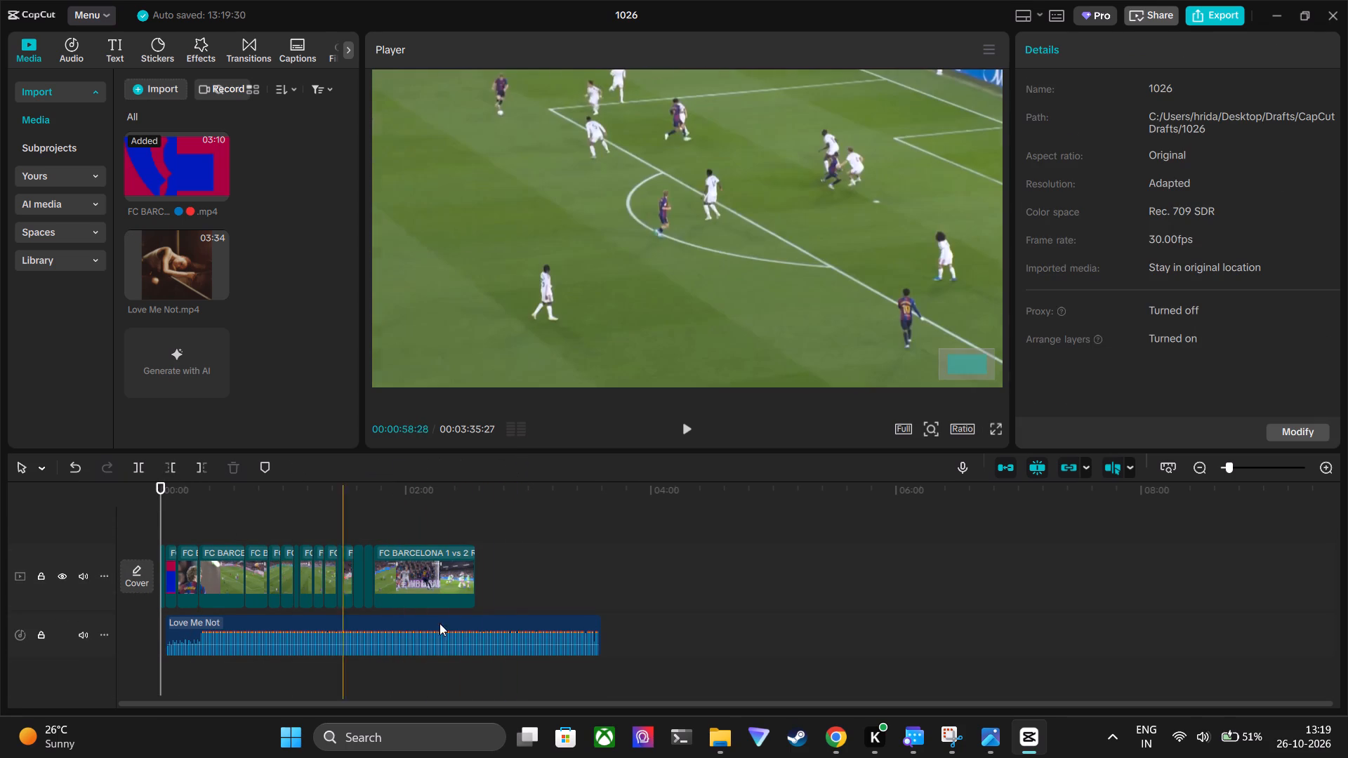
click(484, 616)
drag(484, 616, 472, 617)
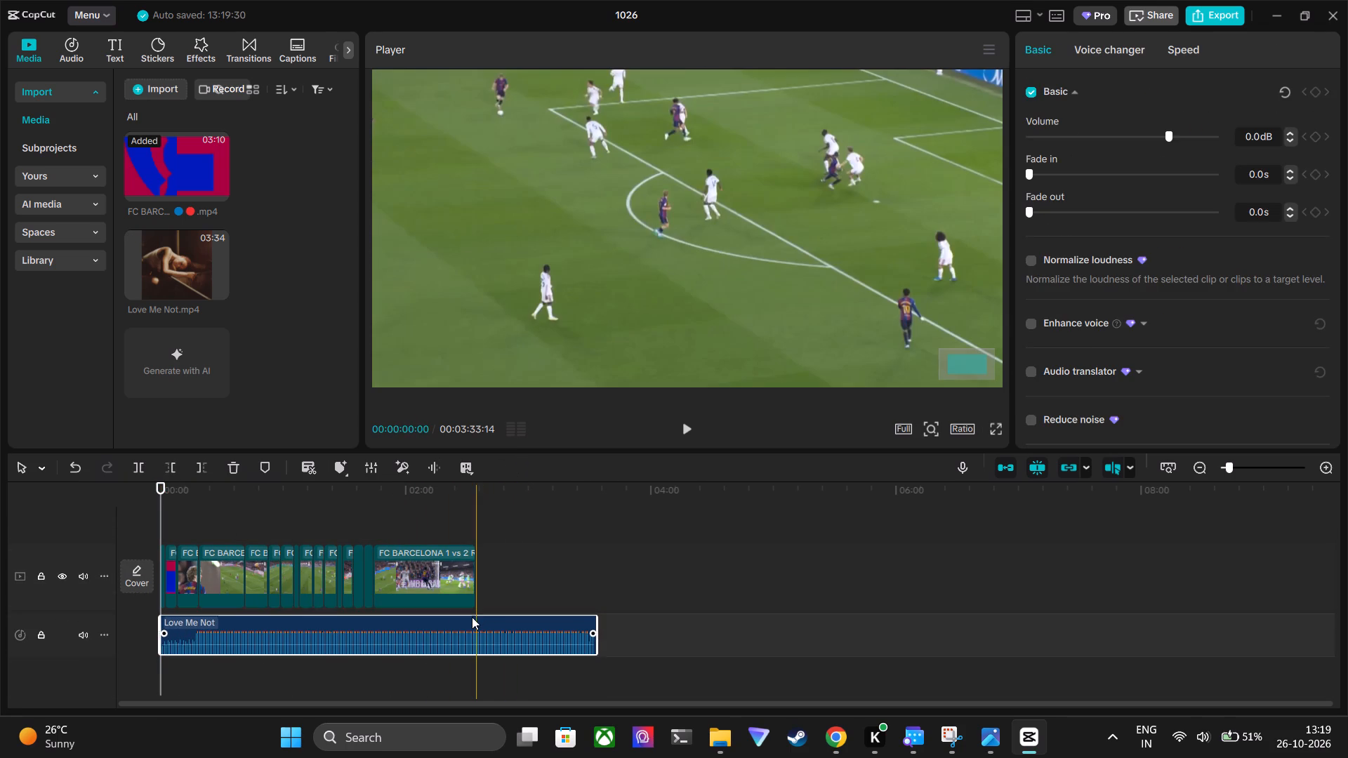
Listen to the song's intro, split the audio at about 00:00:19 and delete the part before the split.
key(space)
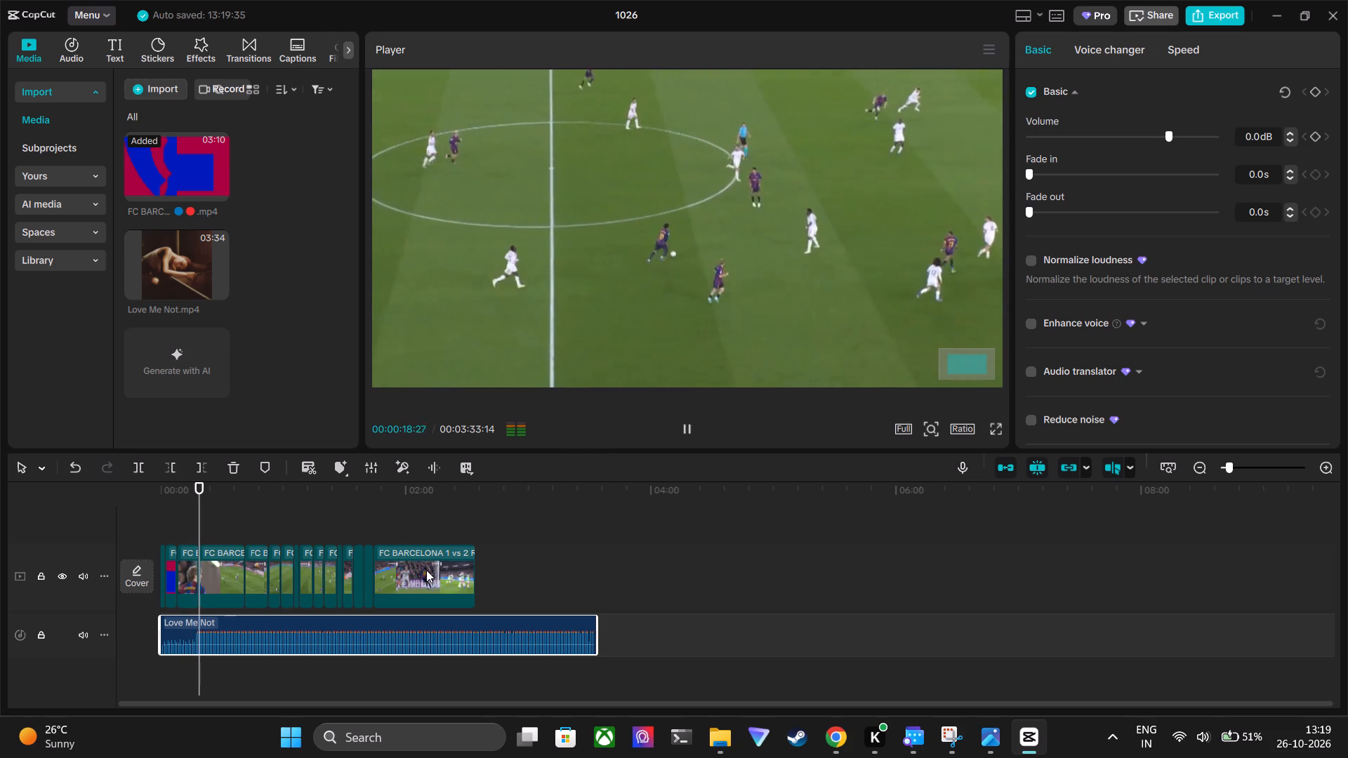
key(space)
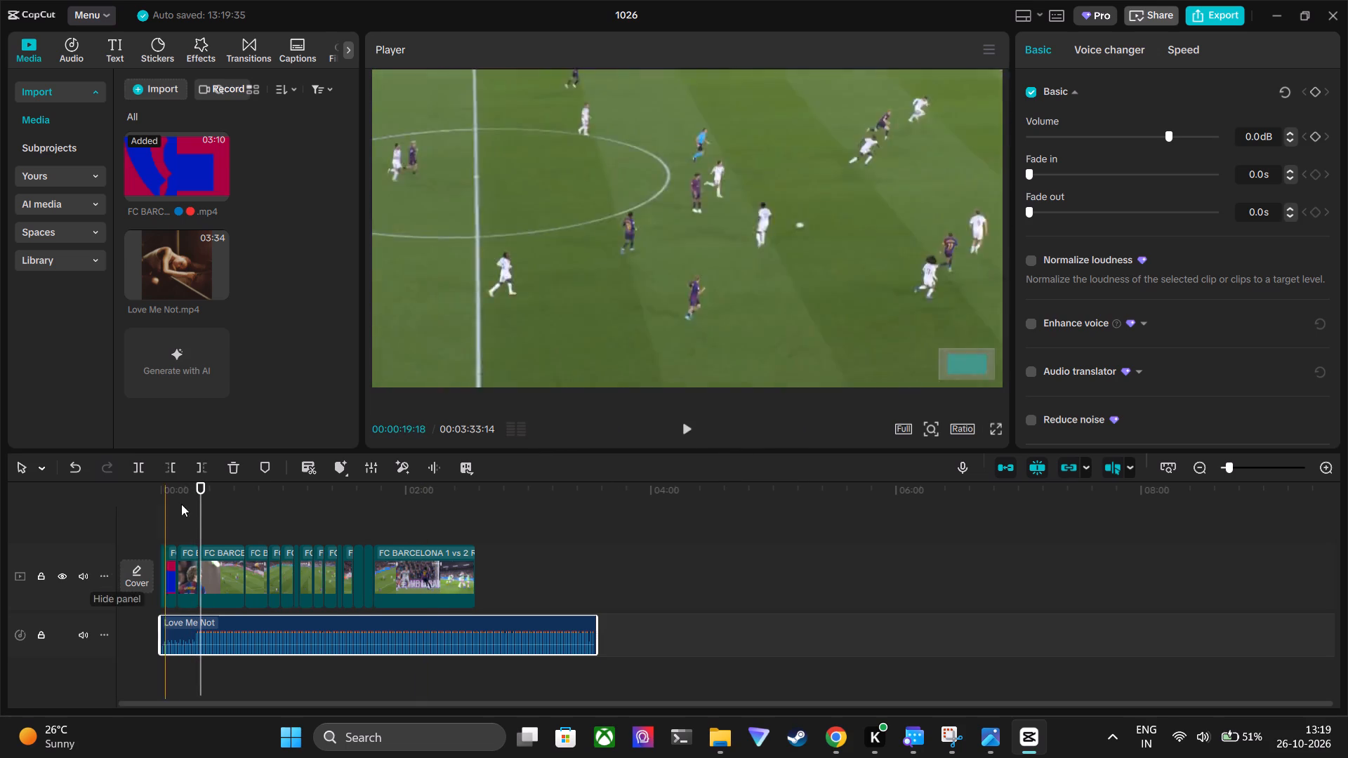
drag(197, 493, 192, 496)
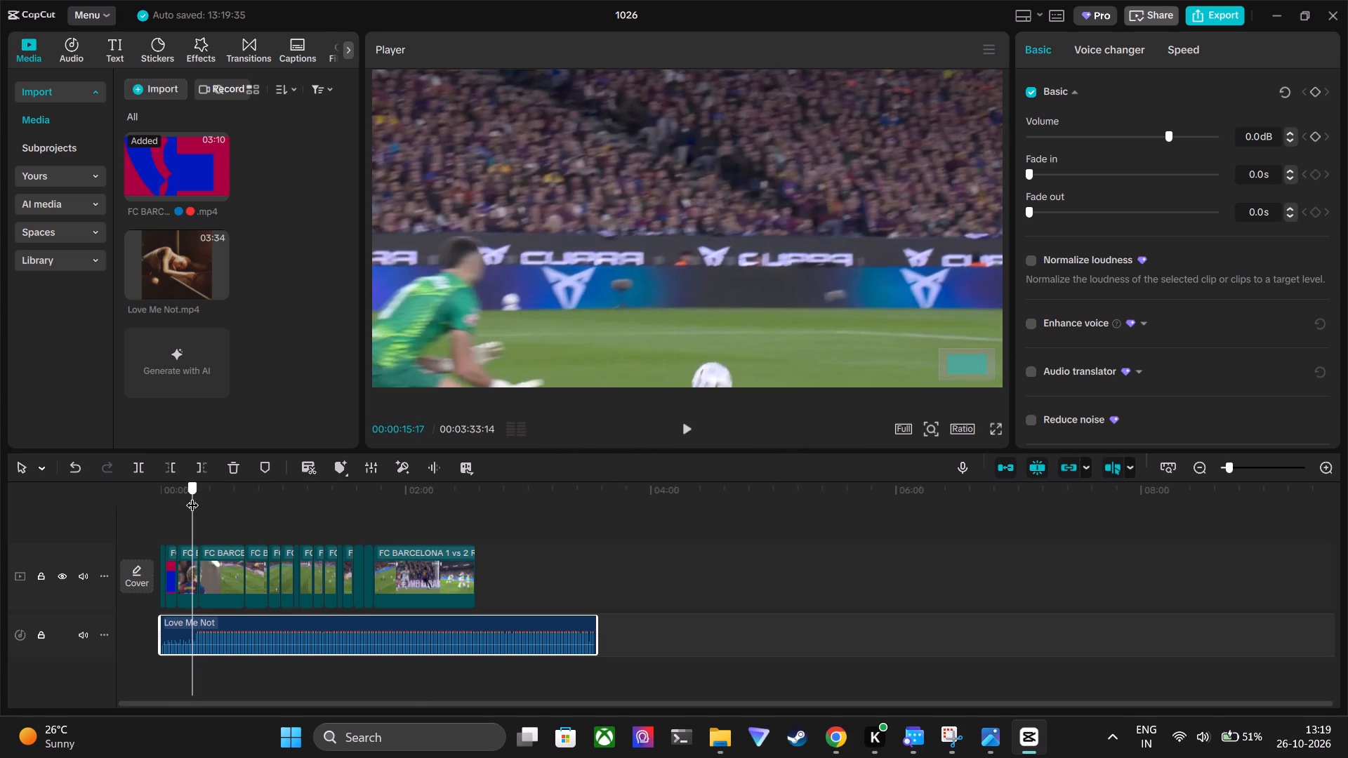
drag(192, 496, 195, 500)
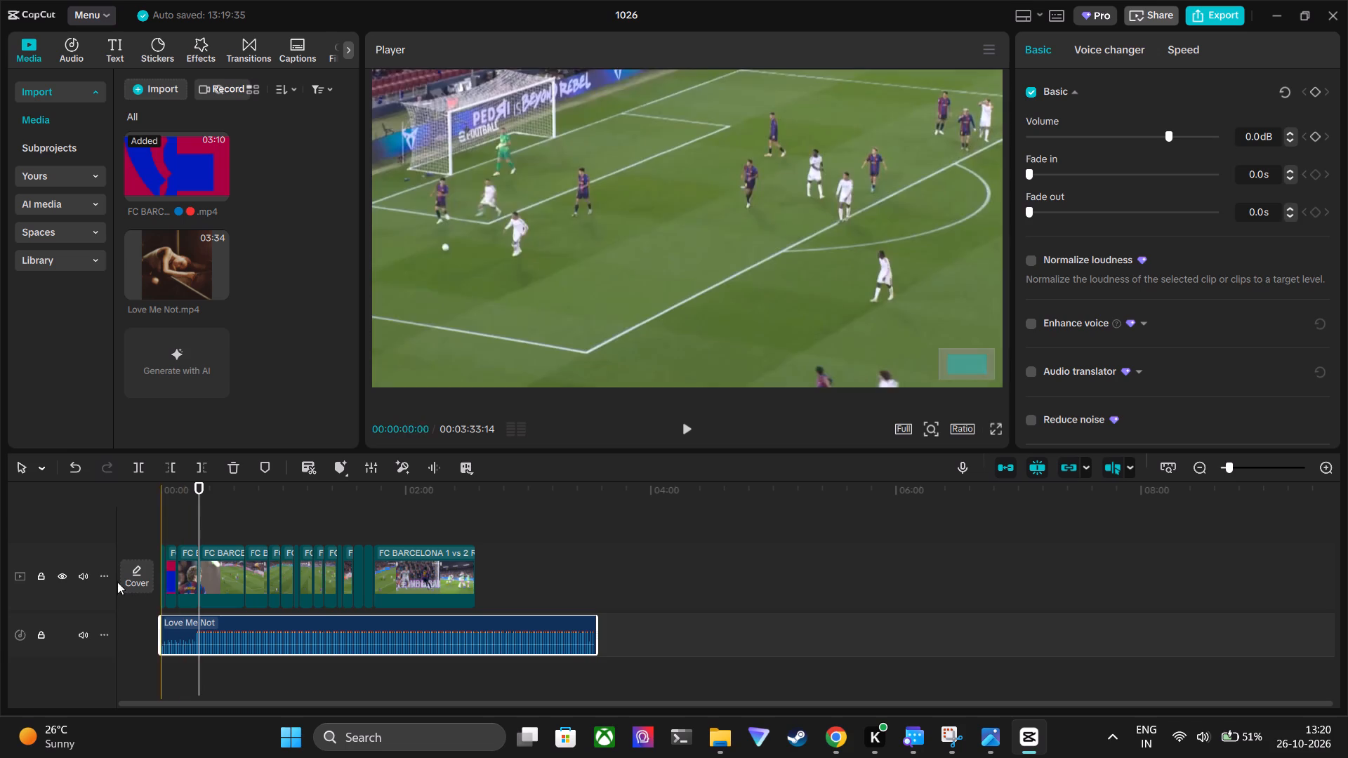
click(138, 463)
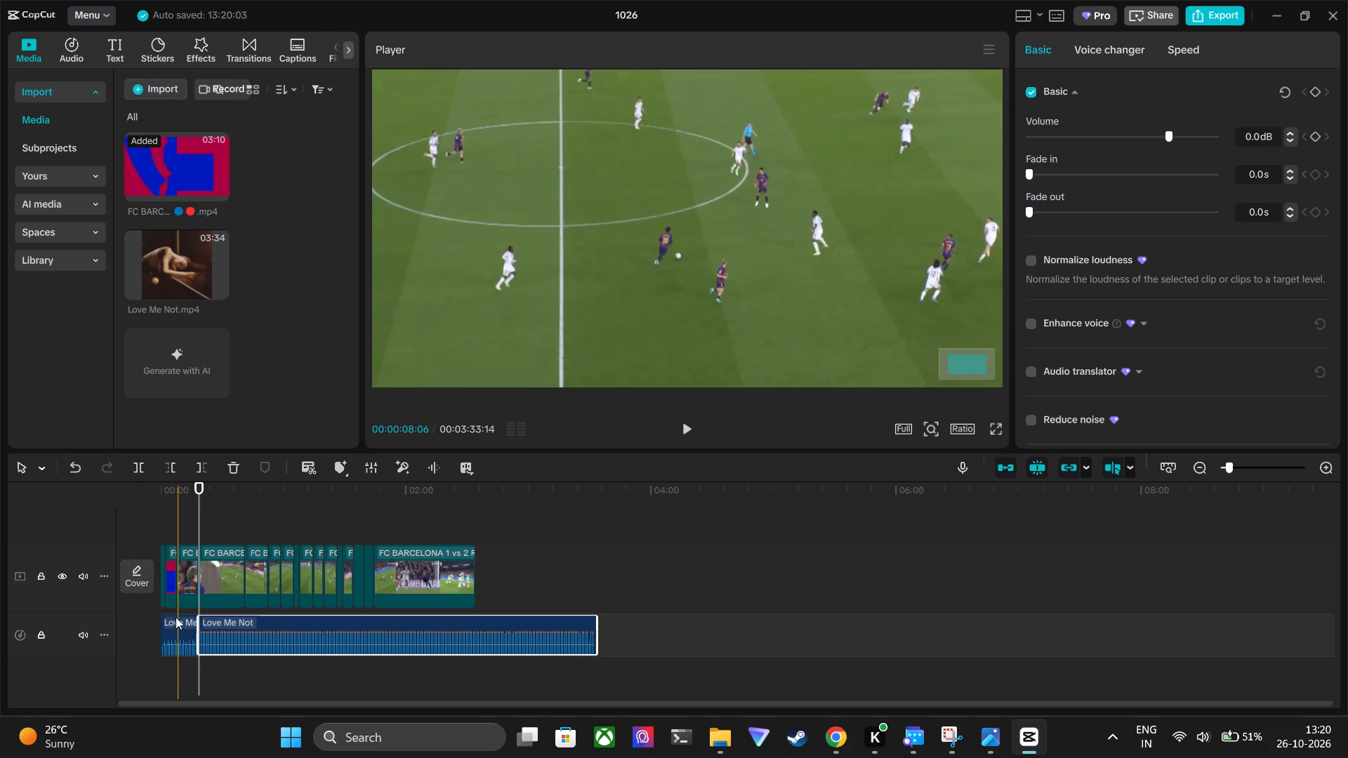
click(177, 622)
key(Delete)
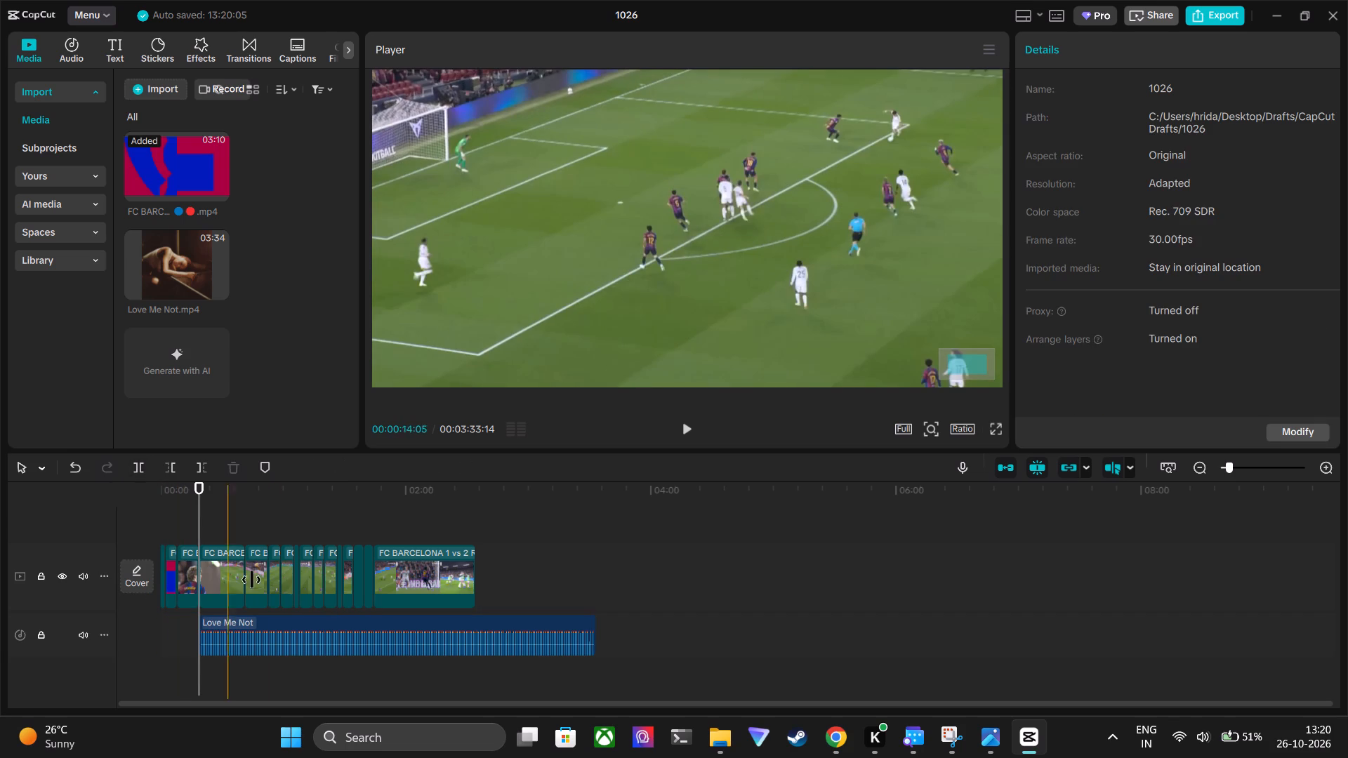
Move the remaining Love Me Not audio back to the start of the timeline.
click(278, 620)
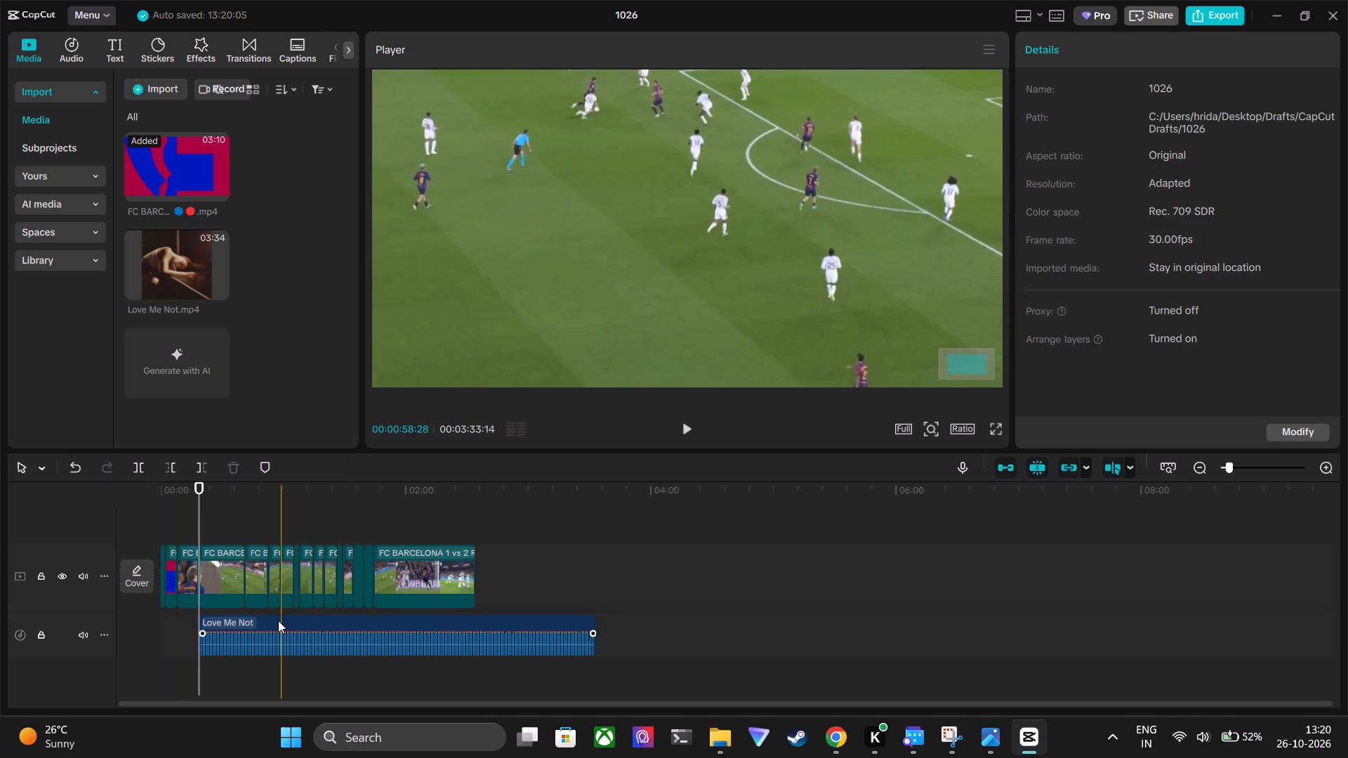
drag(278, 620, 242, 620)
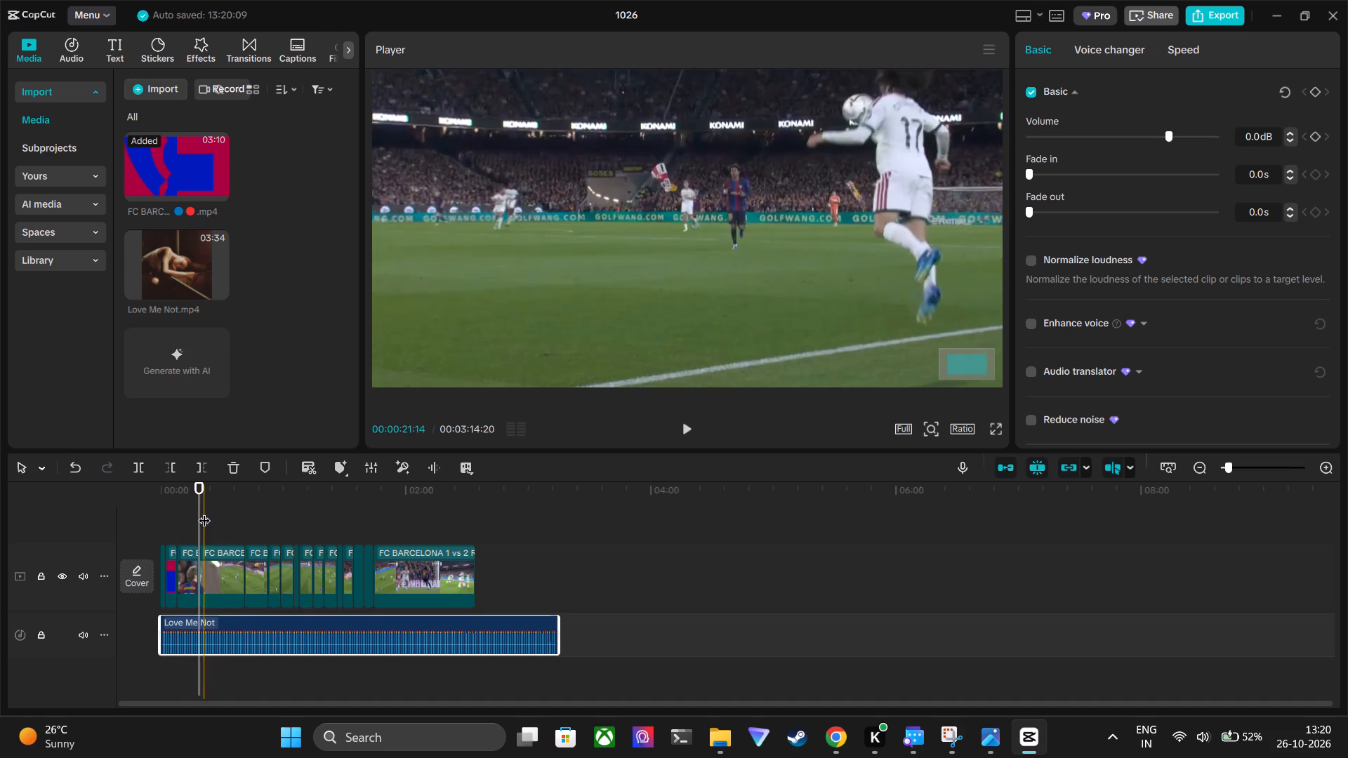
Play the edit with the song from the start to about 00:01:04 and replay the section around 00:00:55 to 00:00:58 for a cut point.
drag(199, 486, 159, 475)
key(space)
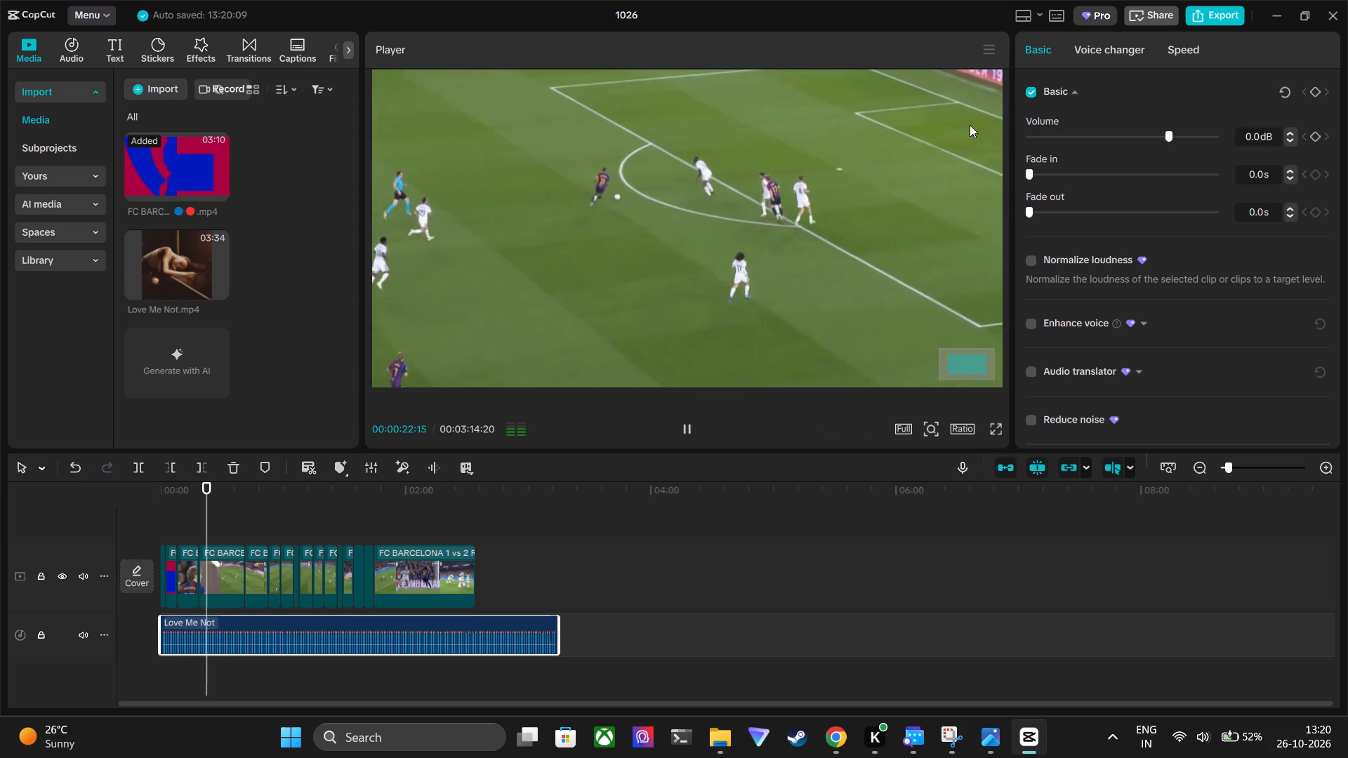
click(1119, 52)
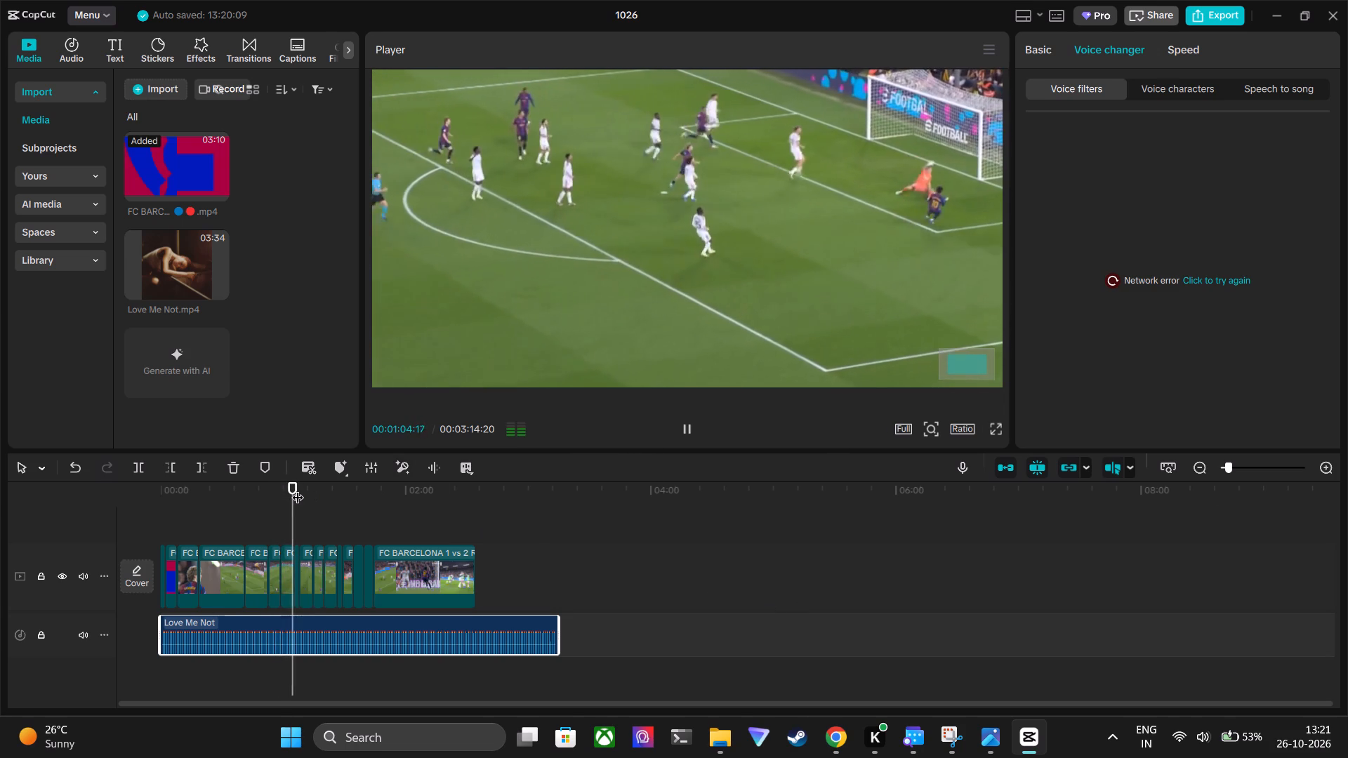
drag(298, 488, 270, 489)
key(space)
key(space)
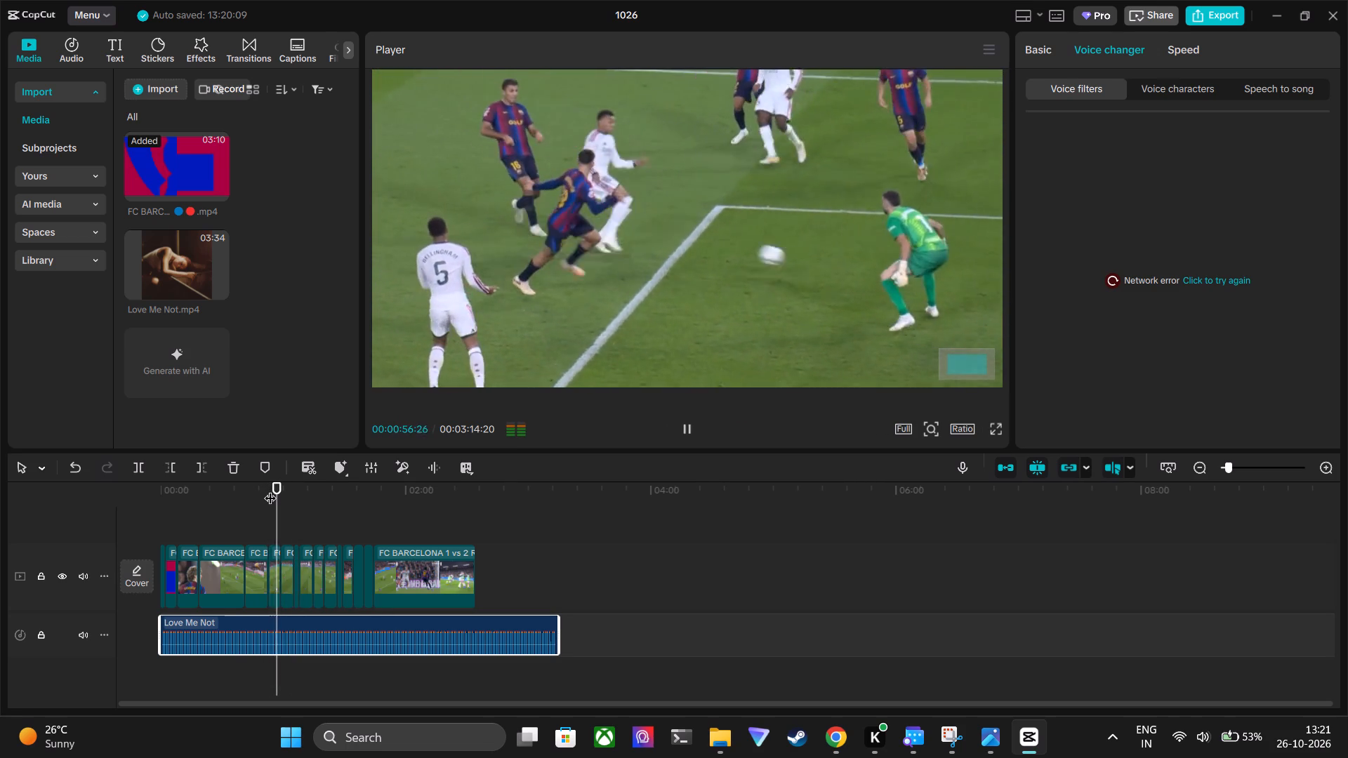
key(space)
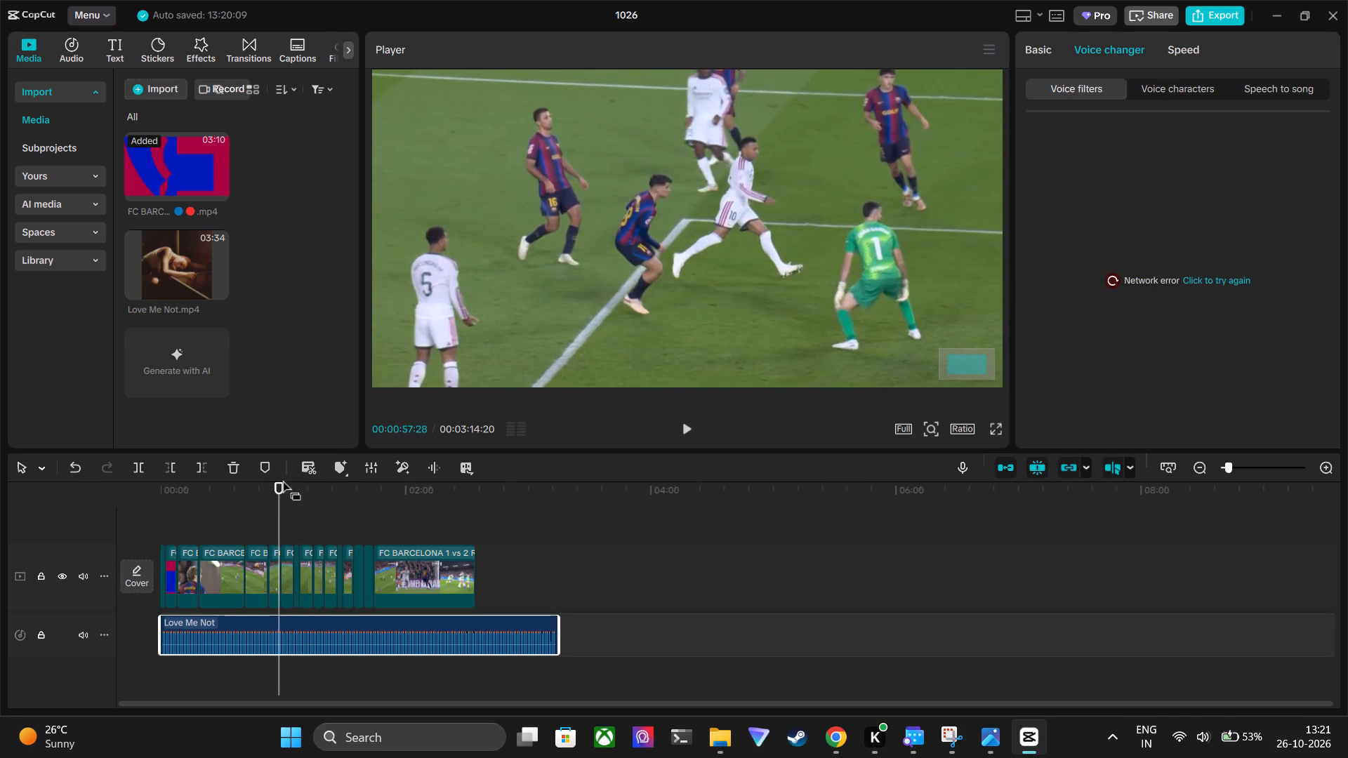
click(279, 486)
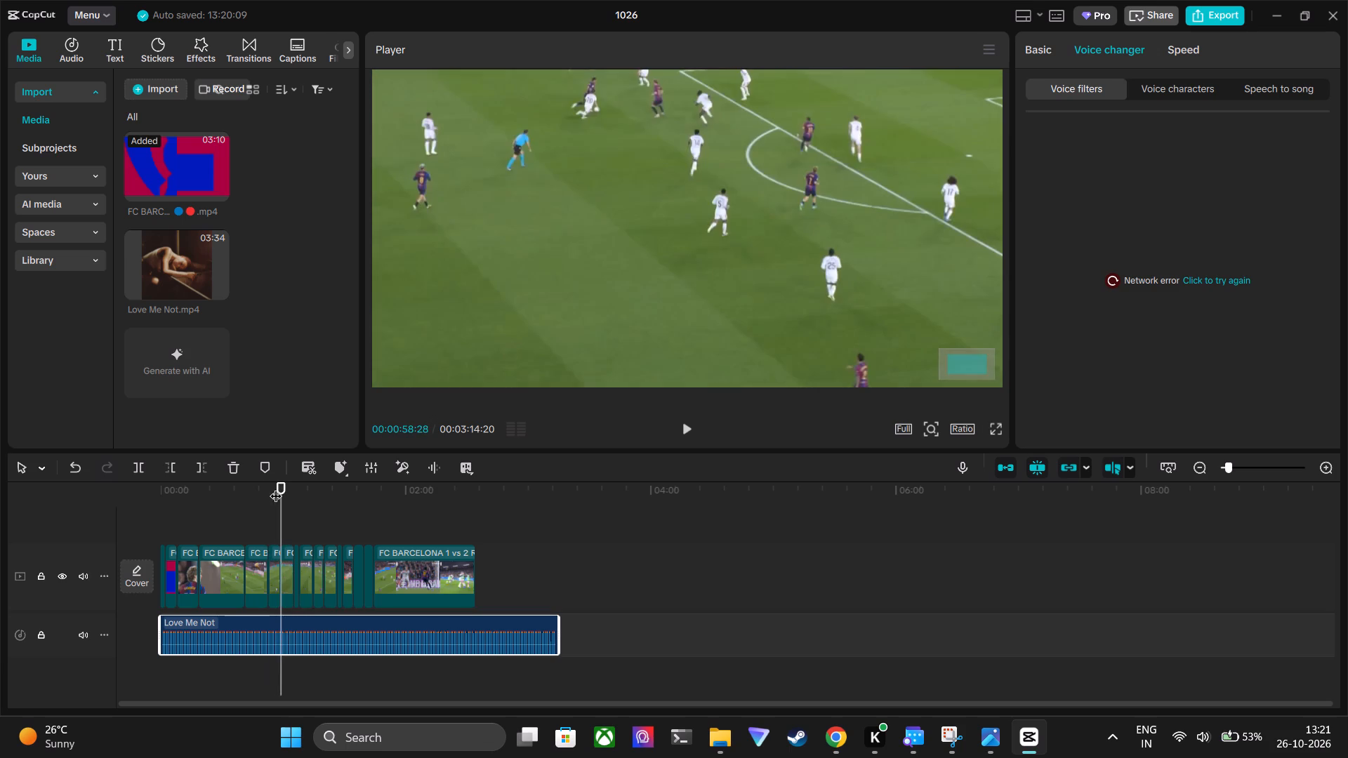
key(space)
key(space)
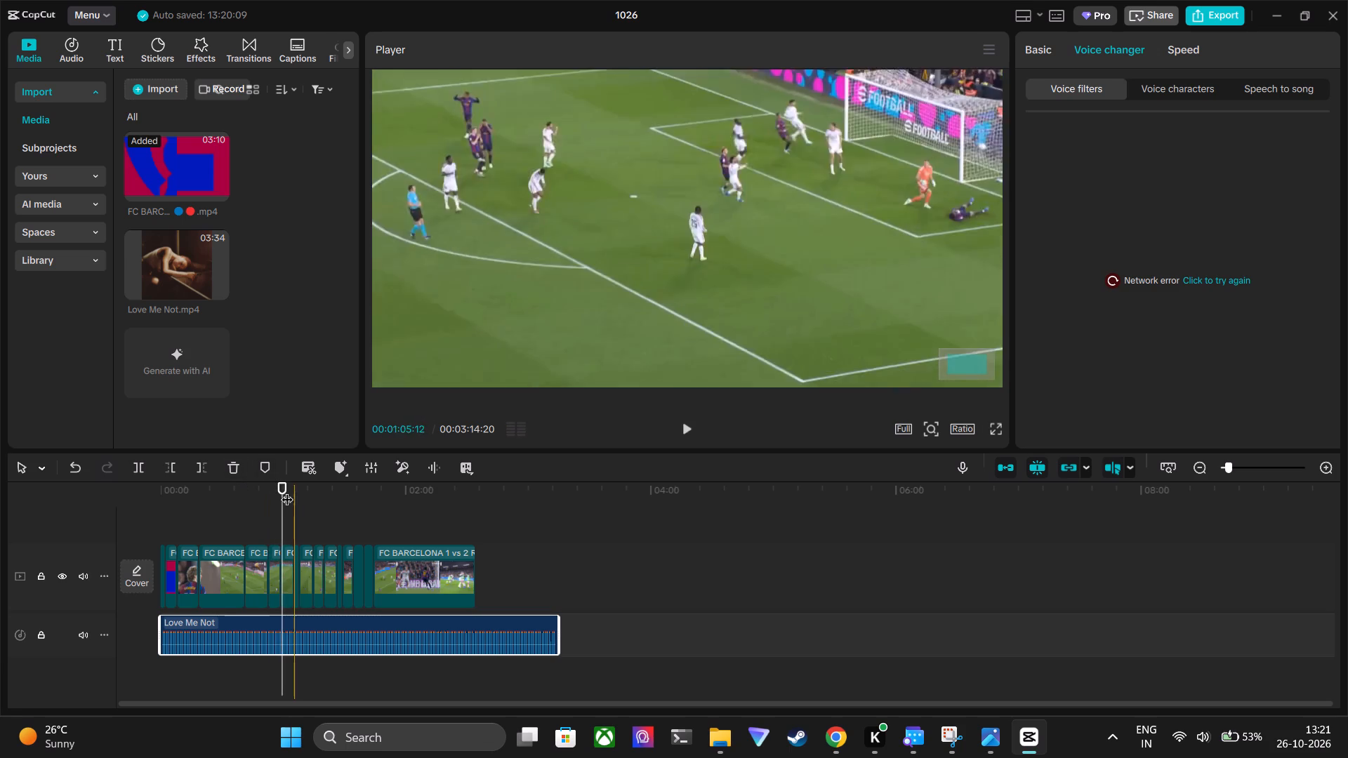
drag(283, 490, 274, 491)
key(space)
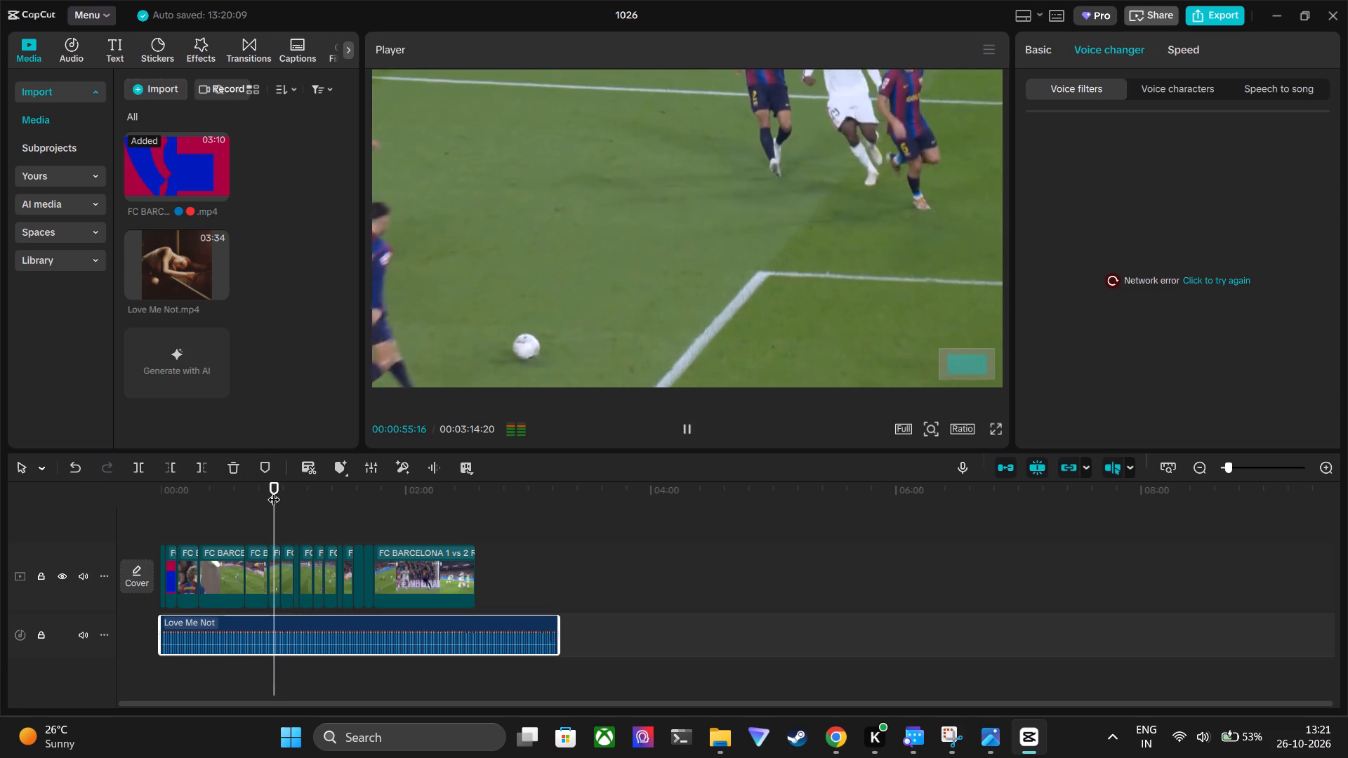
key(space)
key(space)
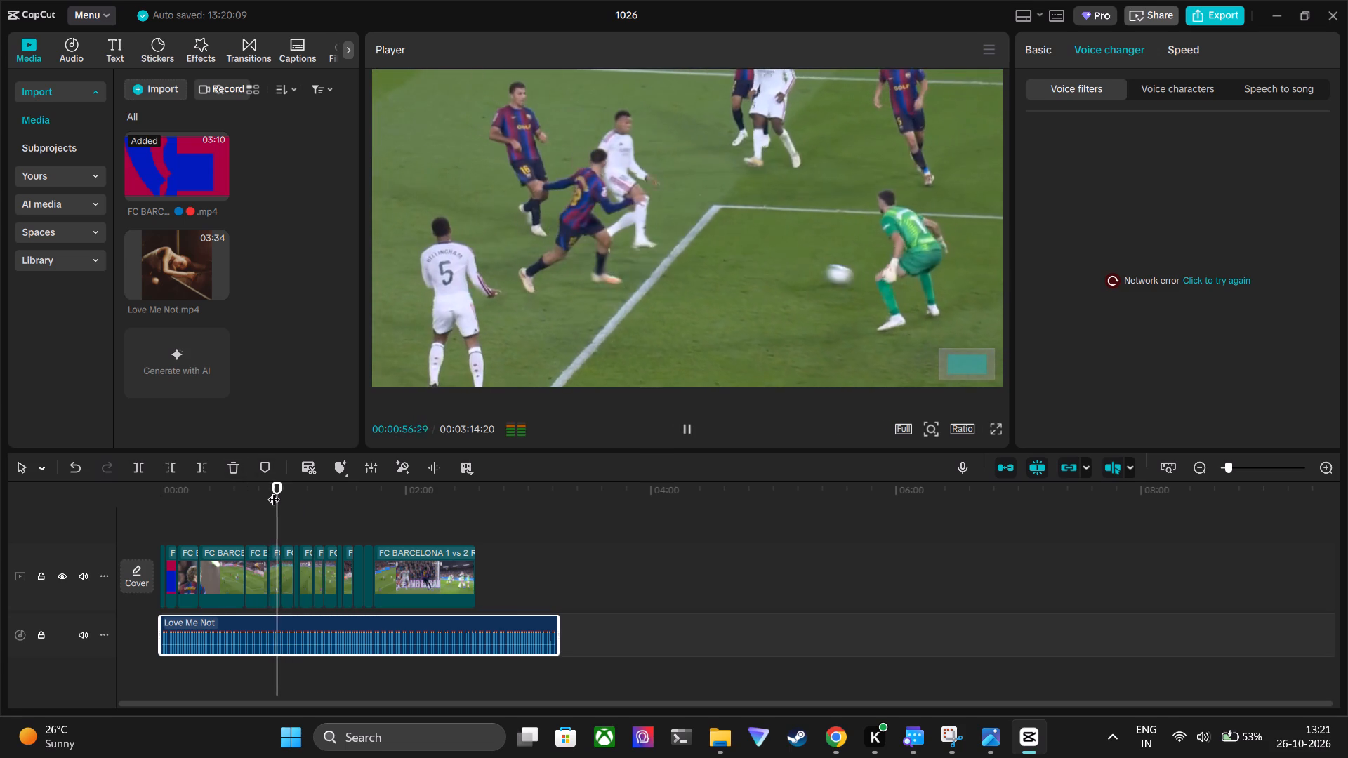
key(space)
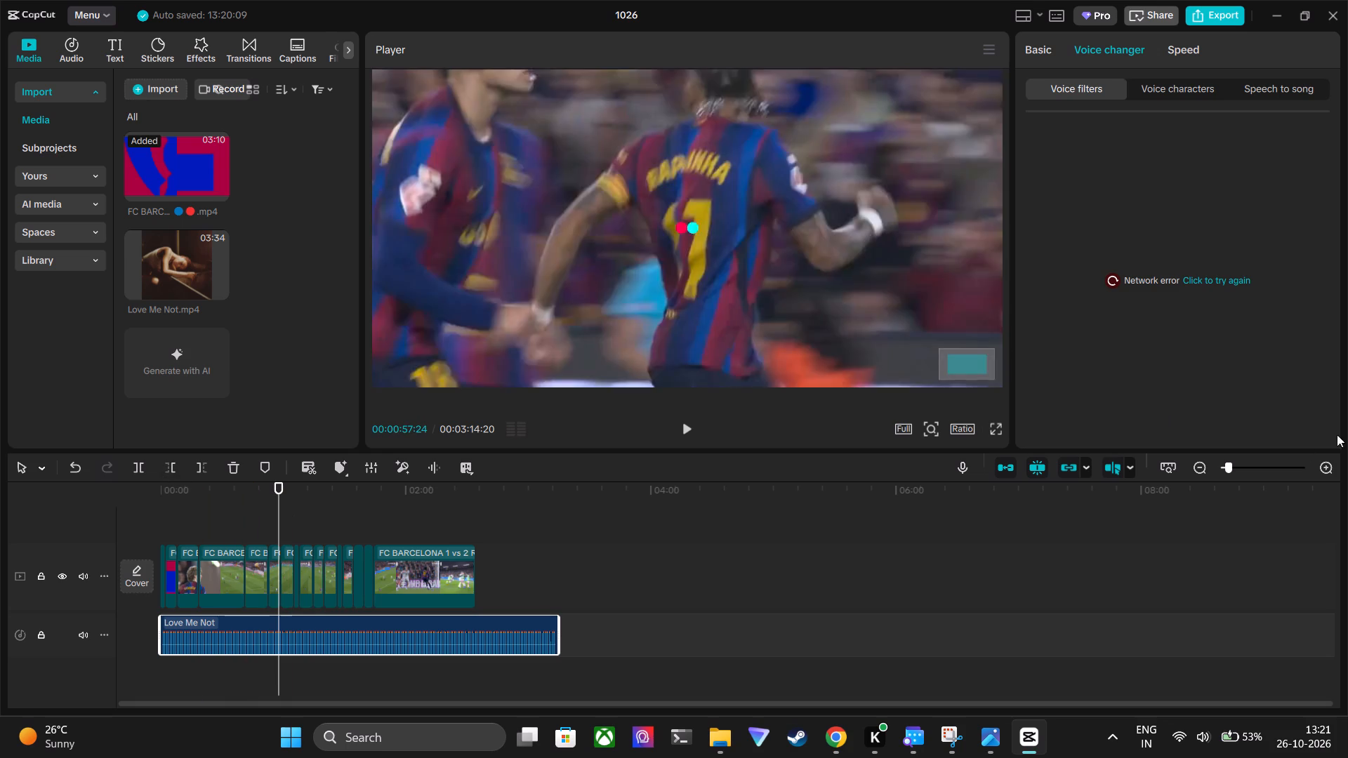
Split the Love Me Not audio at about 00:00:56, during the close-up shot at the goalkeeper.
click(1235, 463)
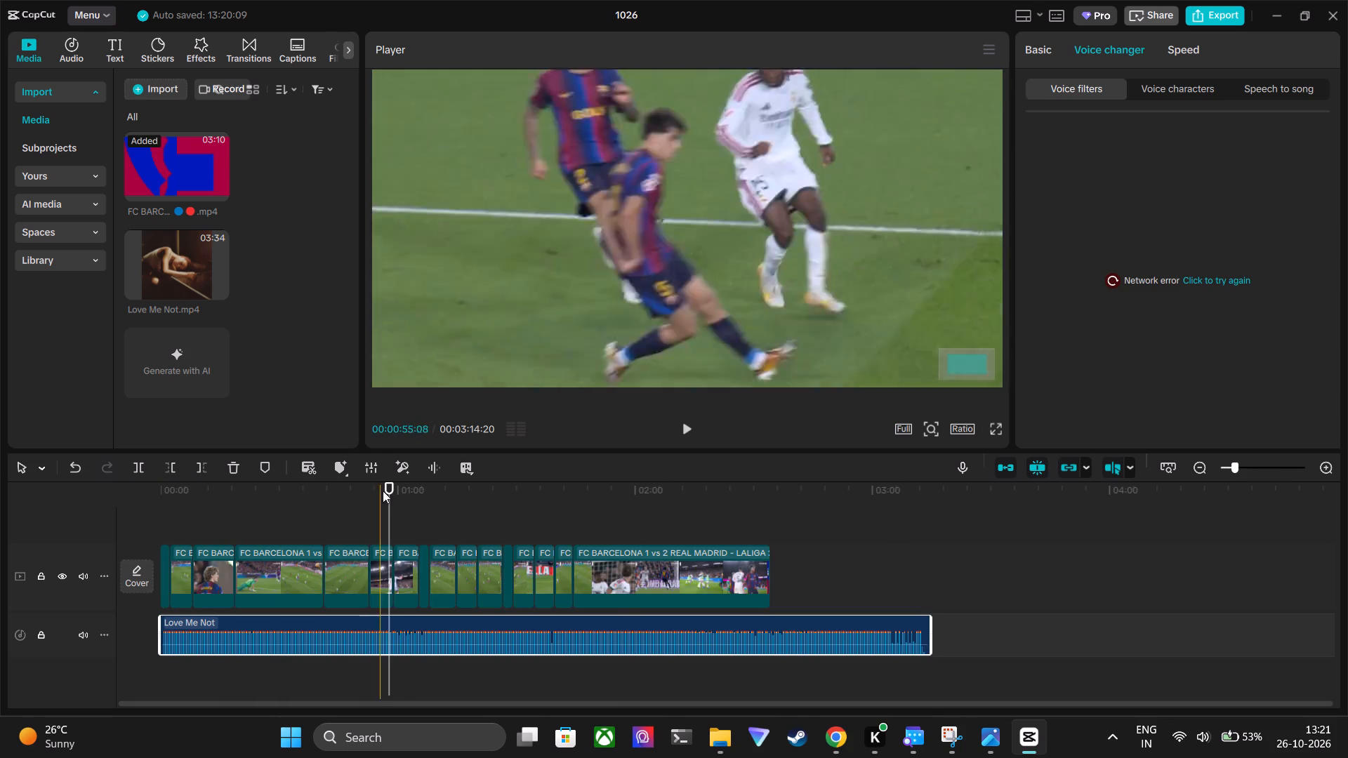
drag(392, 487, 382, 486)
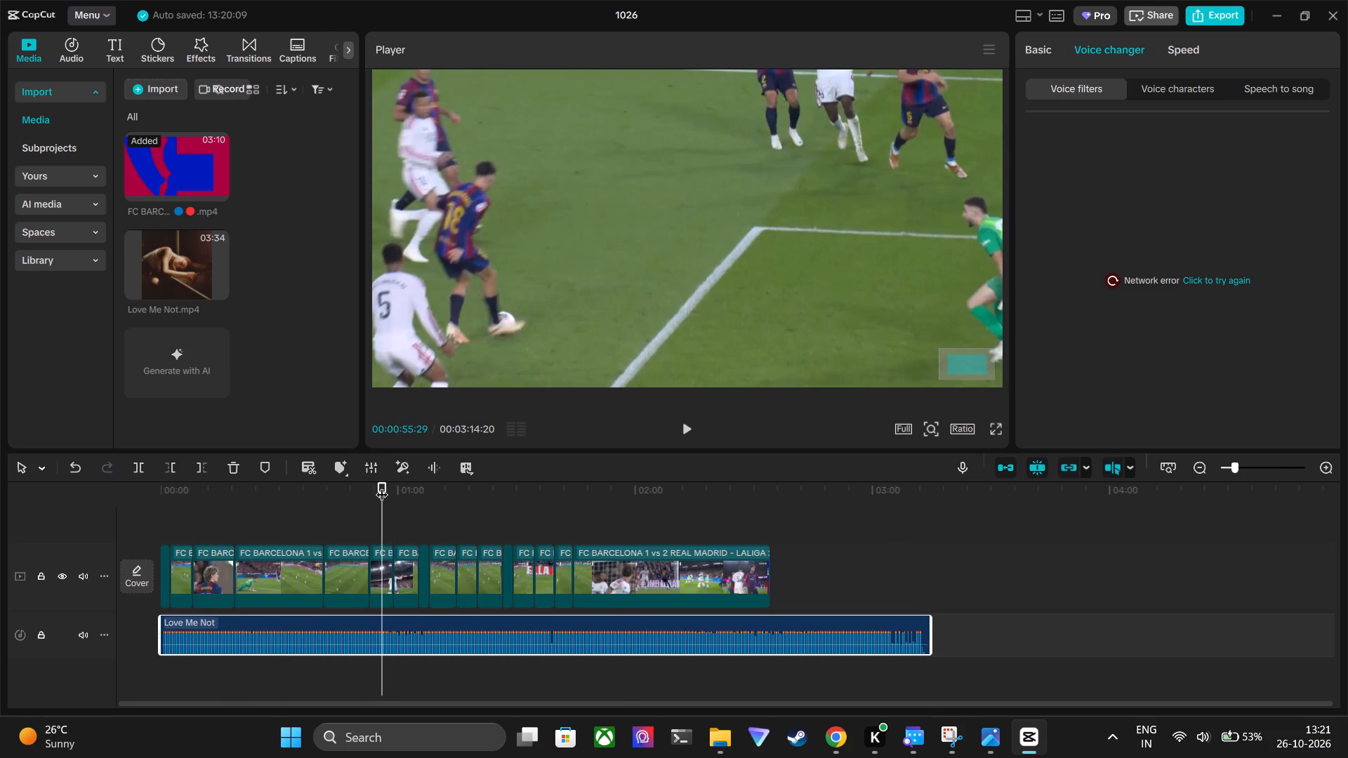
key(space)
key(space)
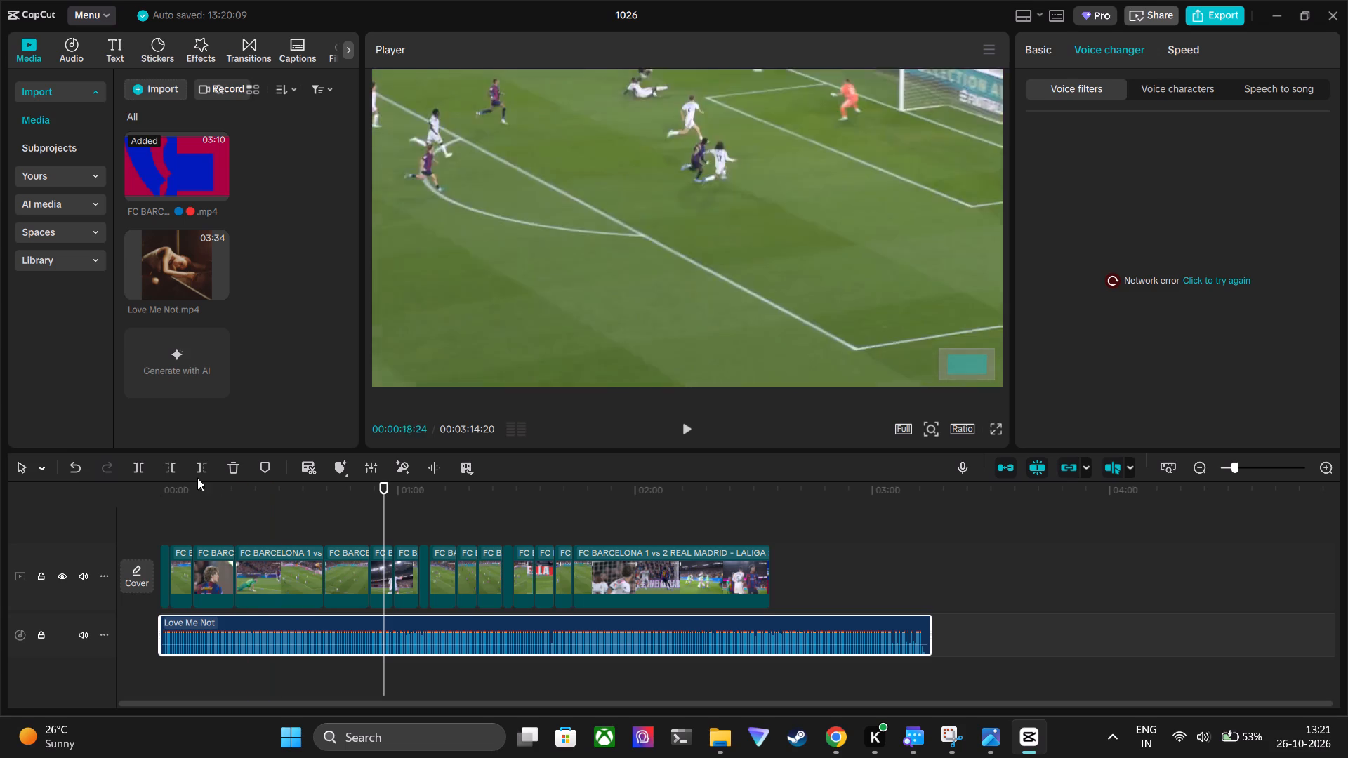
click(138, 471)
Play the edit onward from the song split at about 00:00:56 to check the next part of the music.
key(space)
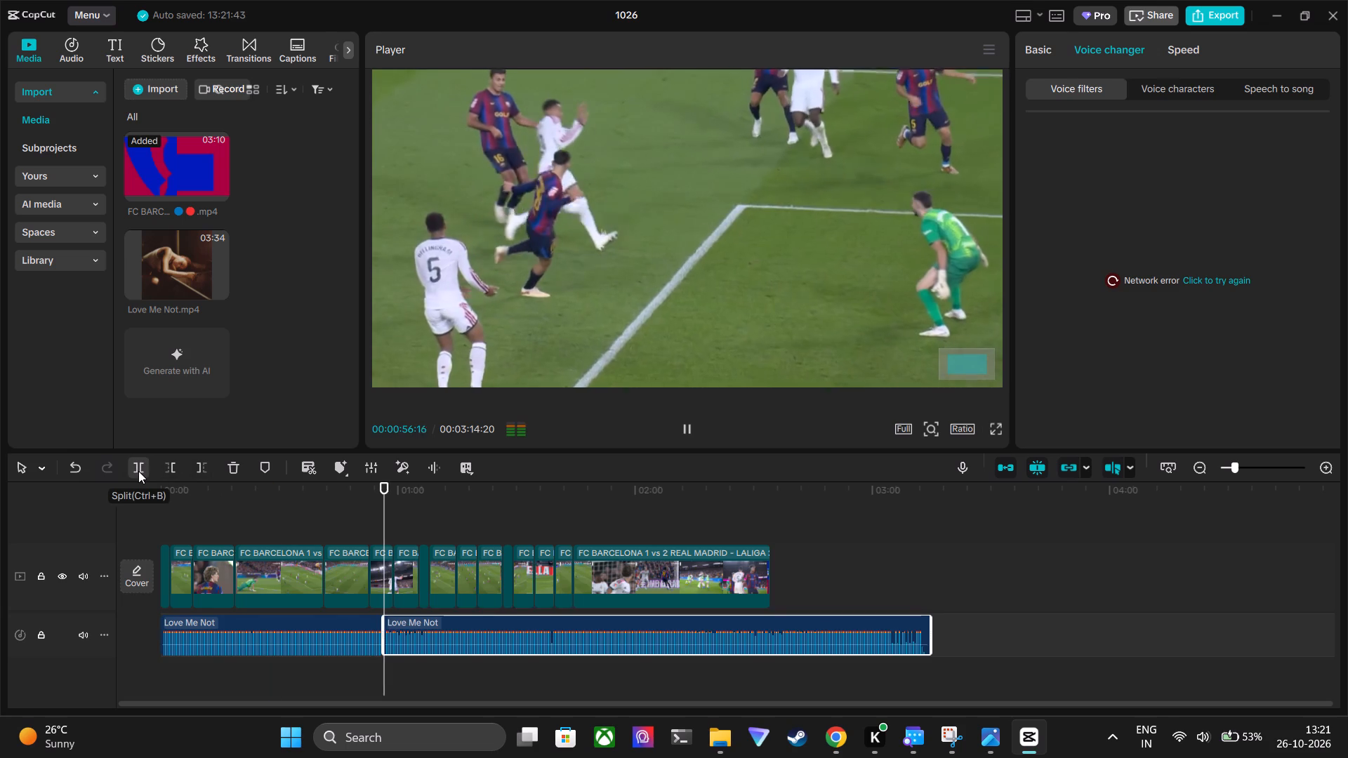
key(space)
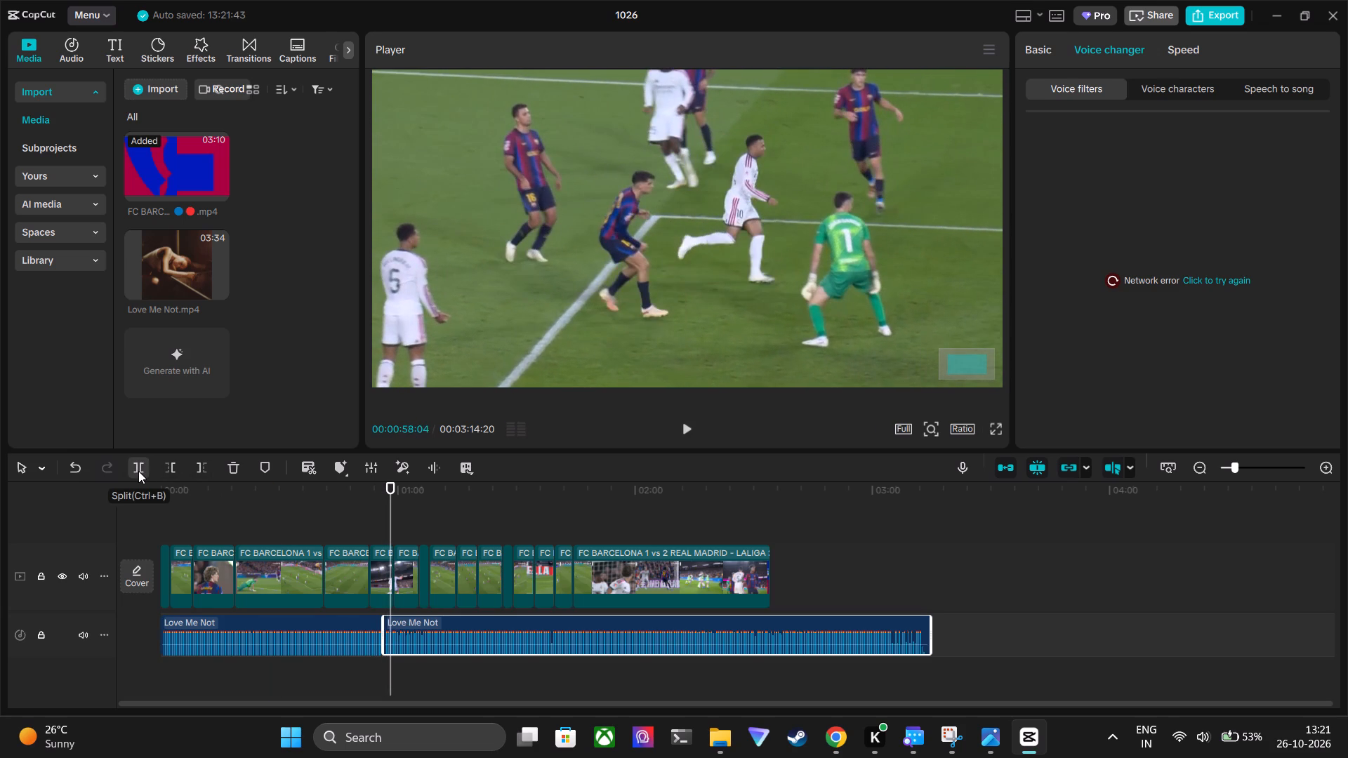
key(space)
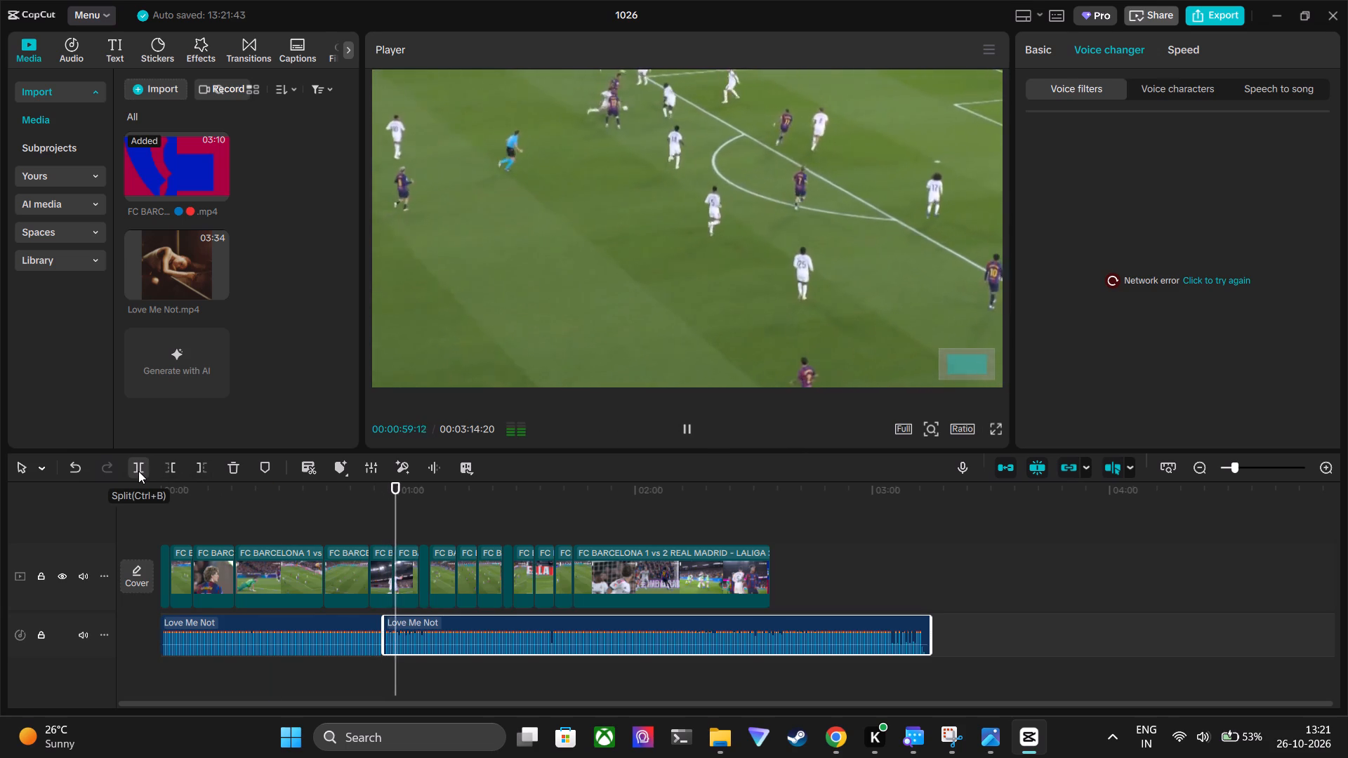
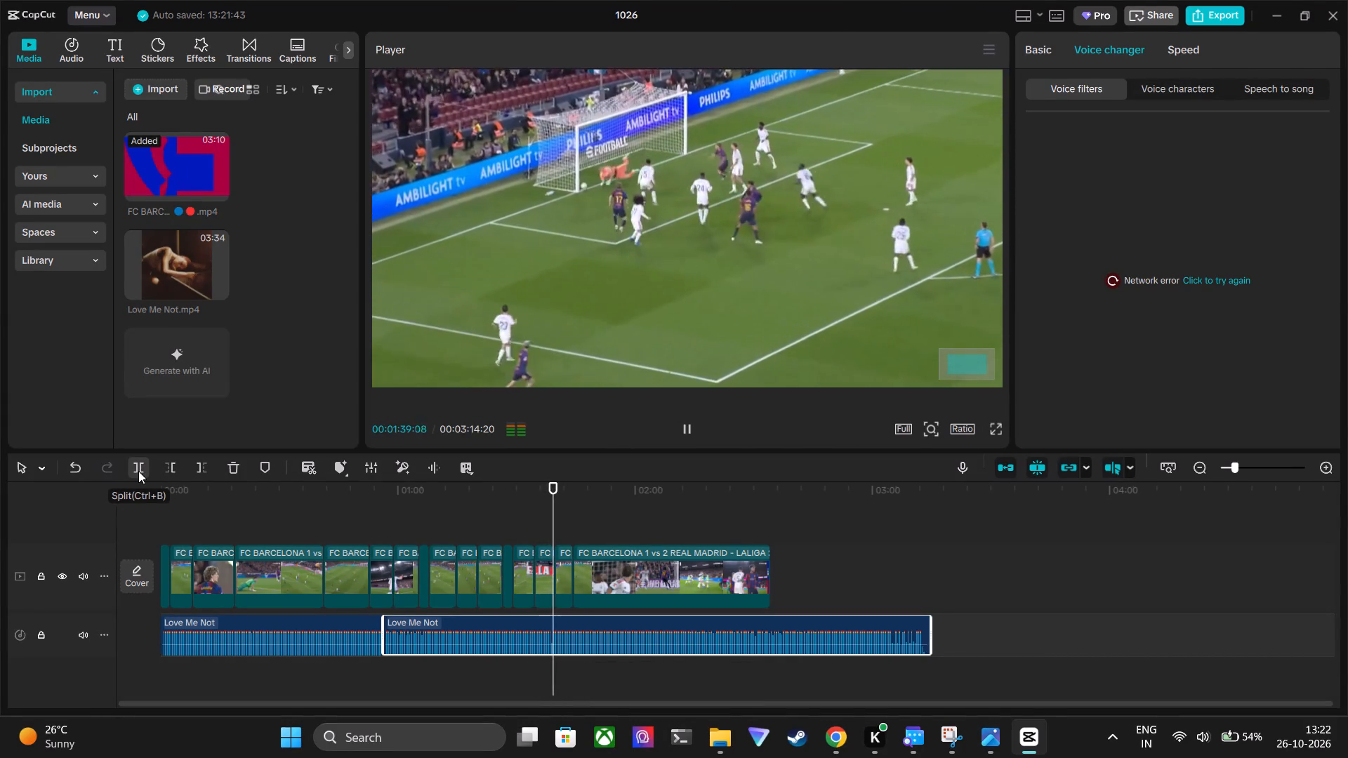
Stop playback and split the second Love Me Not audio segment at about 00:01:39.
key(space)
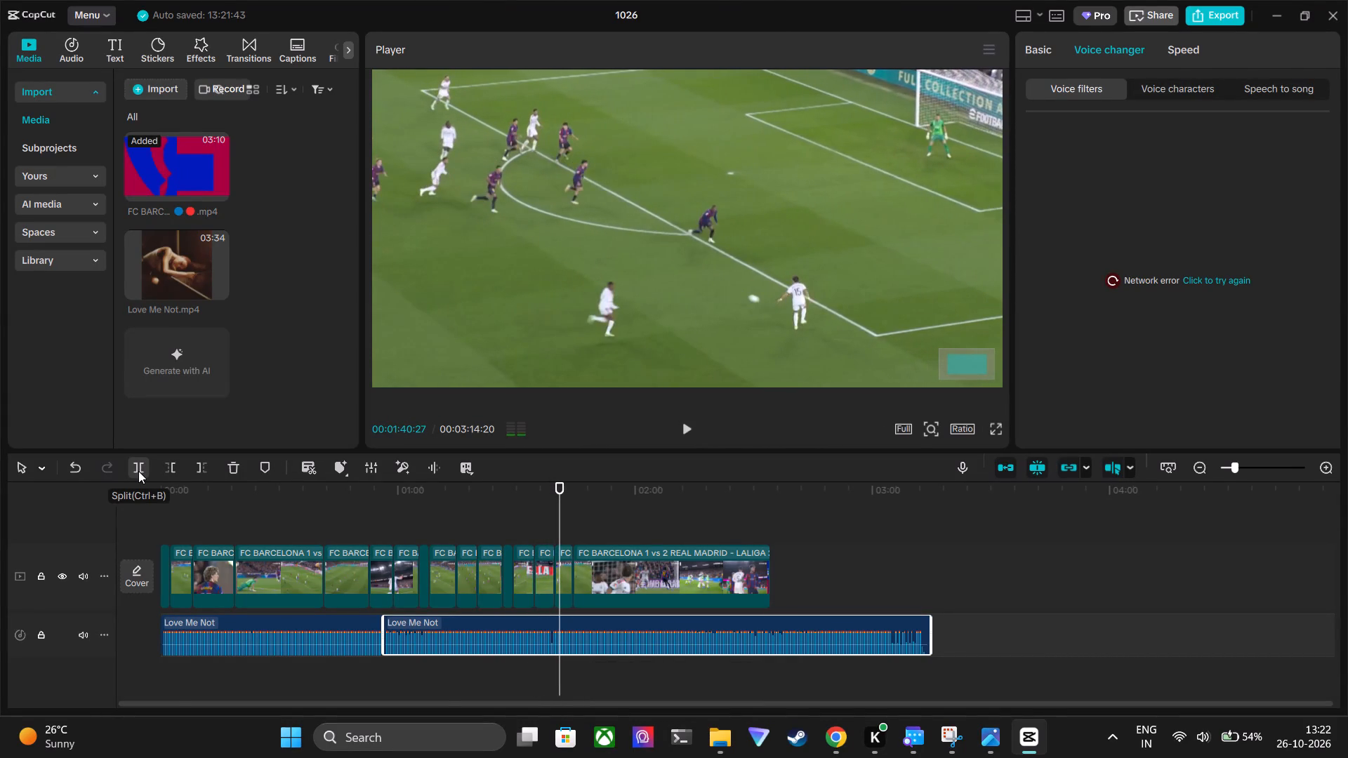
click(556, 486)
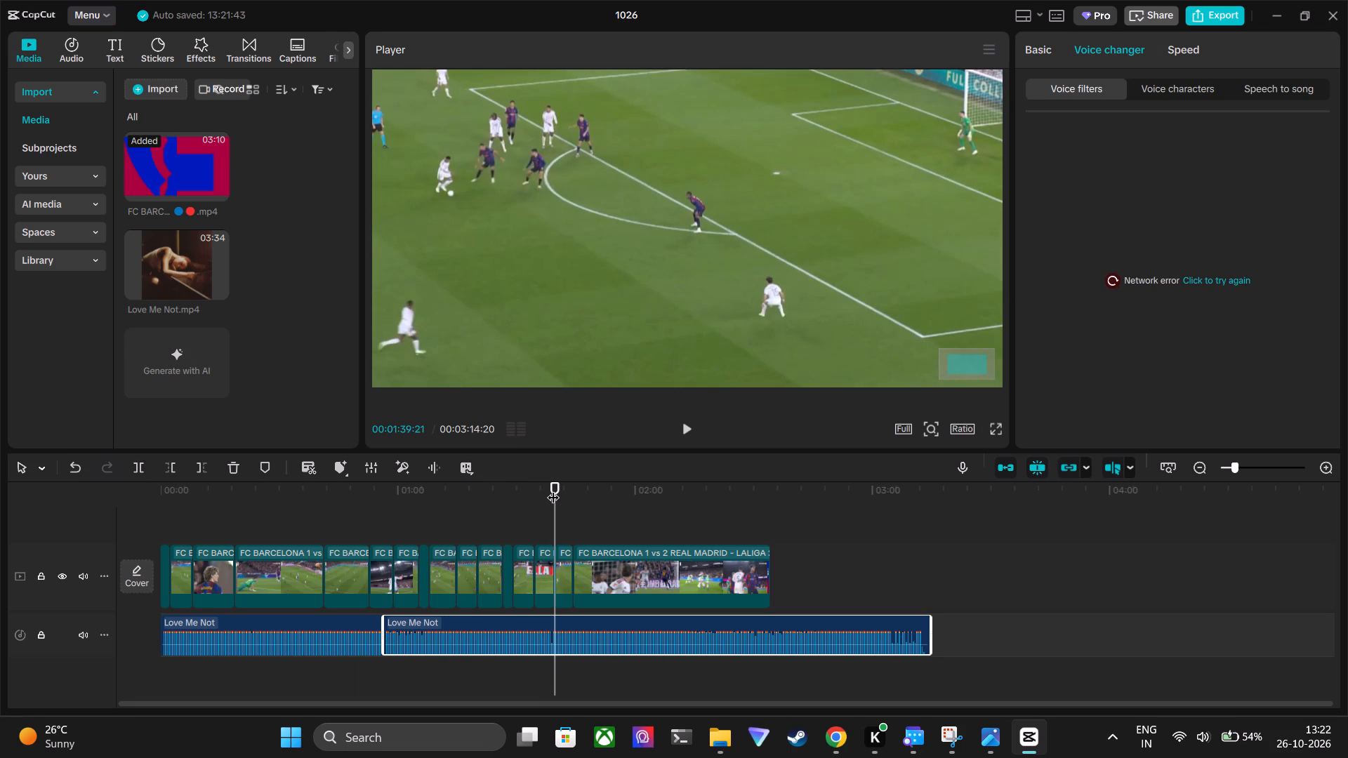
click(136, 473)
Play the edit onward from the song split at about 00:01:39 to check the next part of the music.
key(space)
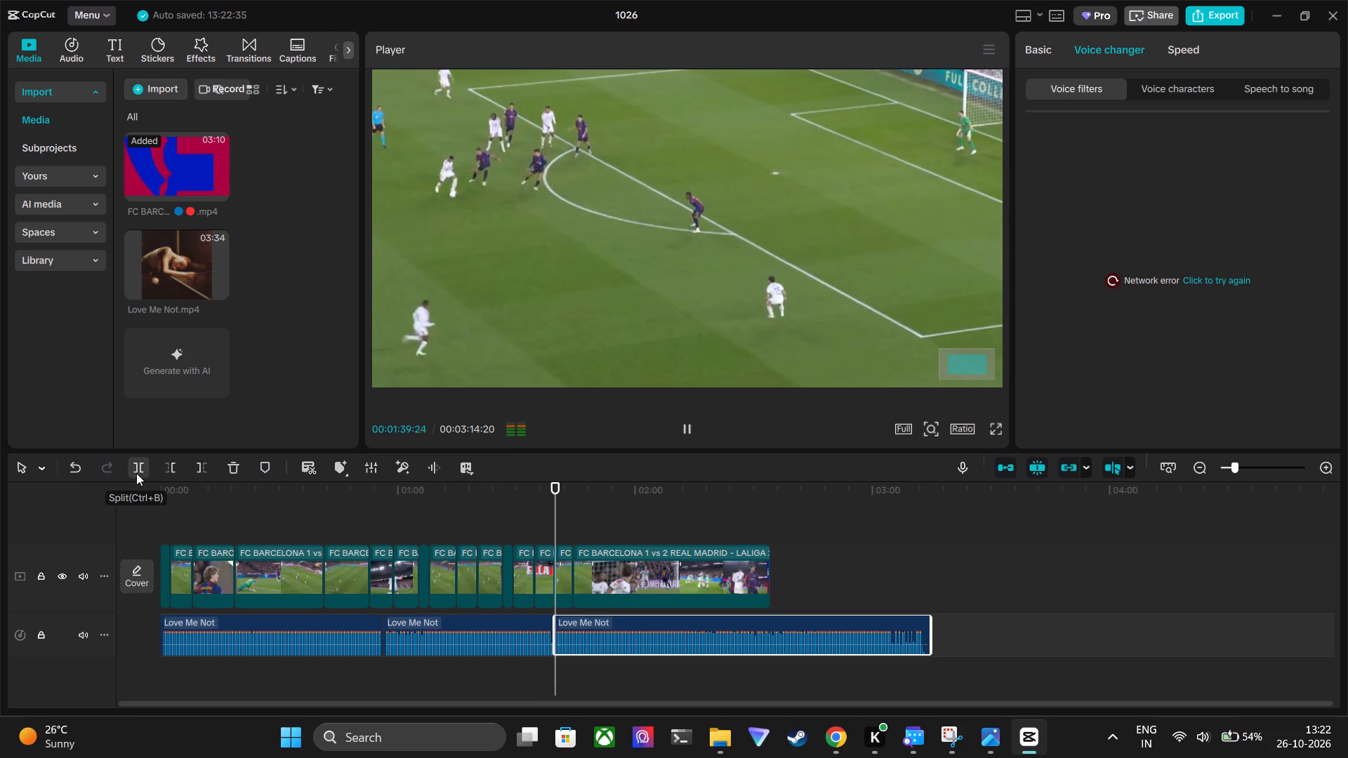
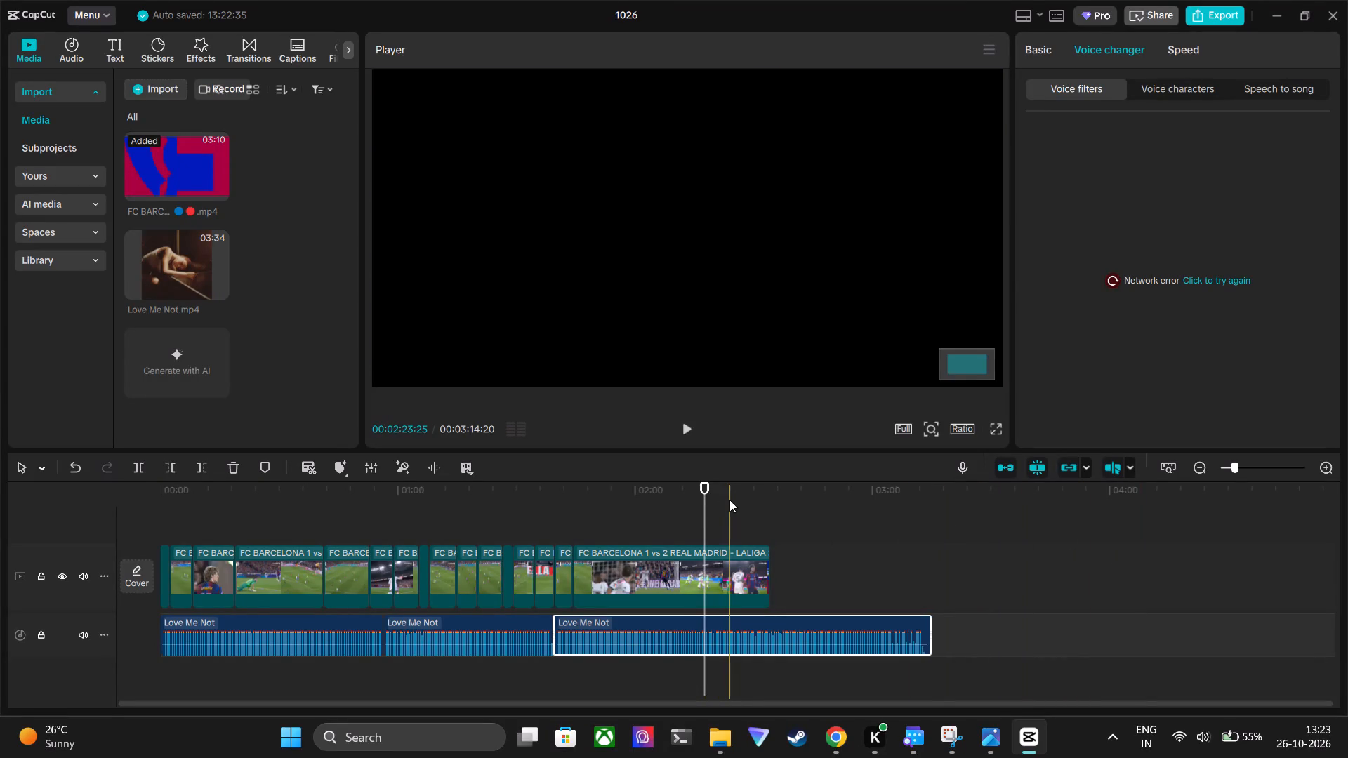
Select the last FC Barcelona video clip, play it from about 00:01:44, and mute the Love Me Not audio track.
drag(706, 483, 574, 493)
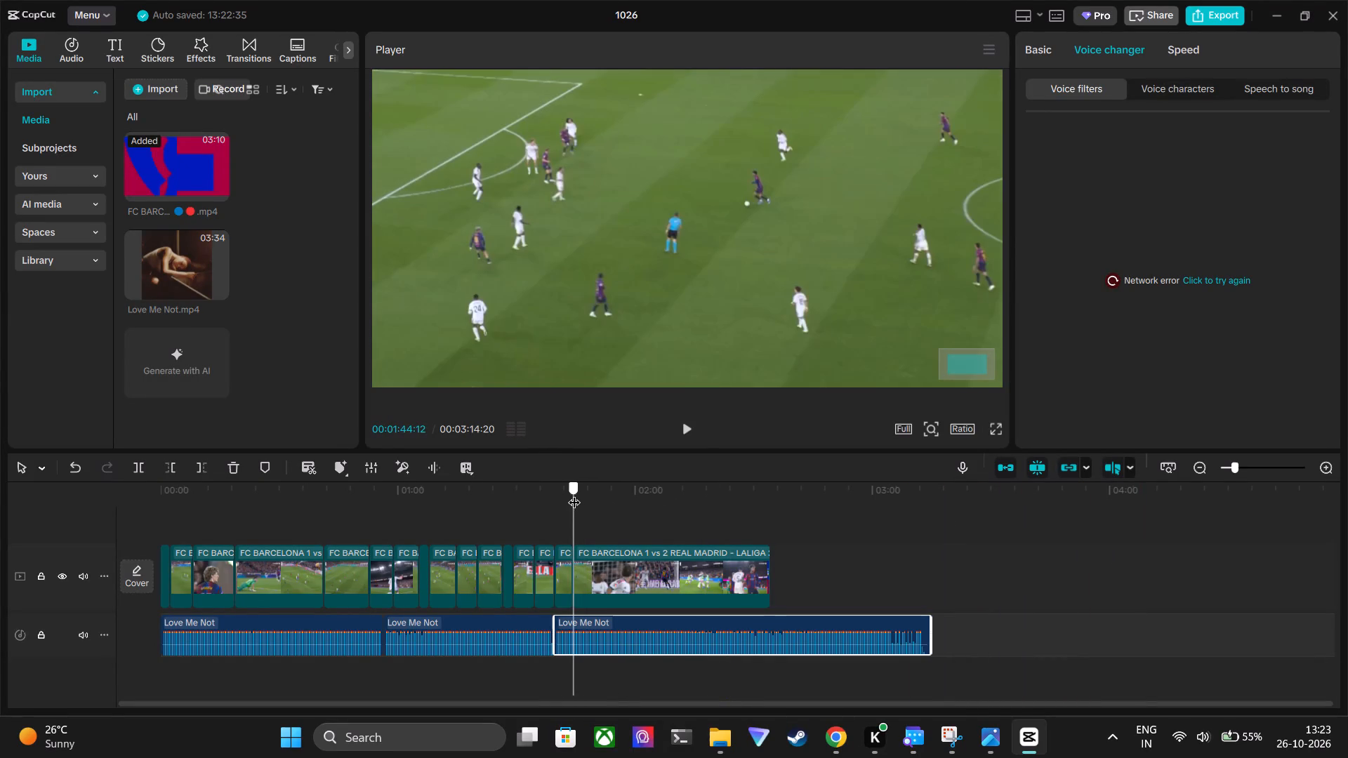
drag(574, 493, 576, 493)
click(601, 544)
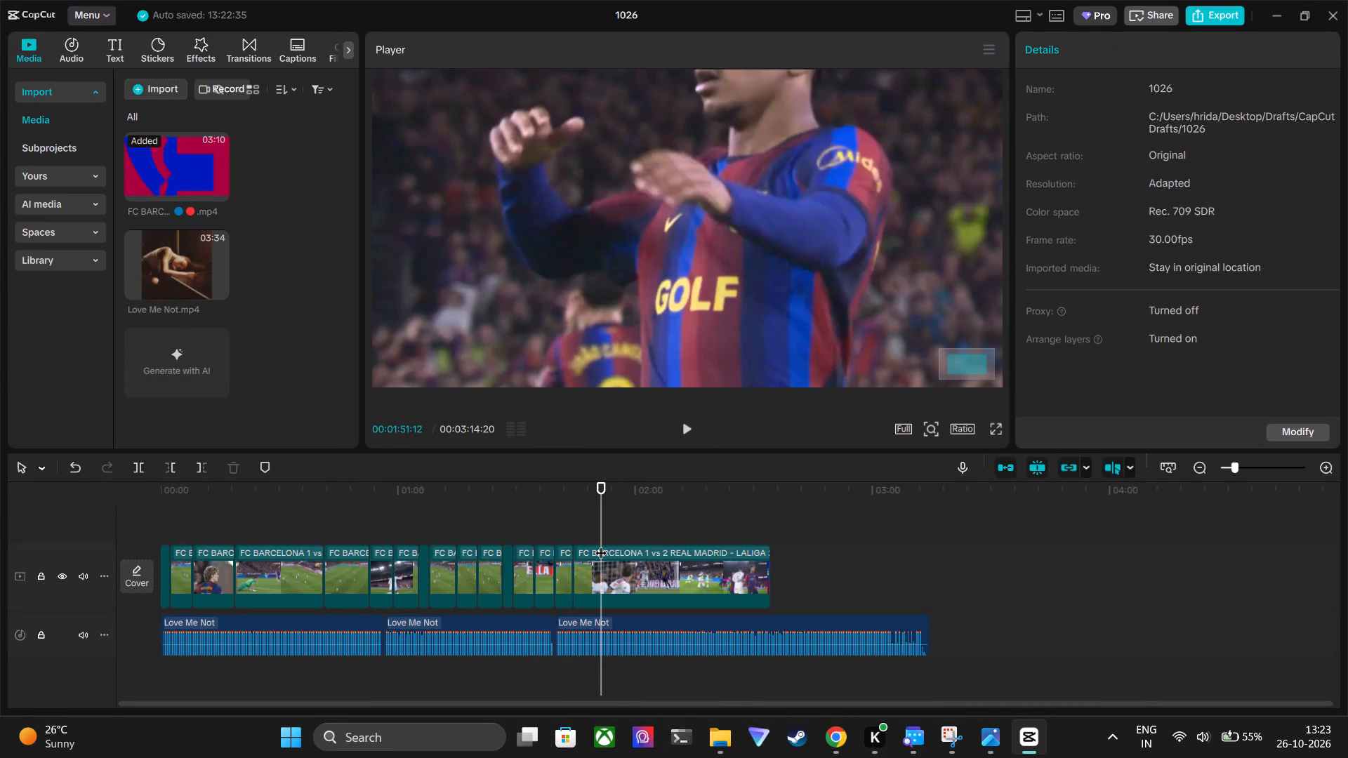
click(588, 552)
drag(599, 484, 569, 484)
key(space)
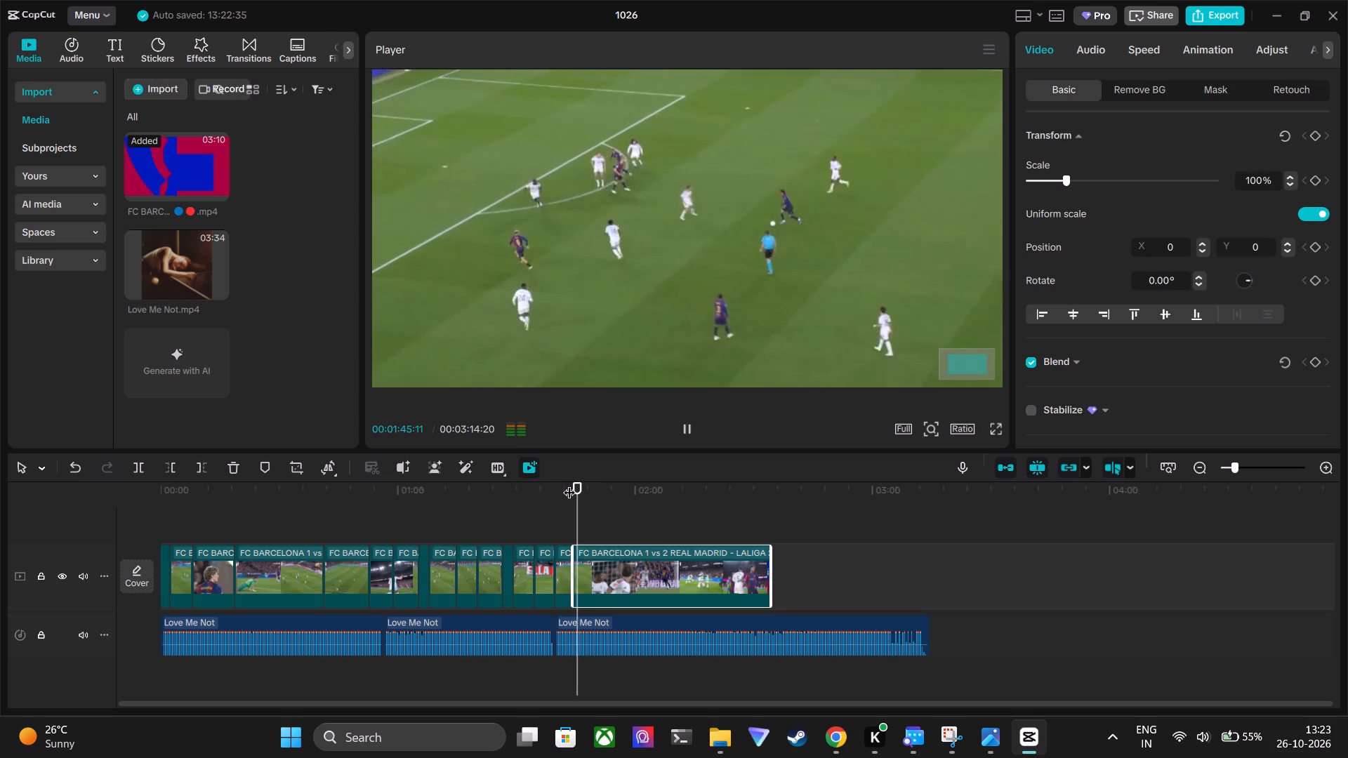
click(84, 644)
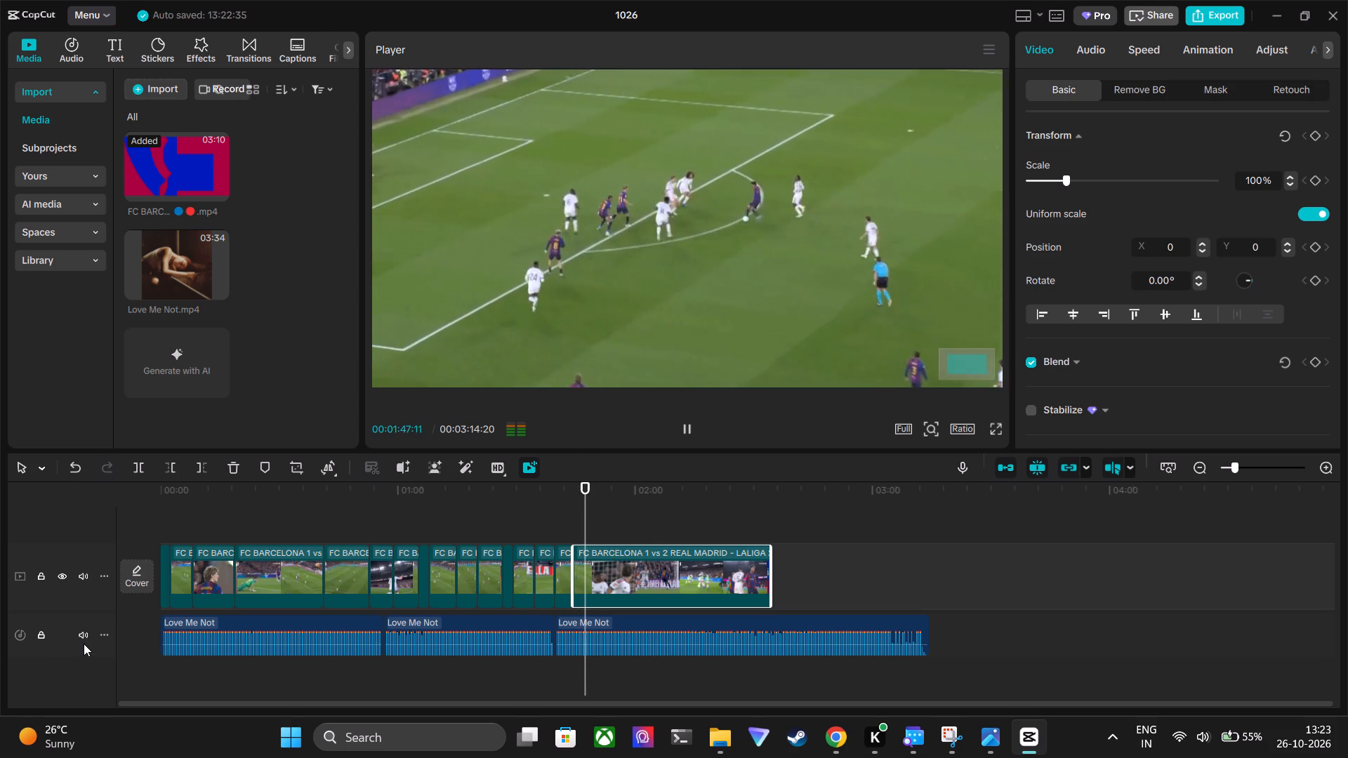
click(84, 634)
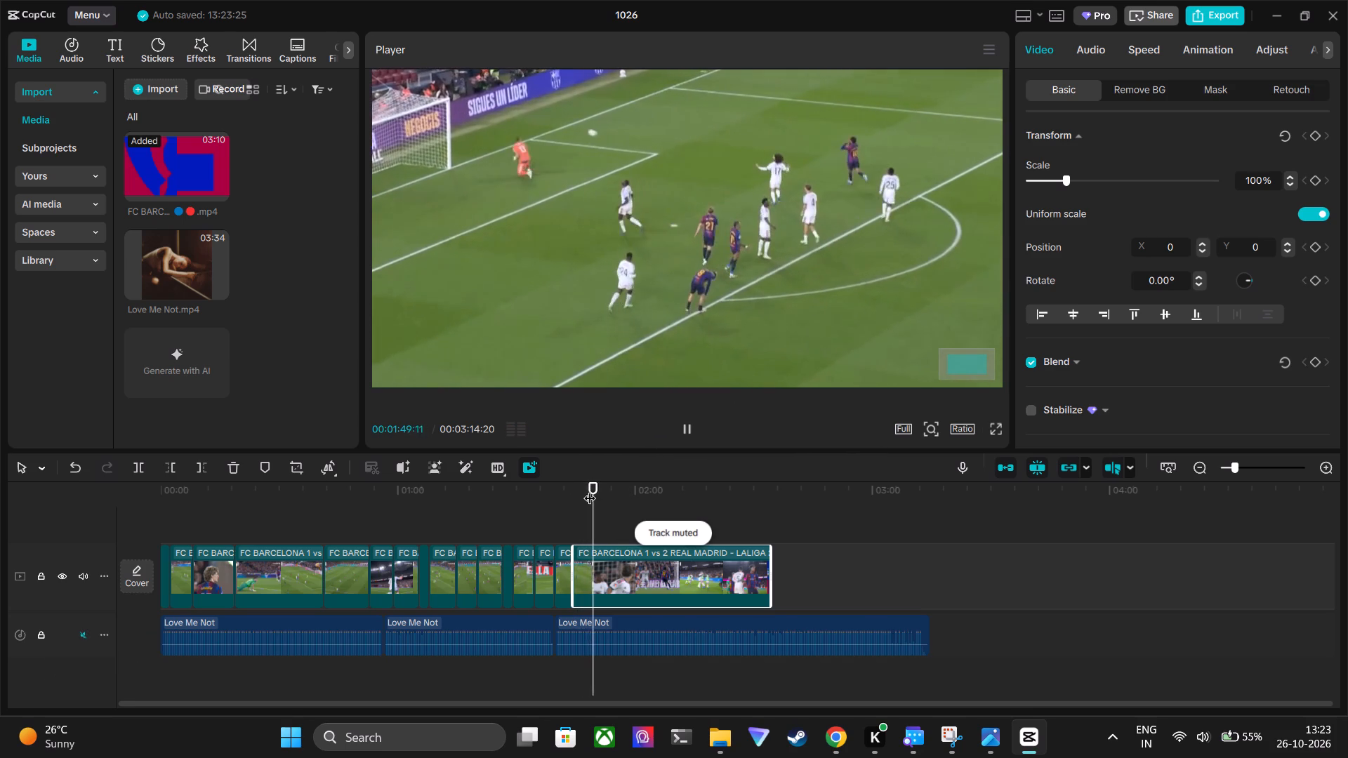
Review the last FC Barcelona clip from its start and split it at about 00:01:49.
drag(590, 489, 576, 495)
key(space)
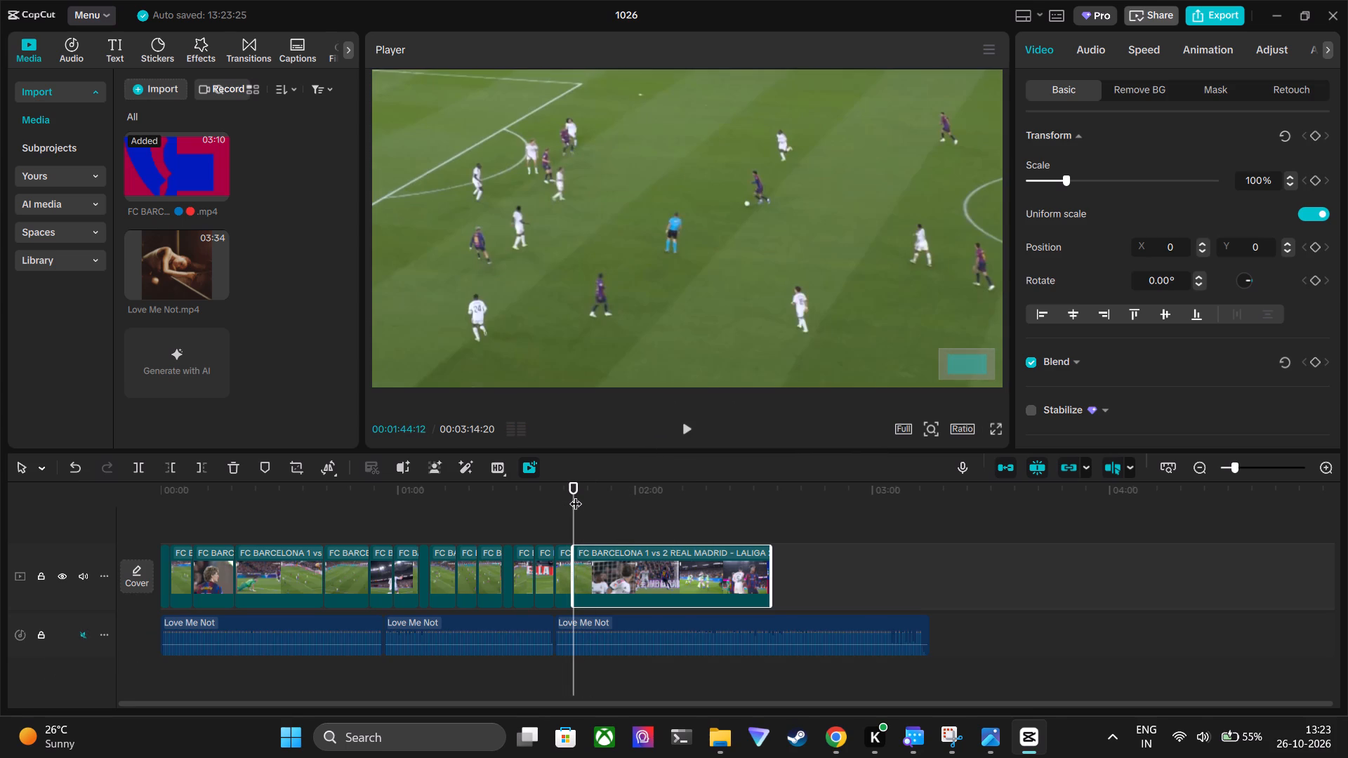
key(space)
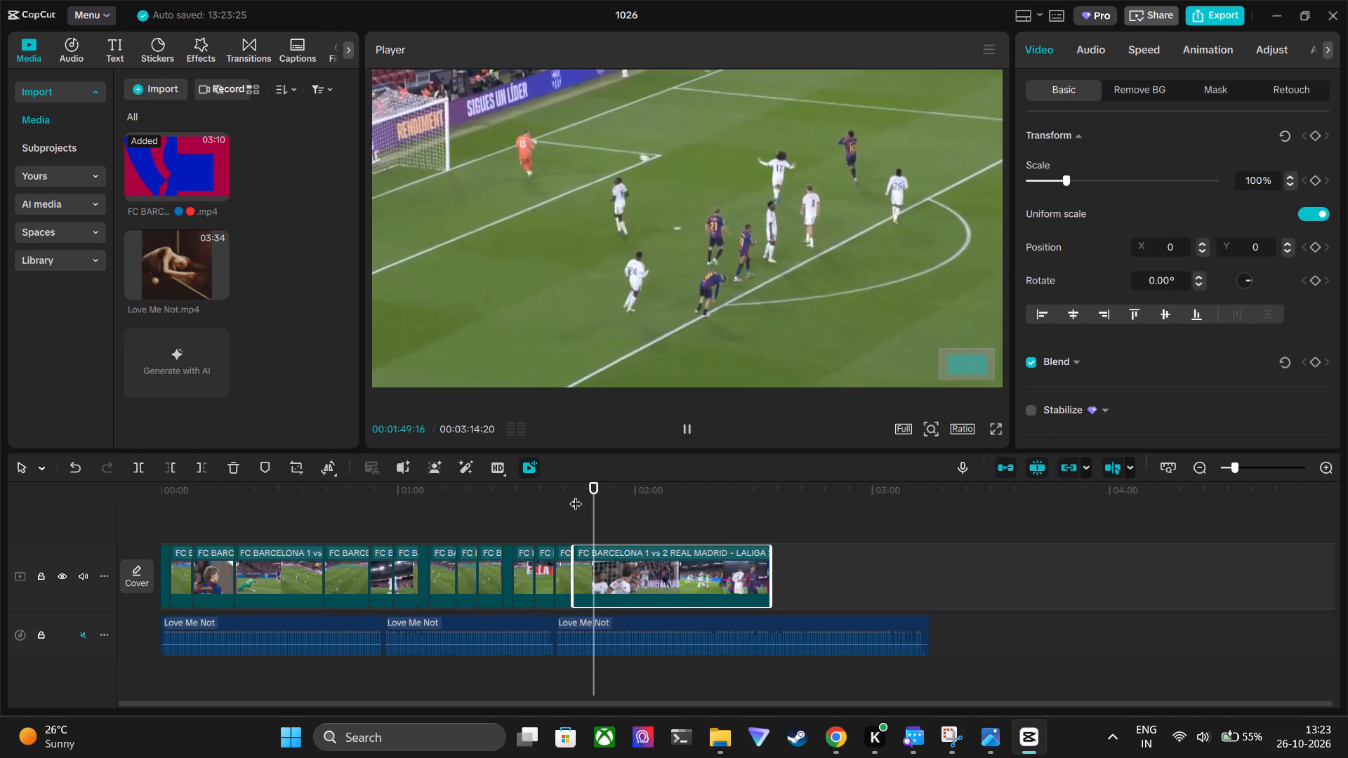
key(space)
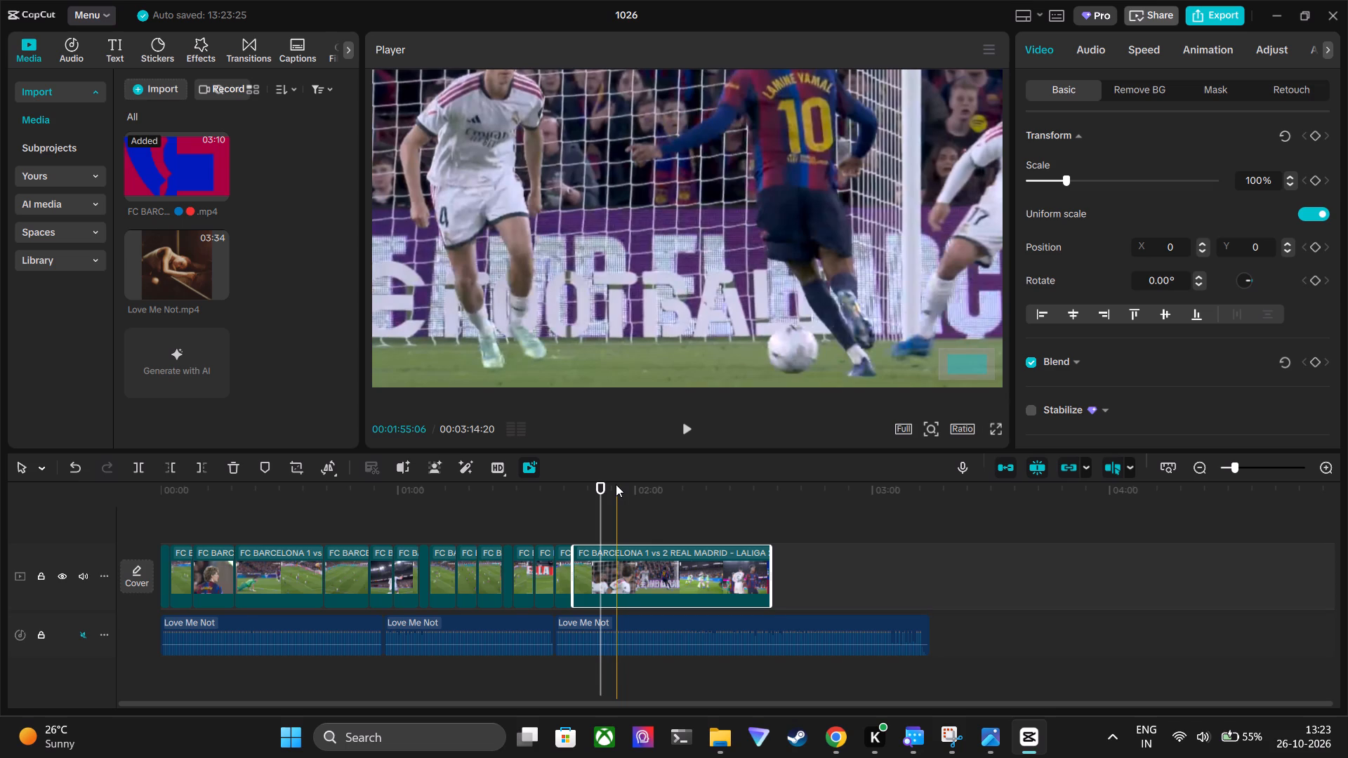
drag(602, 487, 572, 493)
key(space)
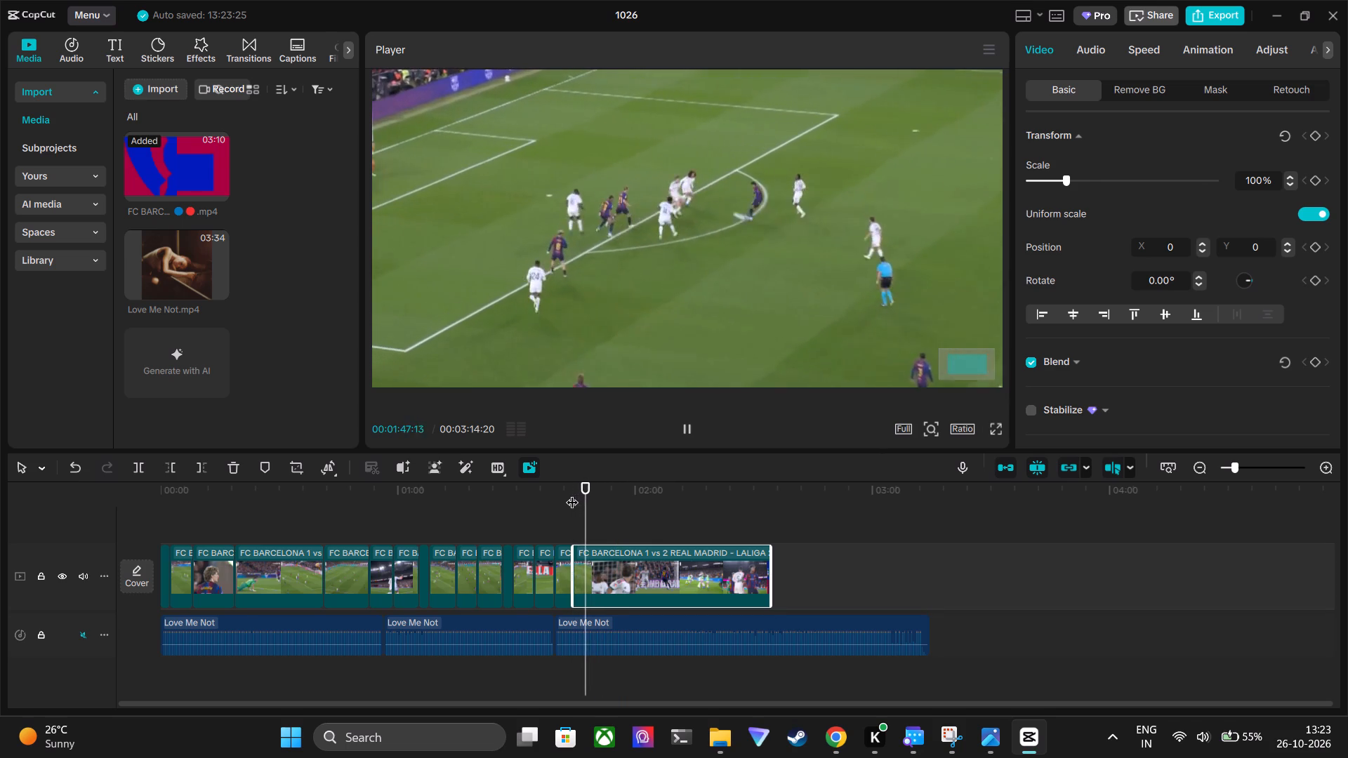
key(space)
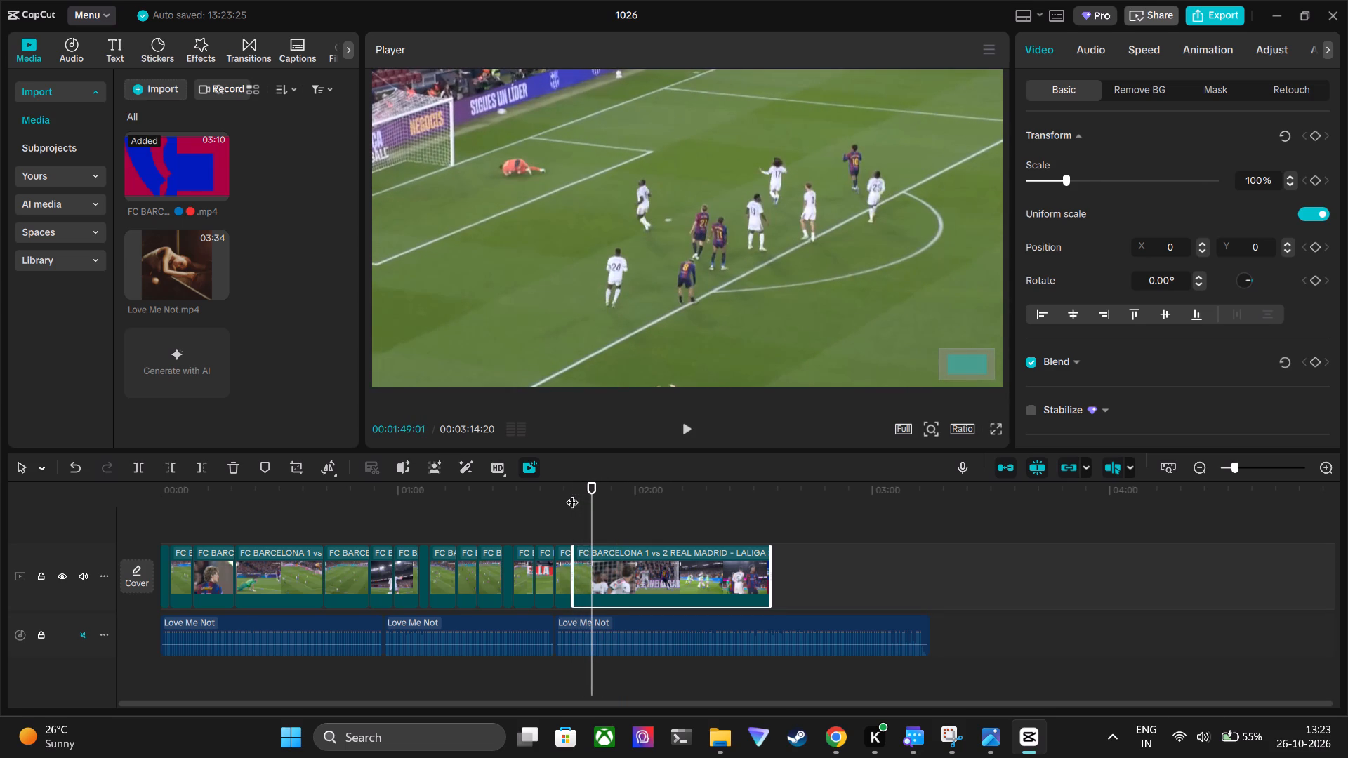
key(space)
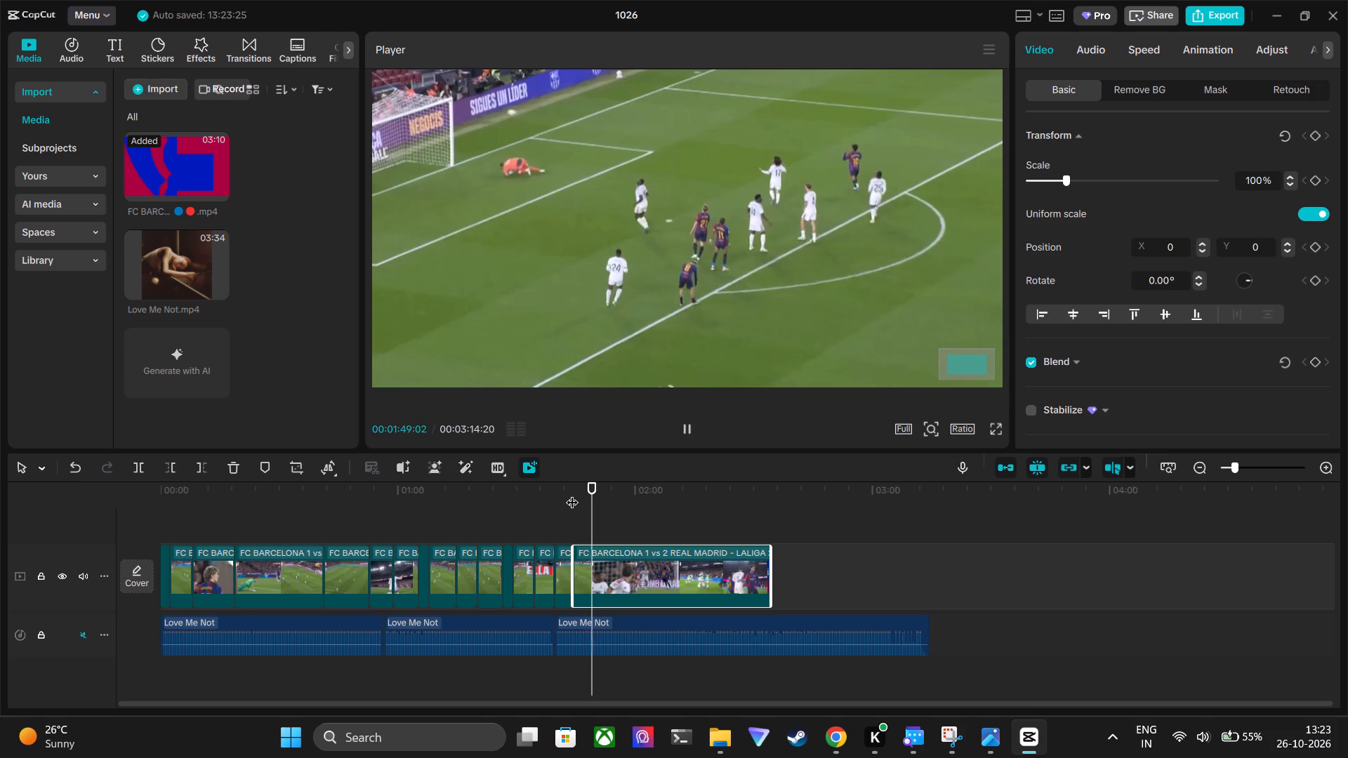
key(space)
click(146, 469)
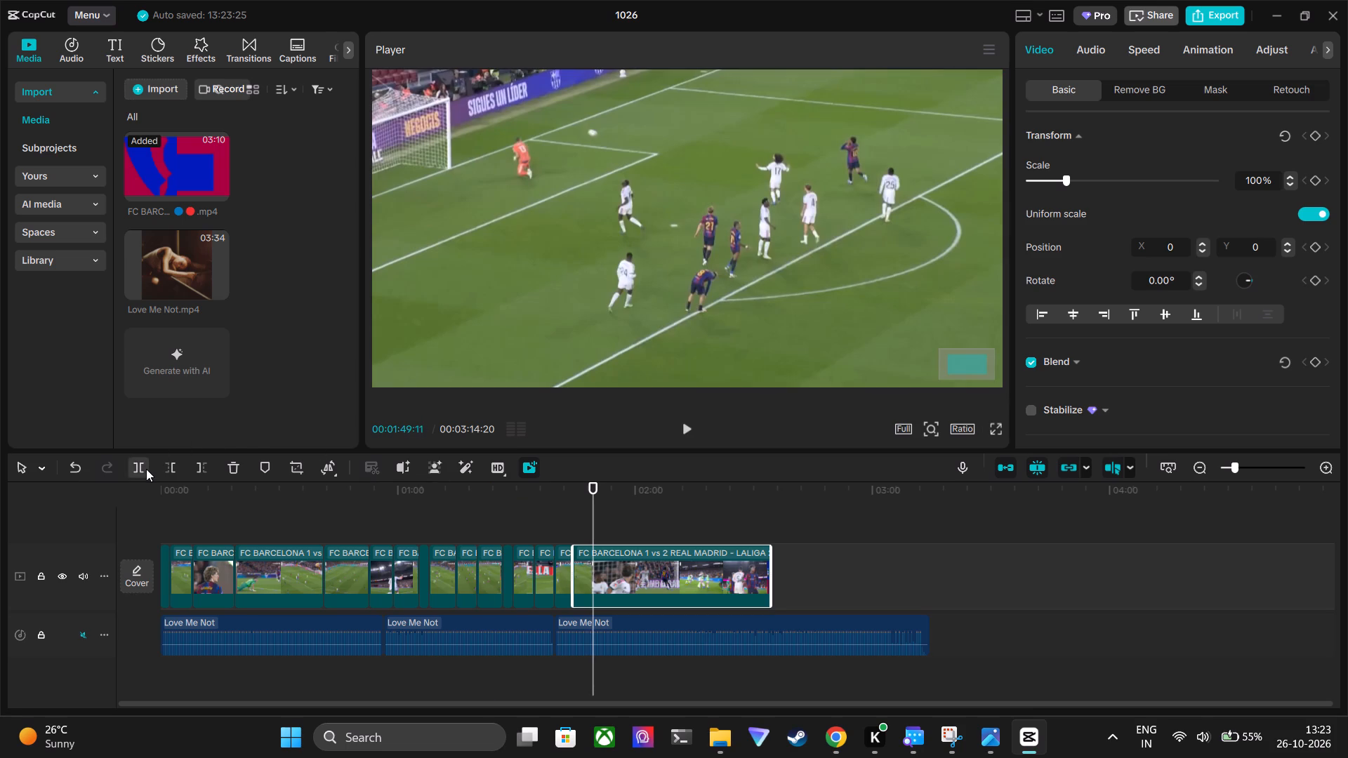
Preview the last clip past the split with the whole frame in view, stopping at about 00:01:51.
key(space)
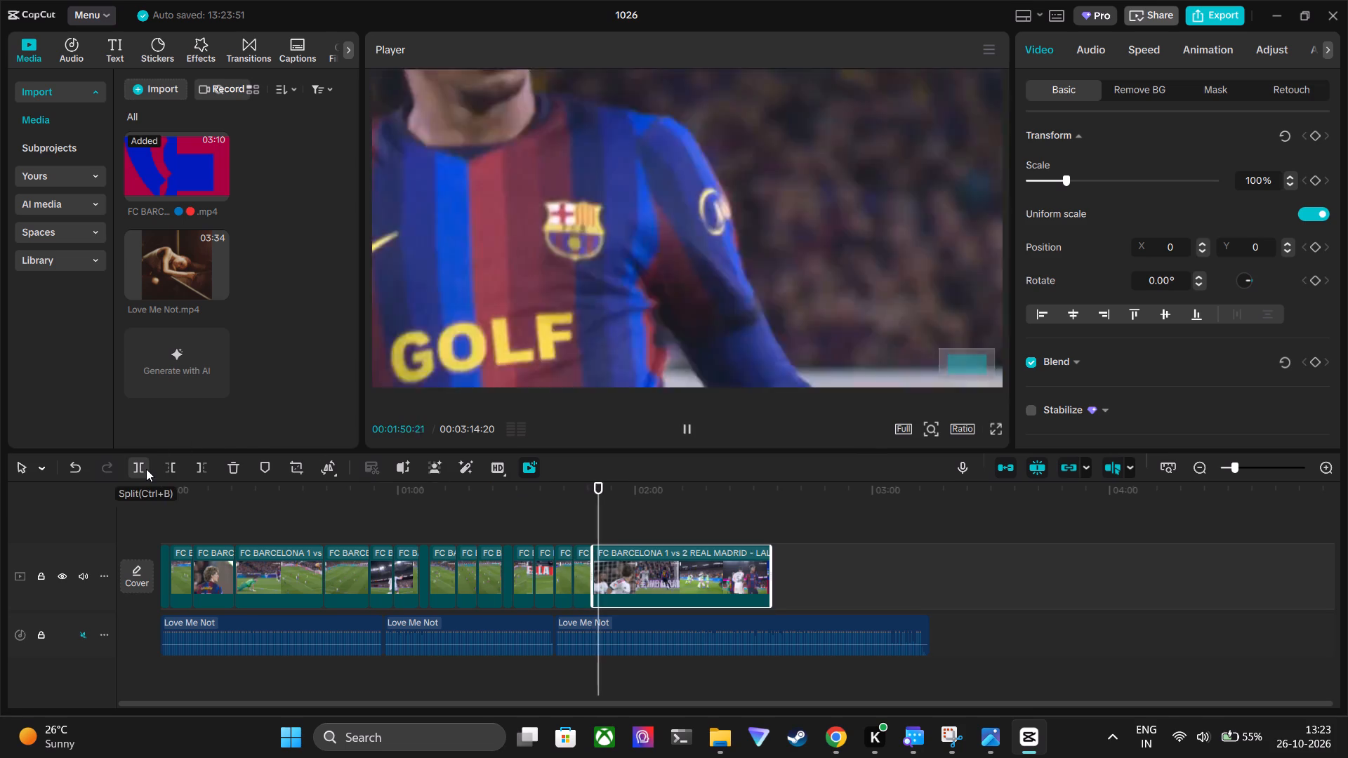
key(space)
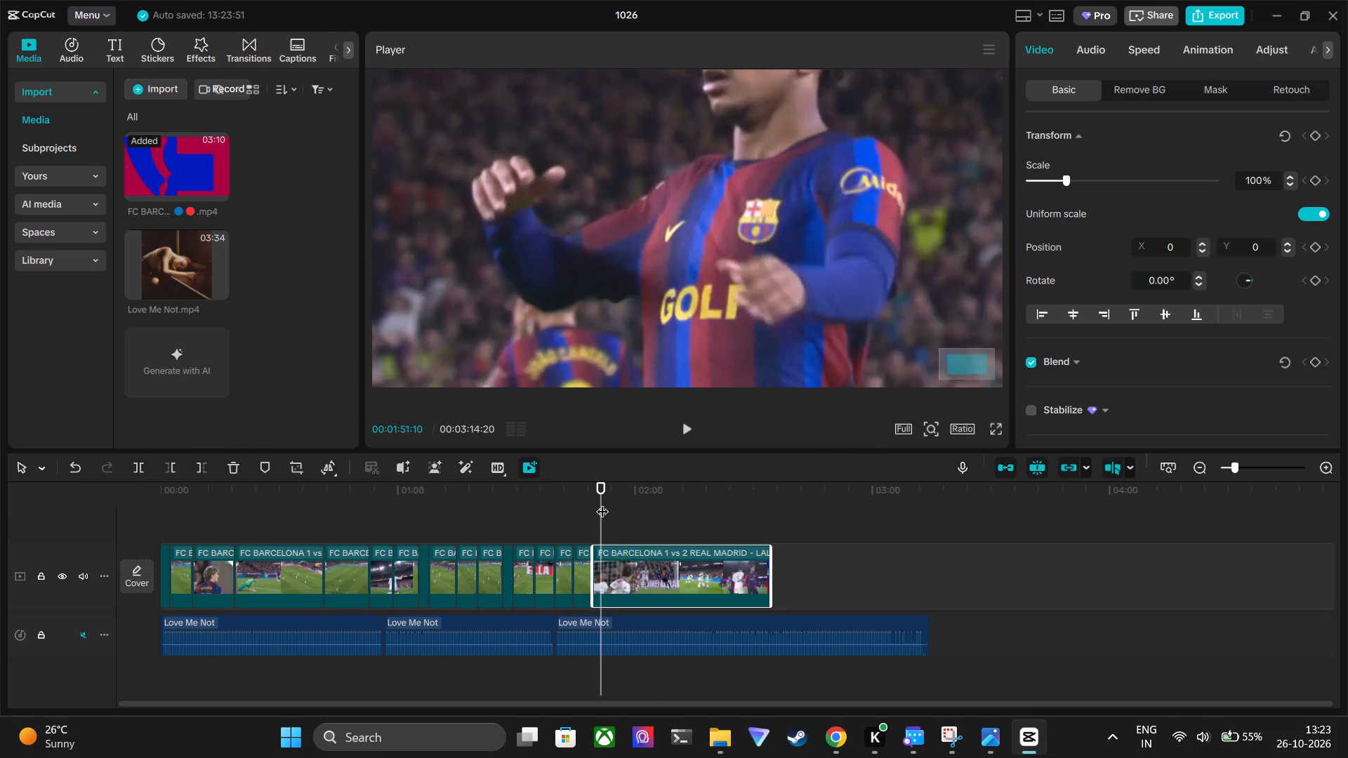
click(604, 488)
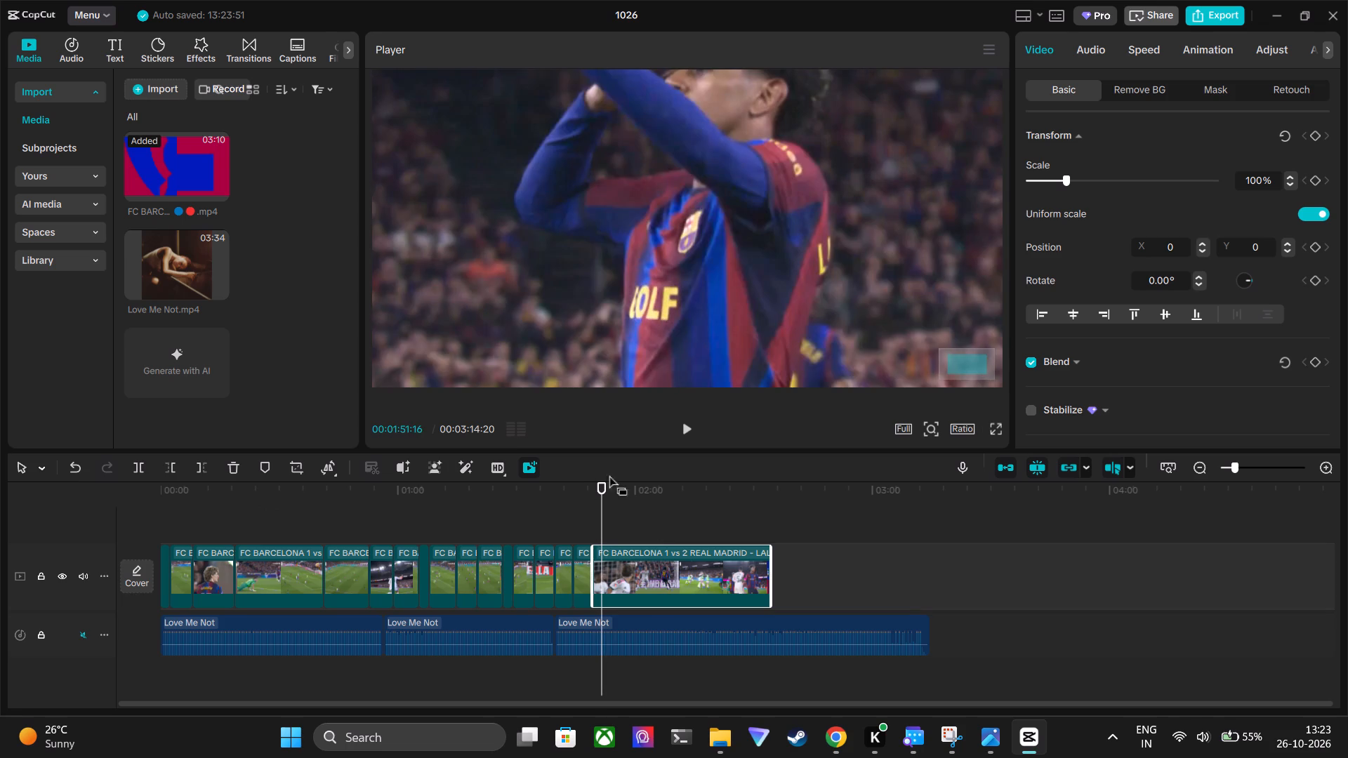
scroll(732, 230, up, 1)
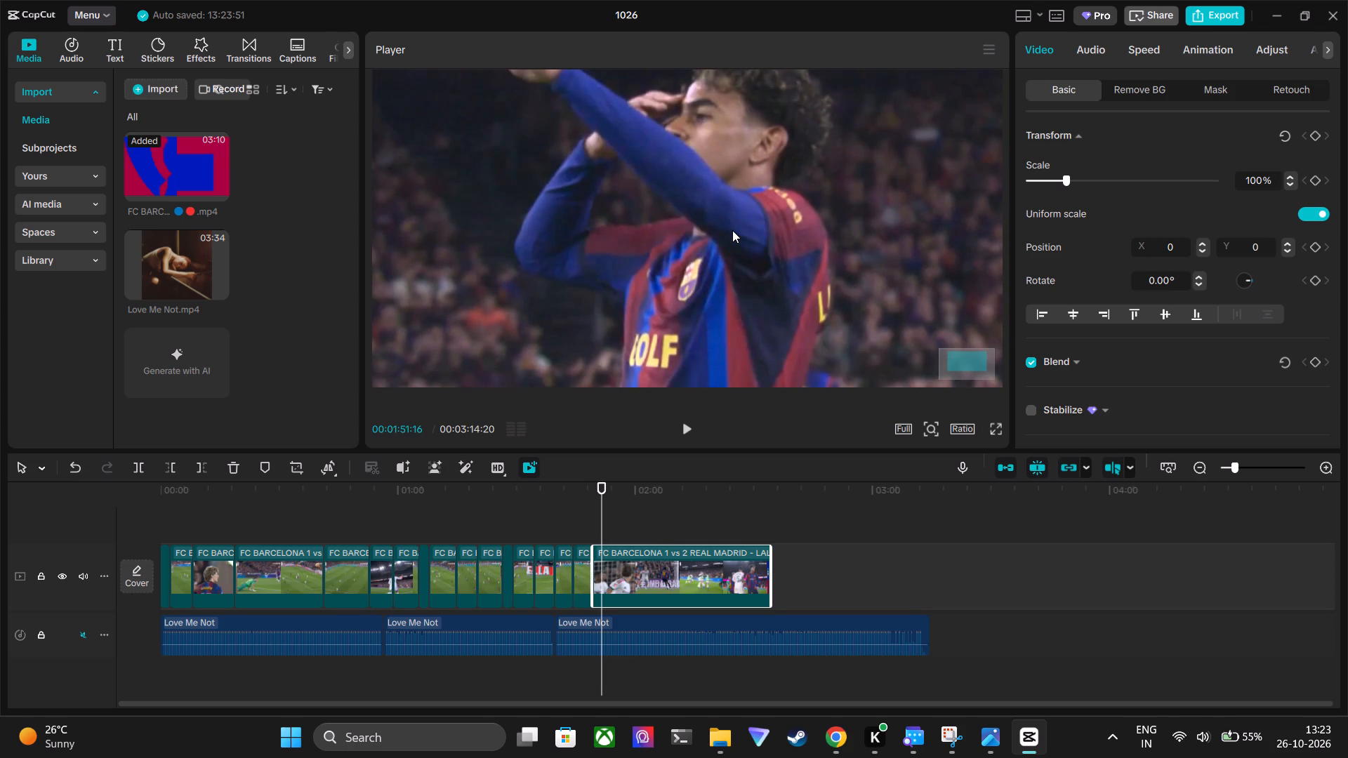
ctrl+scroll(732, 230, down, 5)
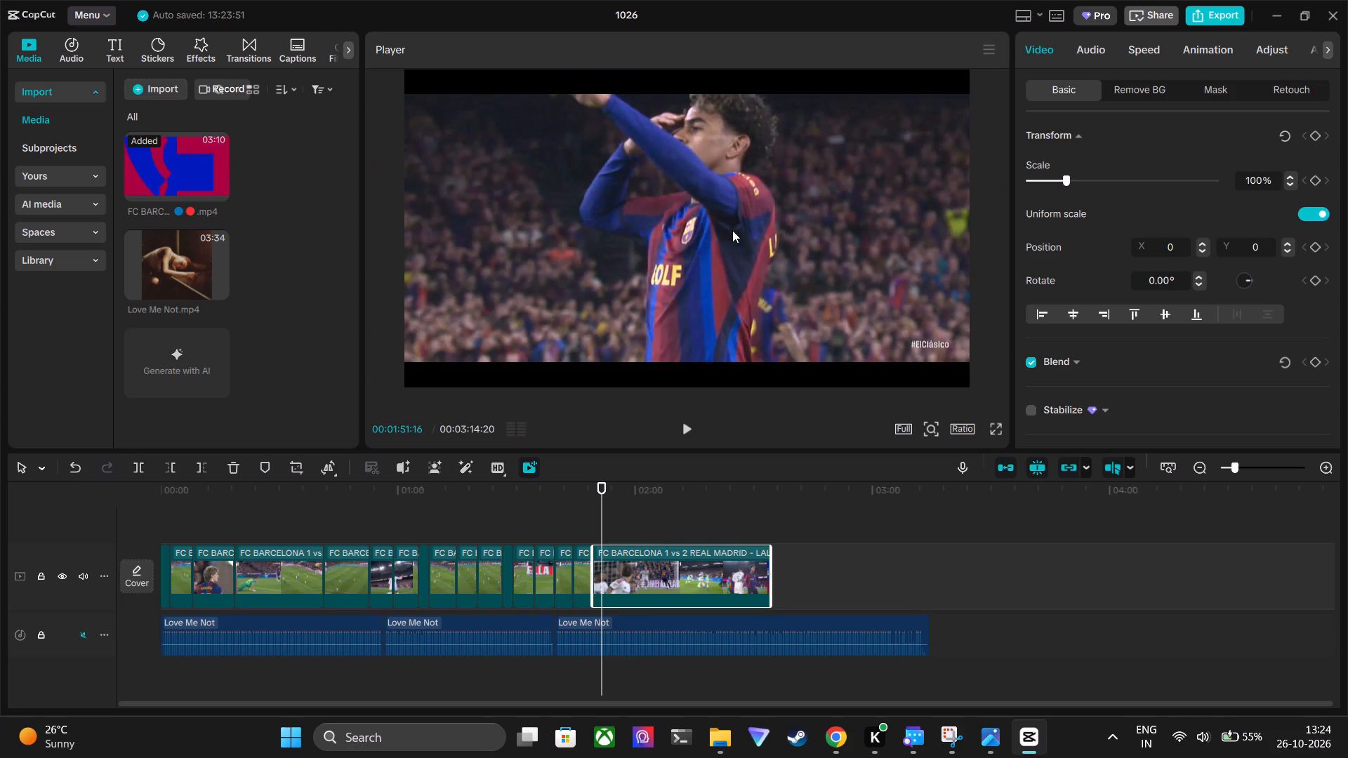
drag(602, 488, 593, 488)
key(space)
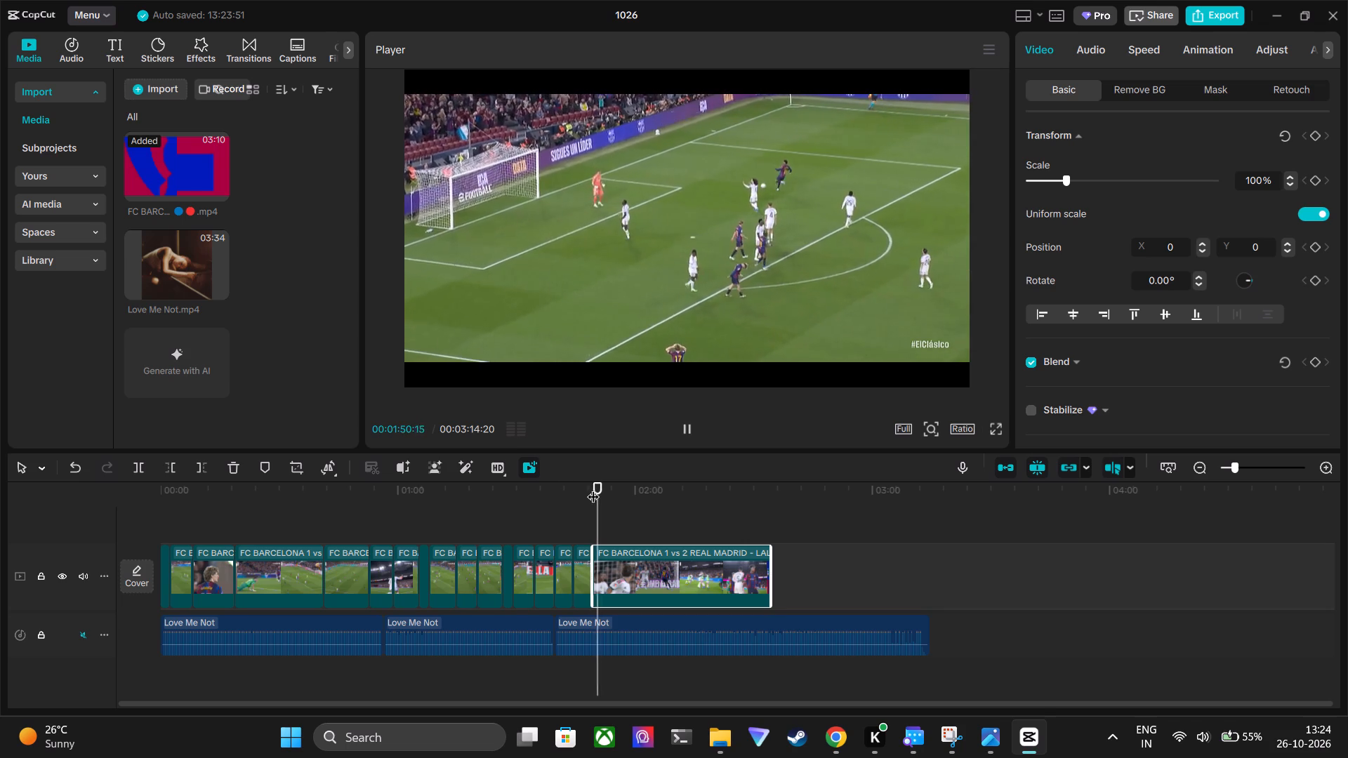
key(space)
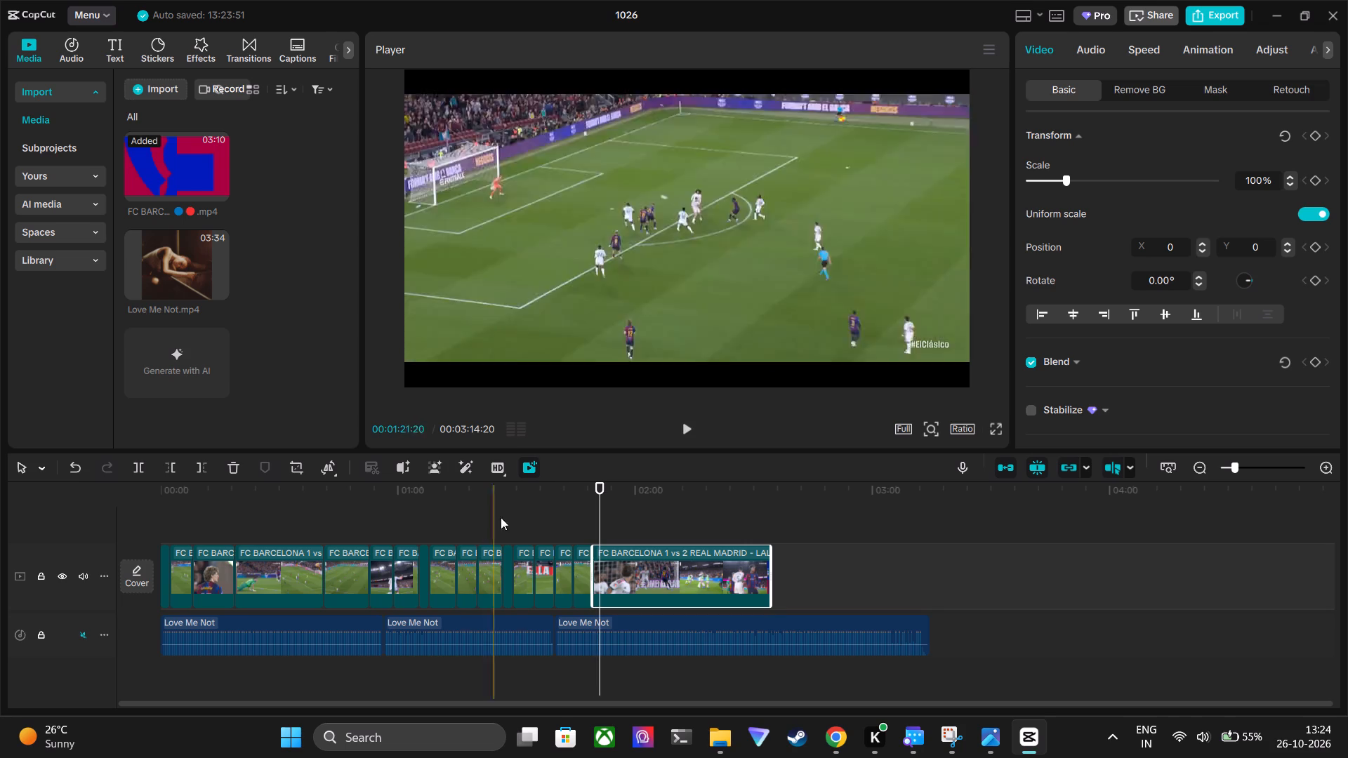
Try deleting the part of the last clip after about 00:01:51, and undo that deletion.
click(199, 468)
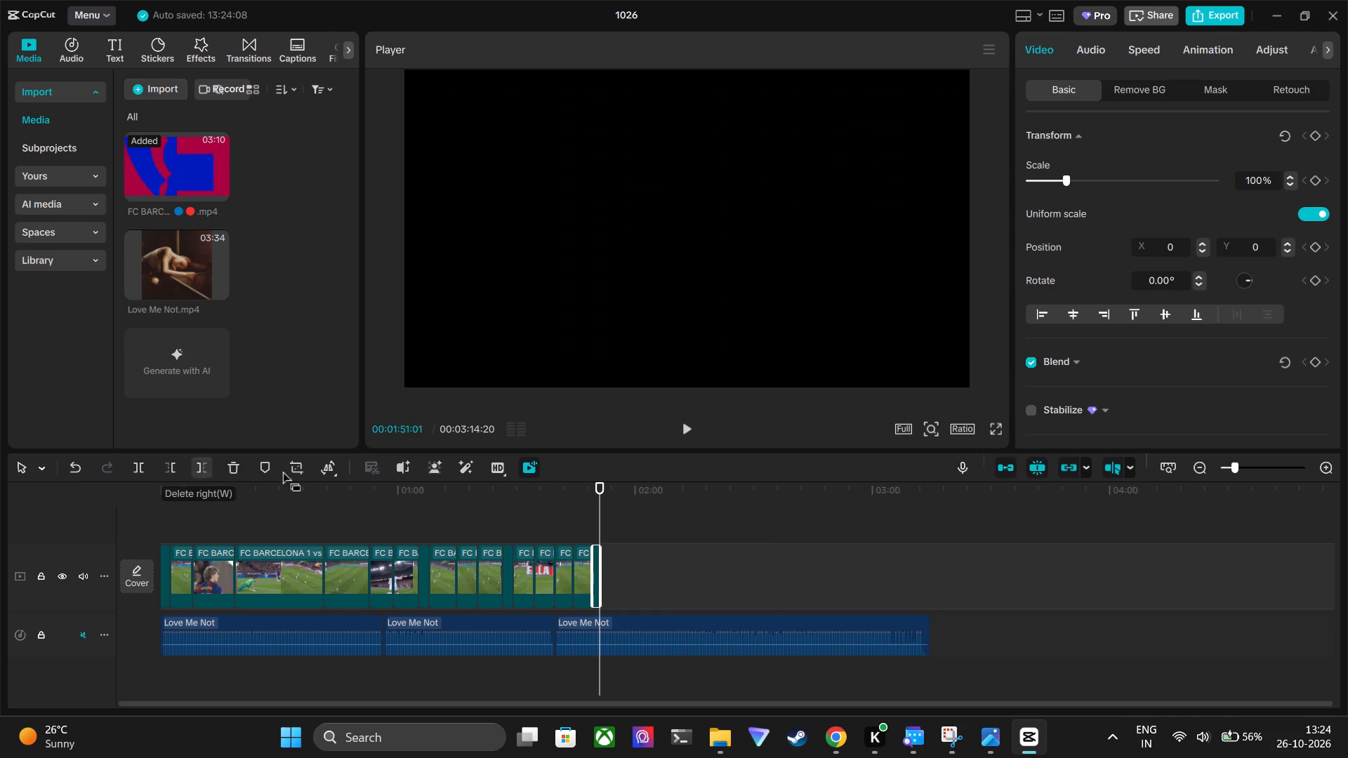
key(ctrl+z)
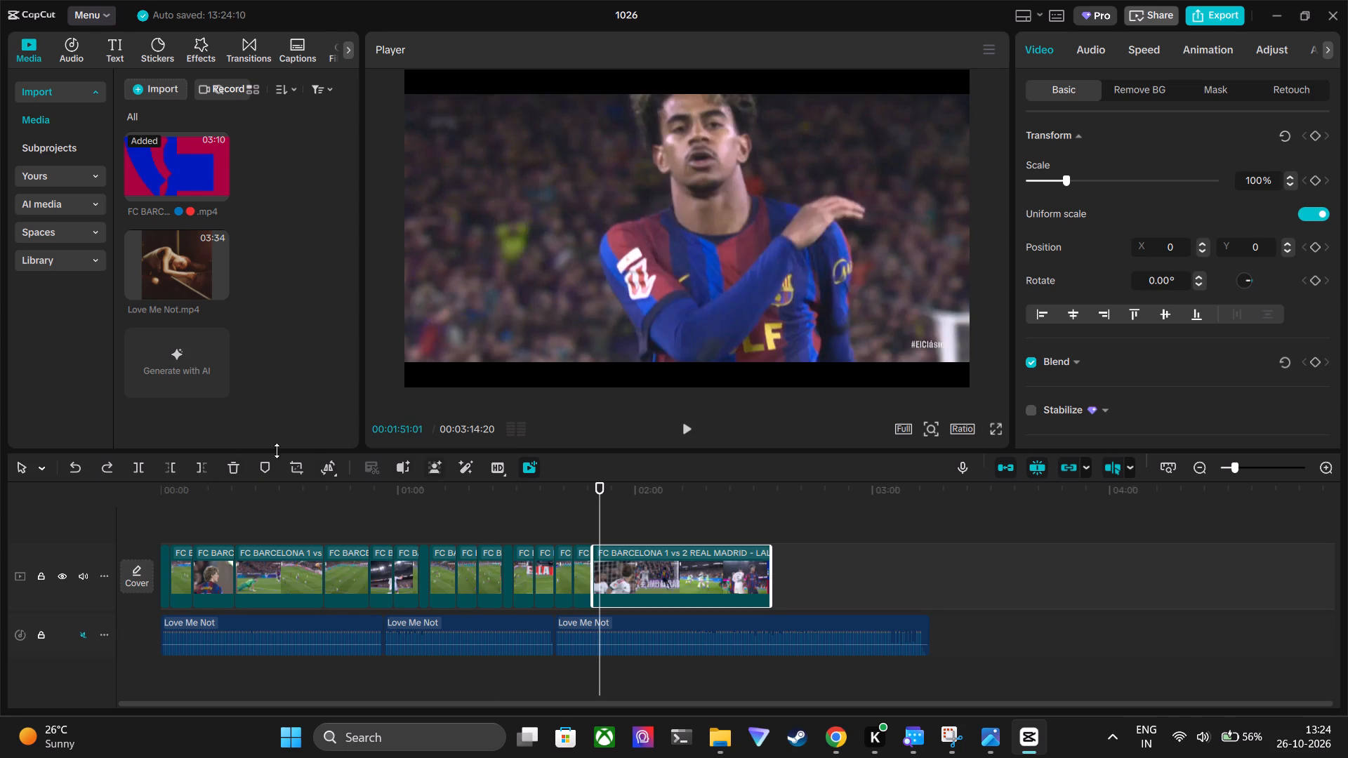
Delete the beginning of the last clip up to the playhead at about 00:01:51.
click(166, 467)
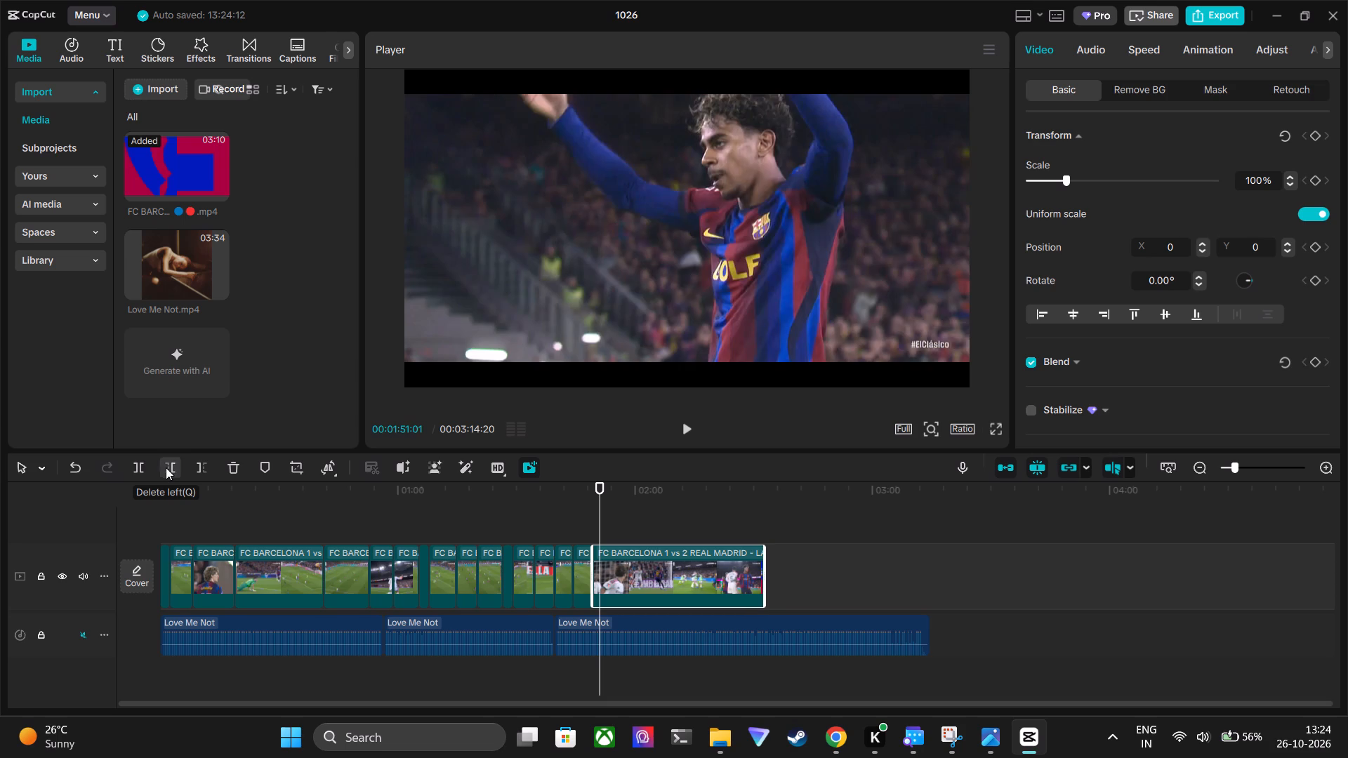
Review the trimmed last clip and split it at about 00:02:03, past the scoreboard graphic.
key(space)
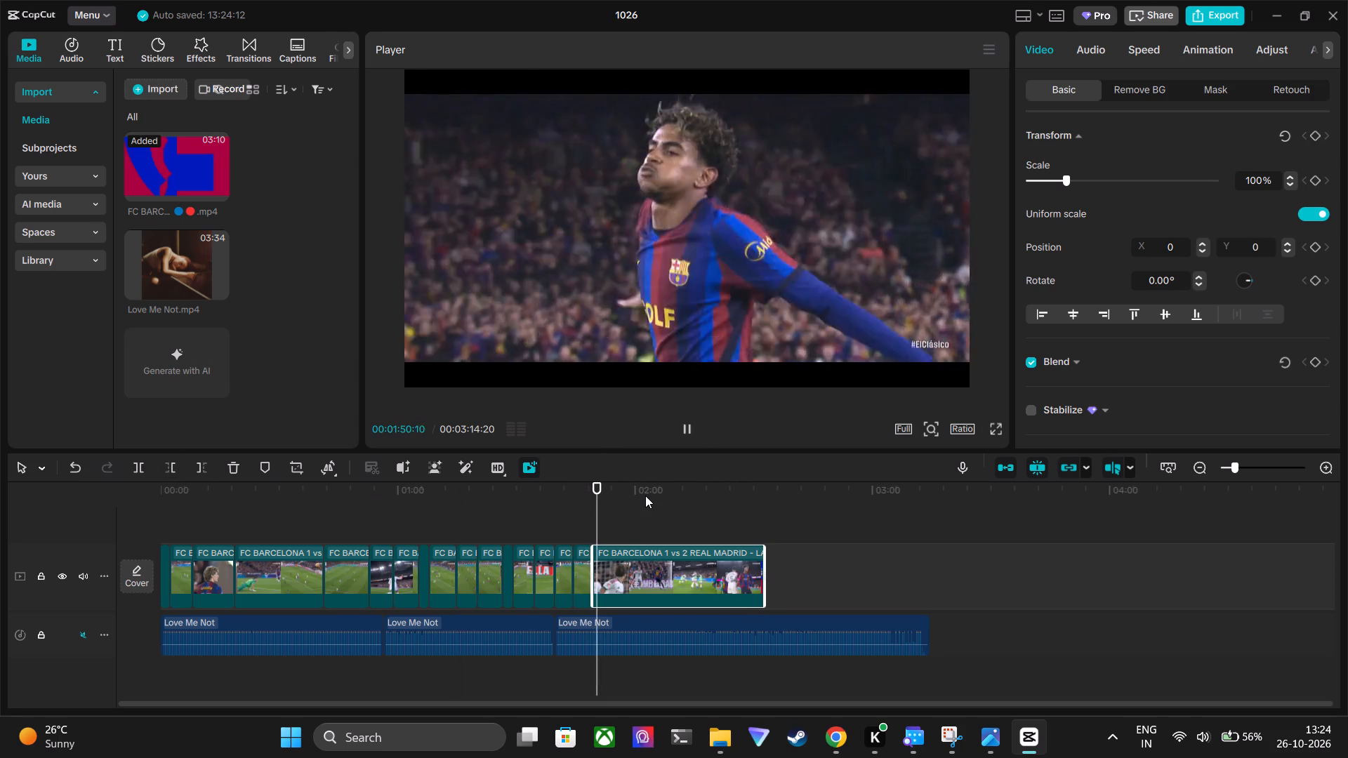
key(space)
key(space)
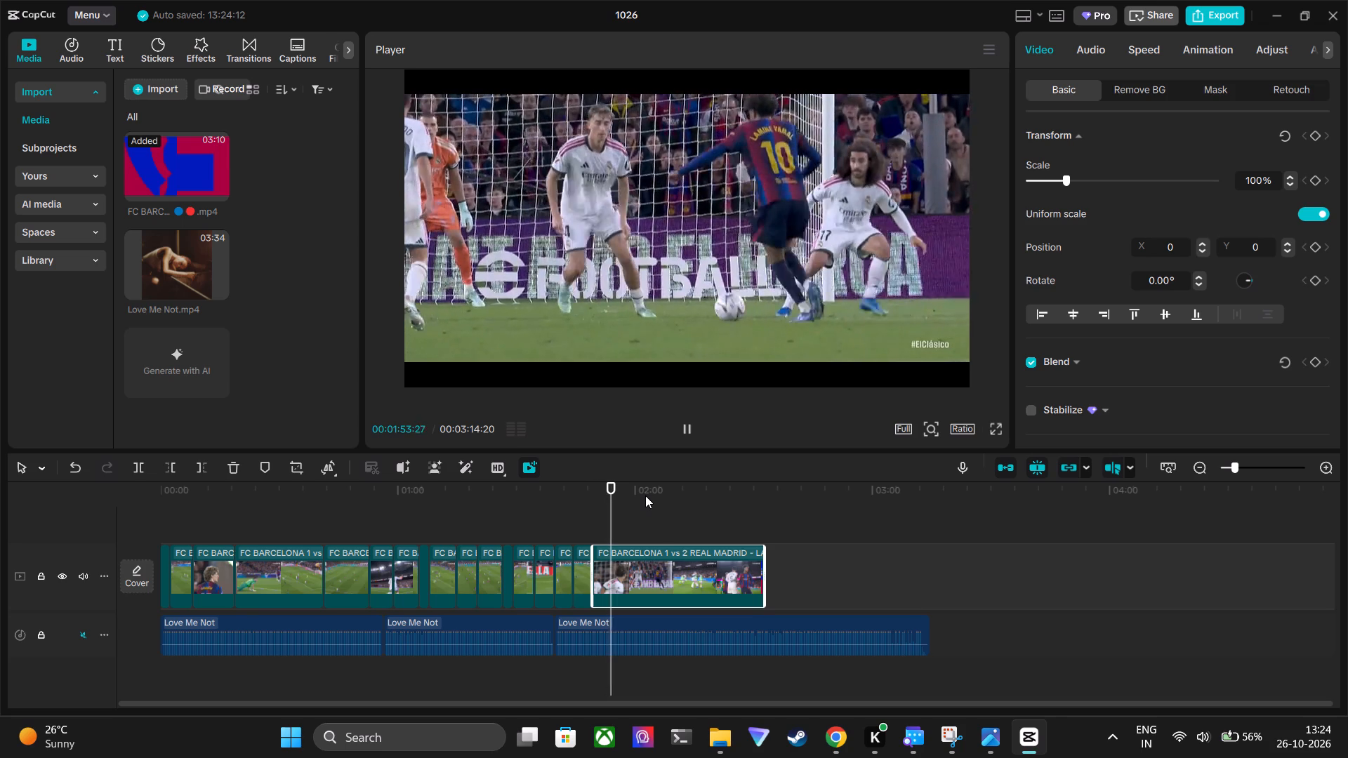
key(space)
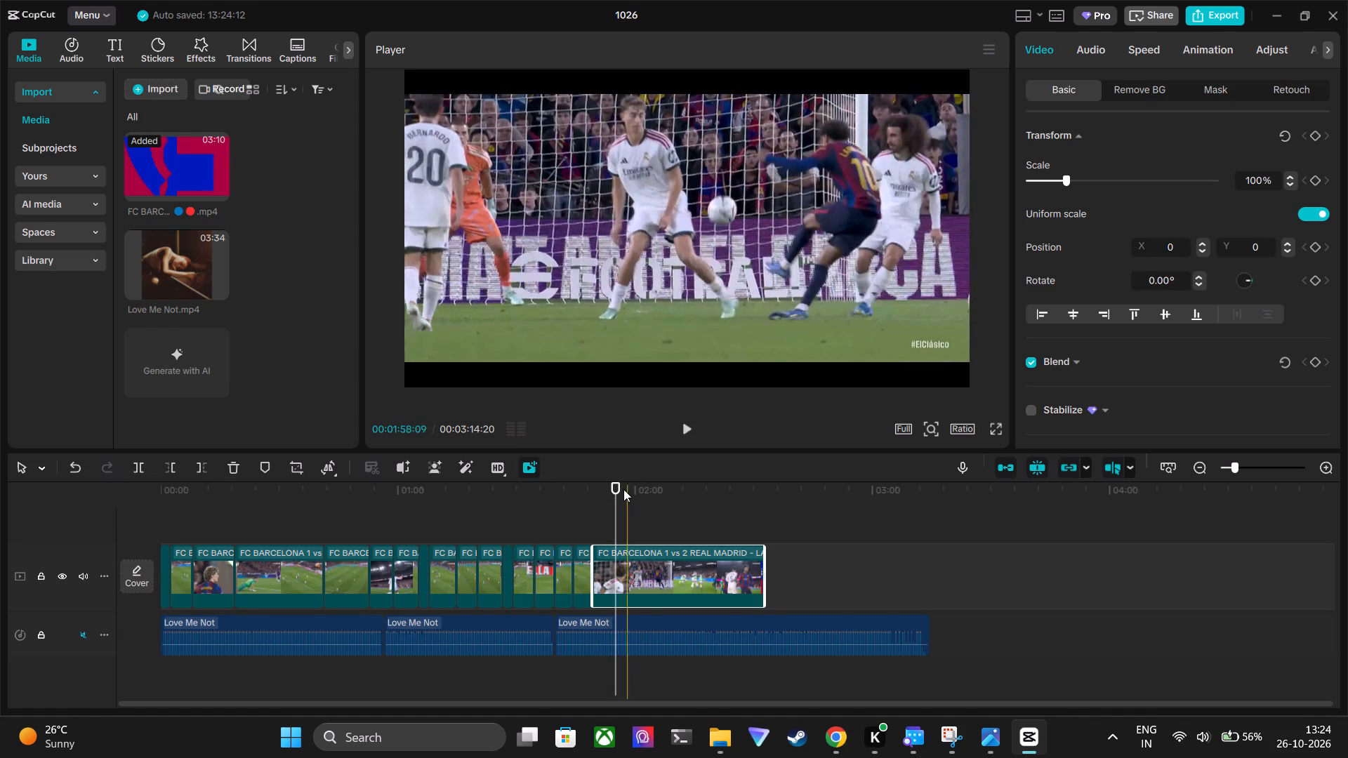
drag(612, 486, 612, 488)
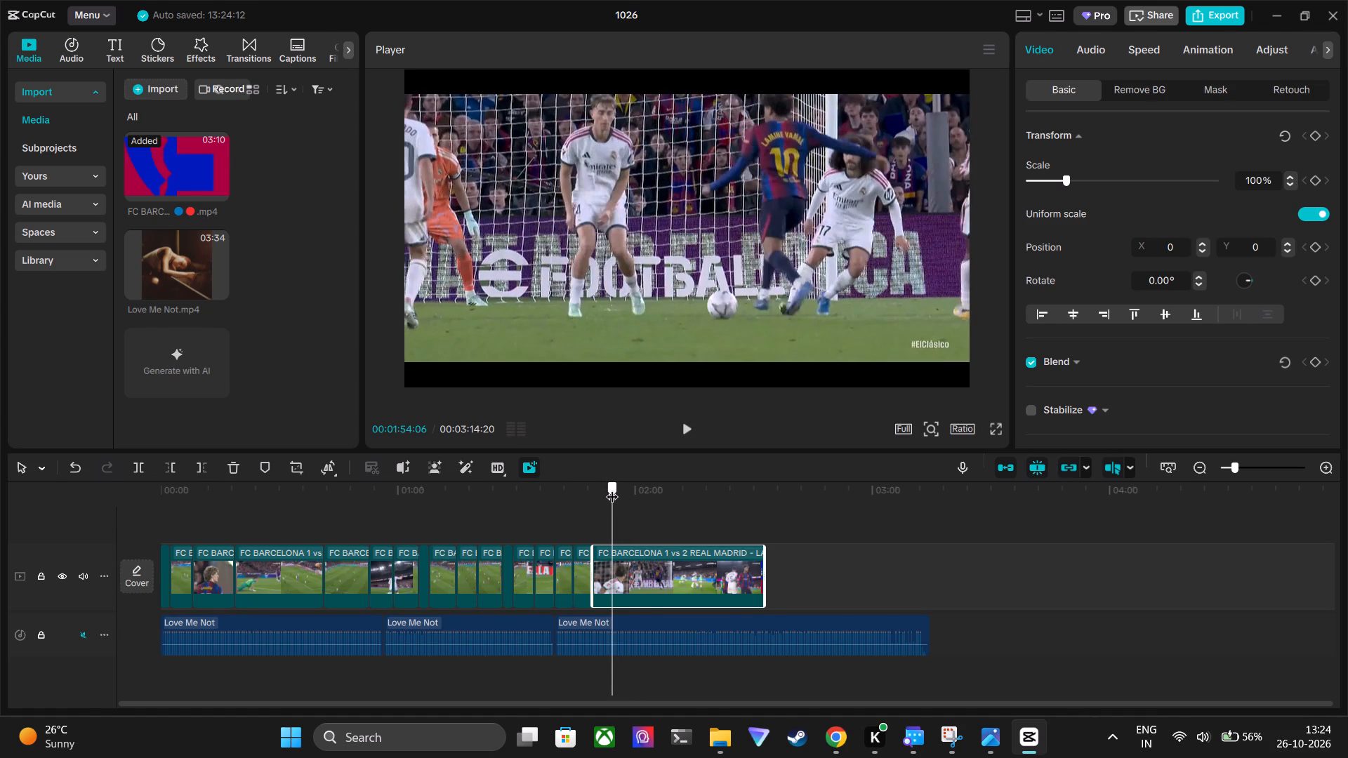
drag(612, 488, 623, 488)
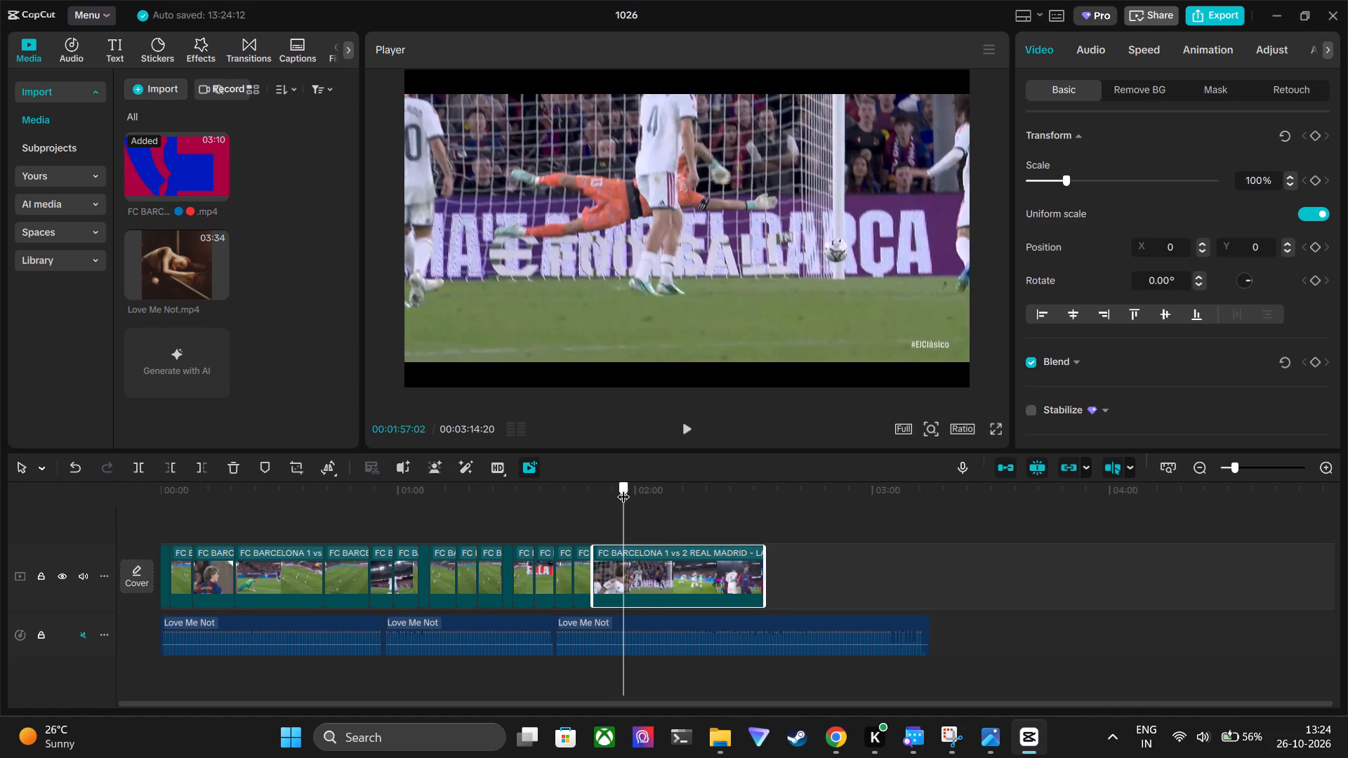
drag(623, 488, 595, 488)
key(space)
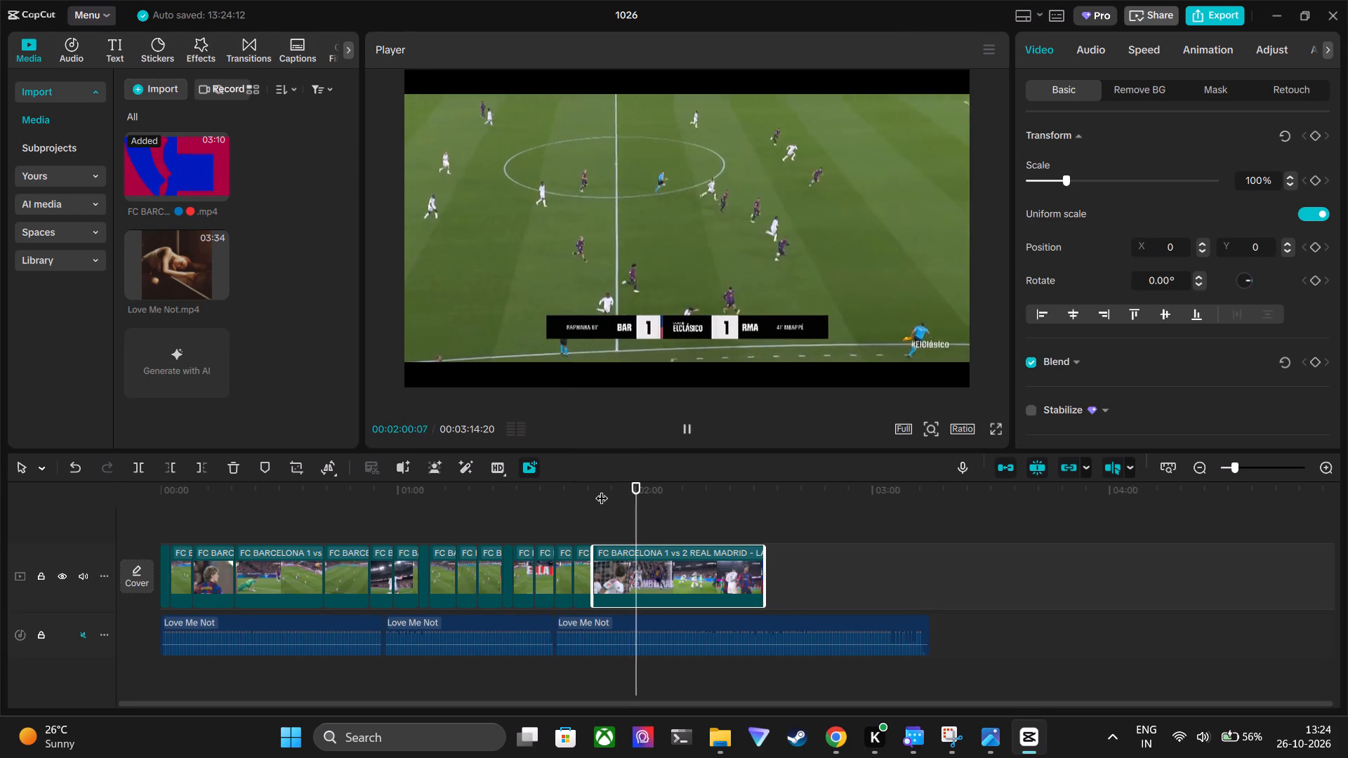
key(space)
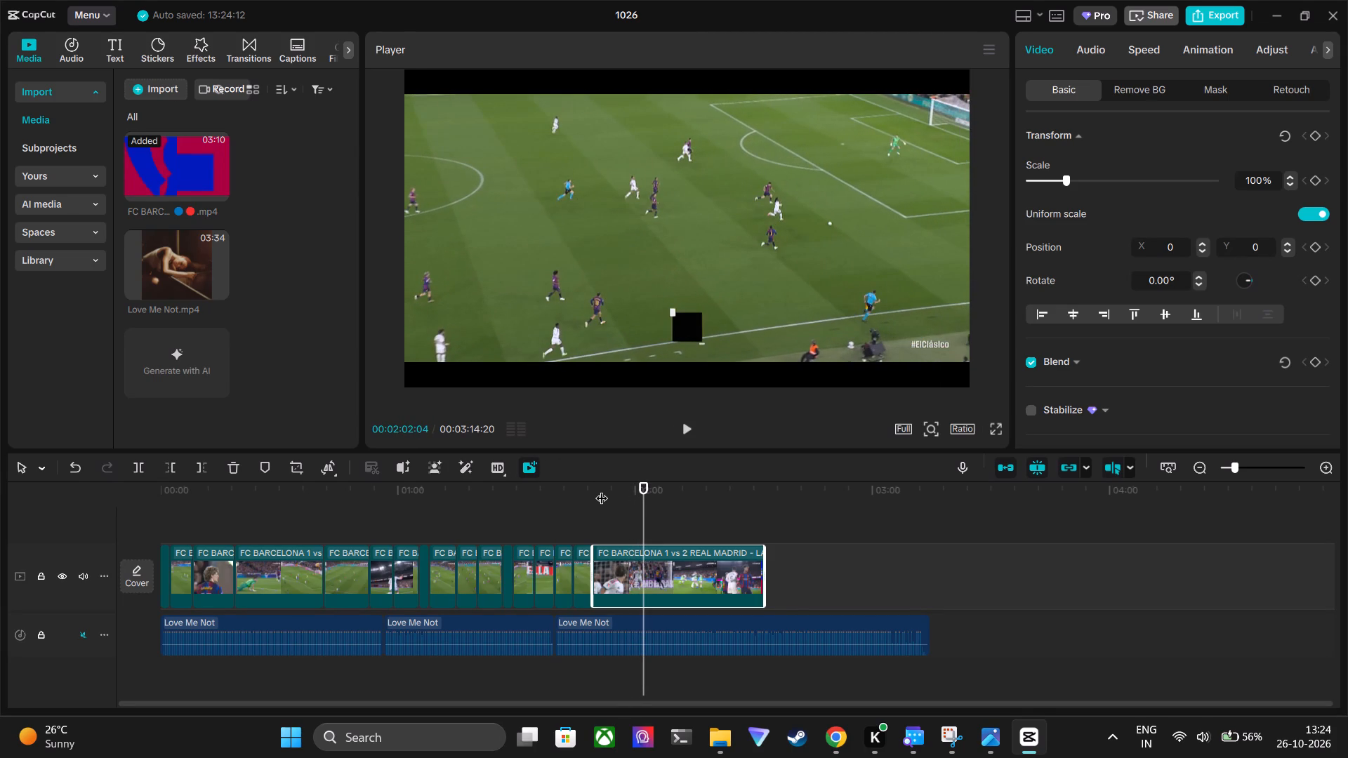
drag(642, 491, 634, 491)
key(space)
key(space)
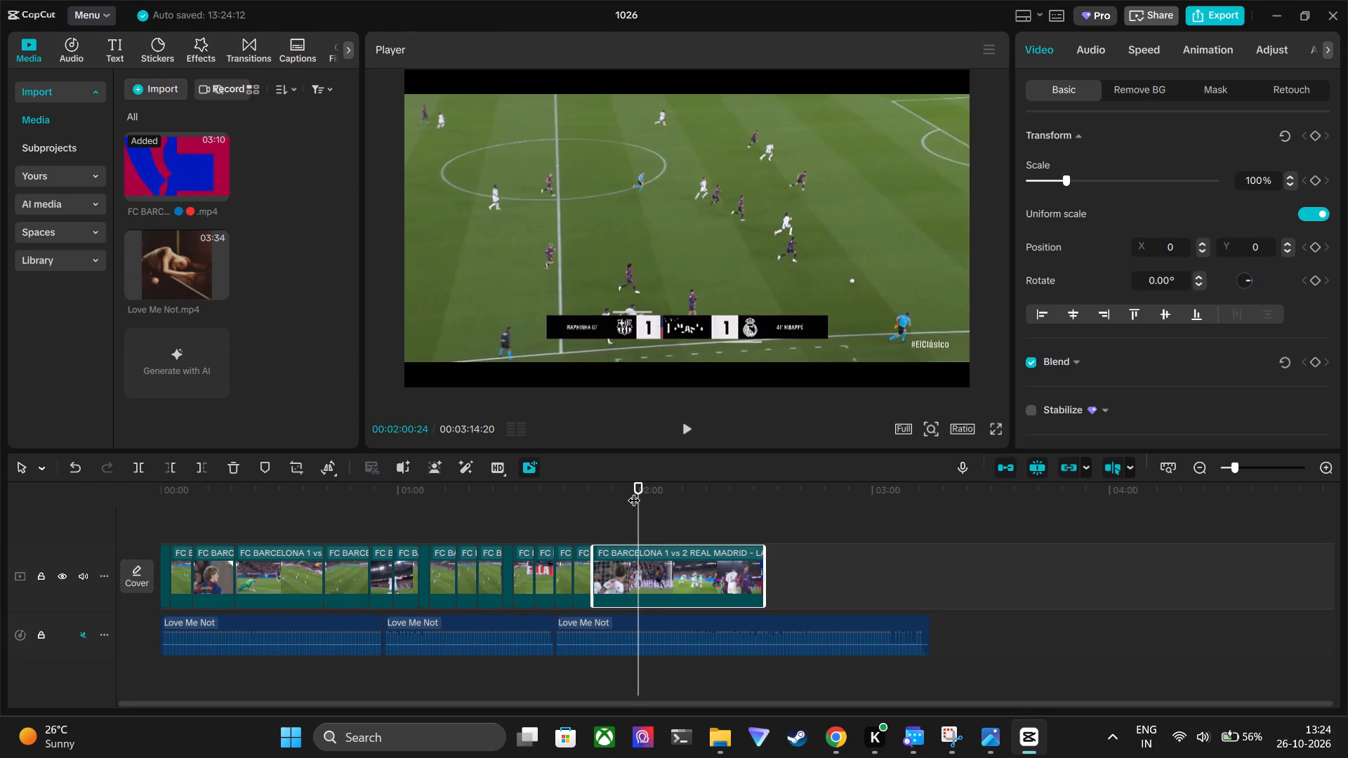
click(642, 491)
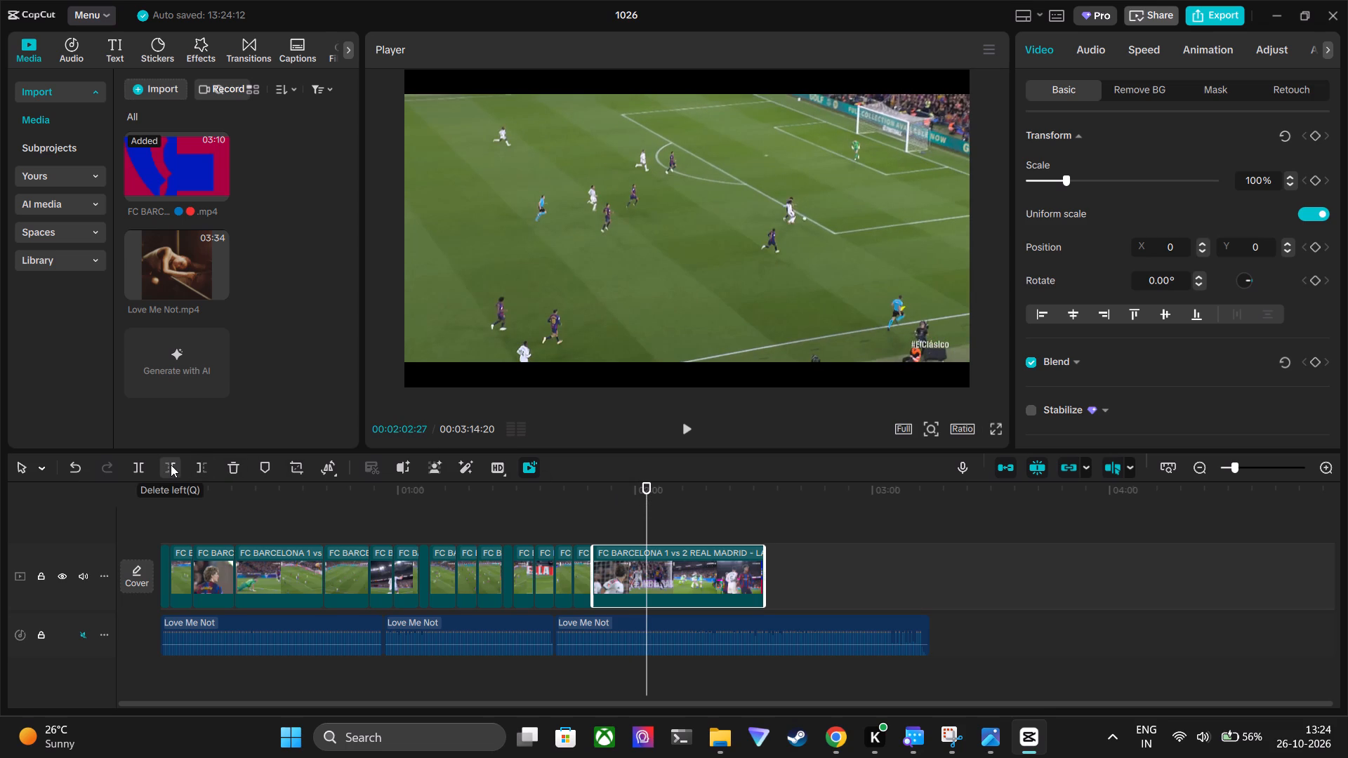
click(136, 464)
Preview the last clip past the 00:02:03 cut and split it at about 00:02:09, after the goal.
key(space)
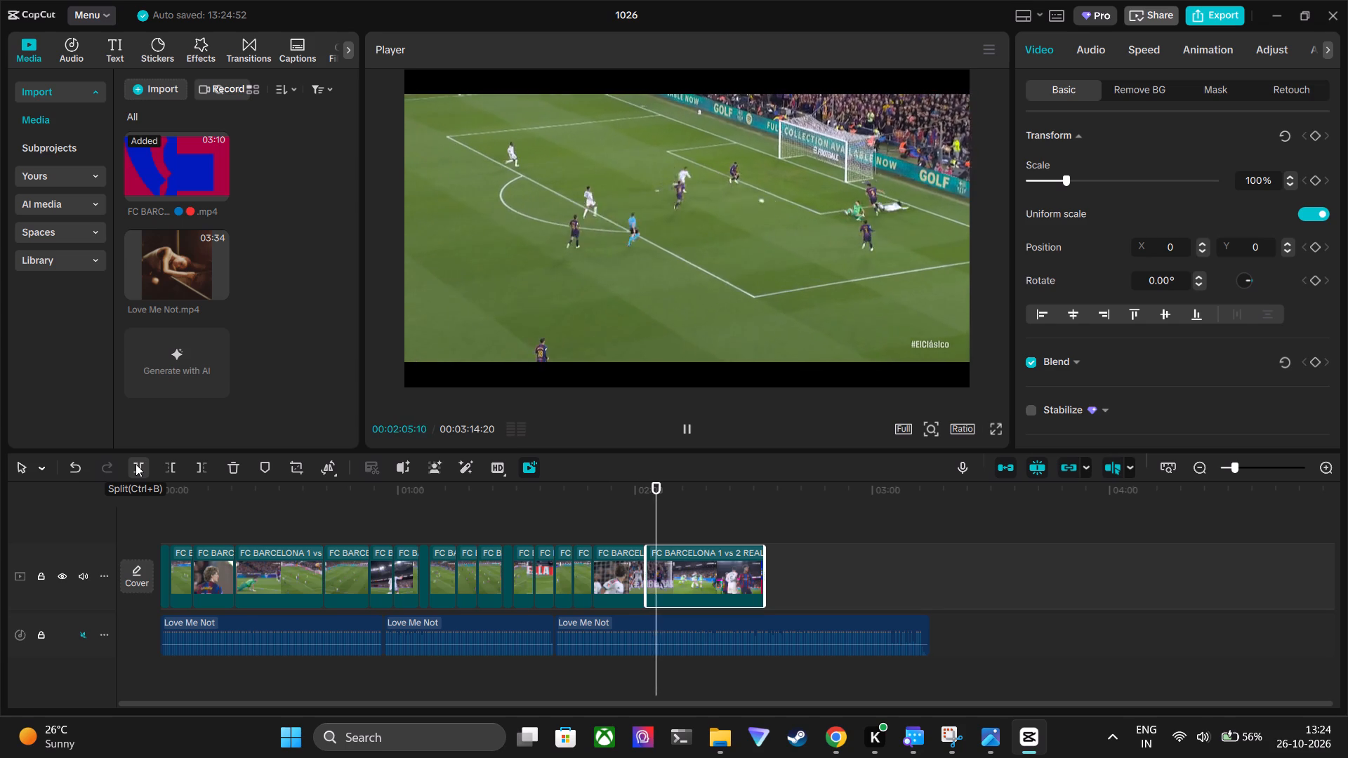
key(space)
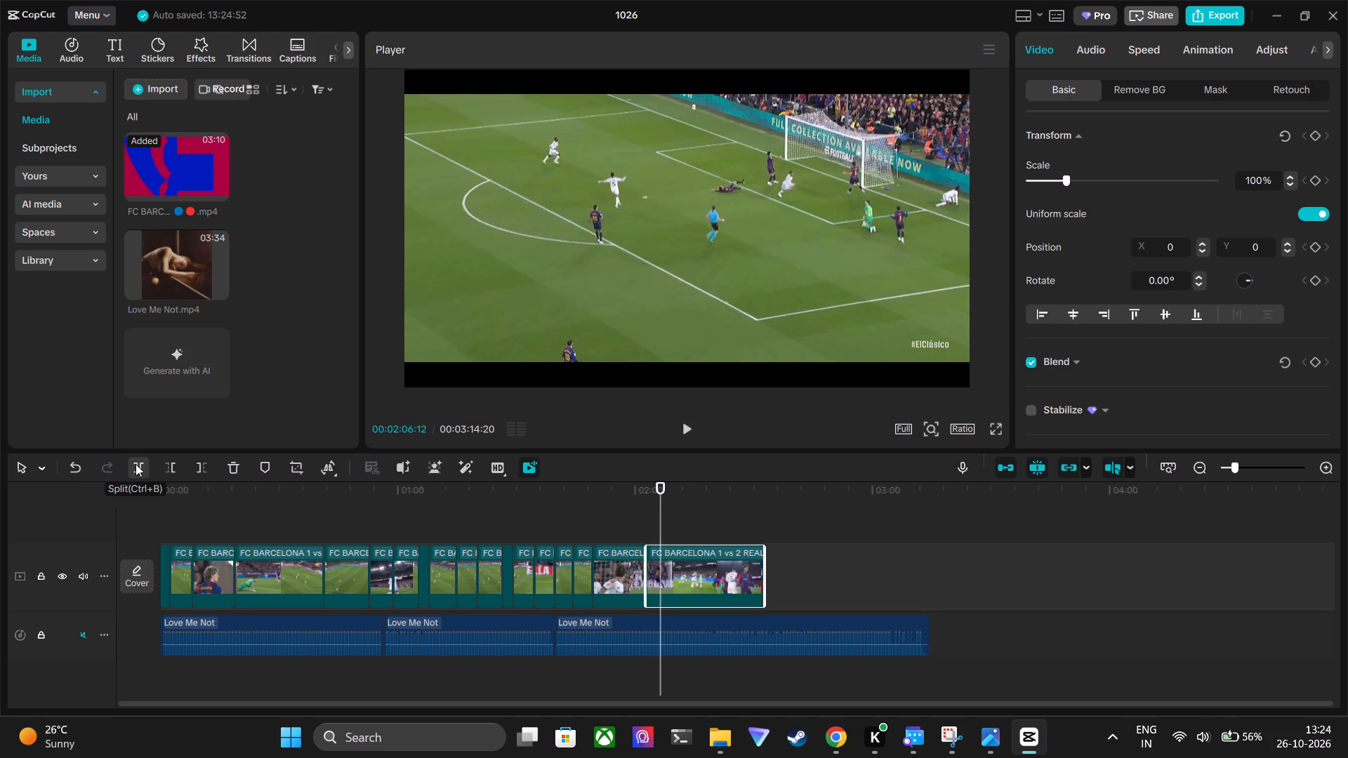
key(space)
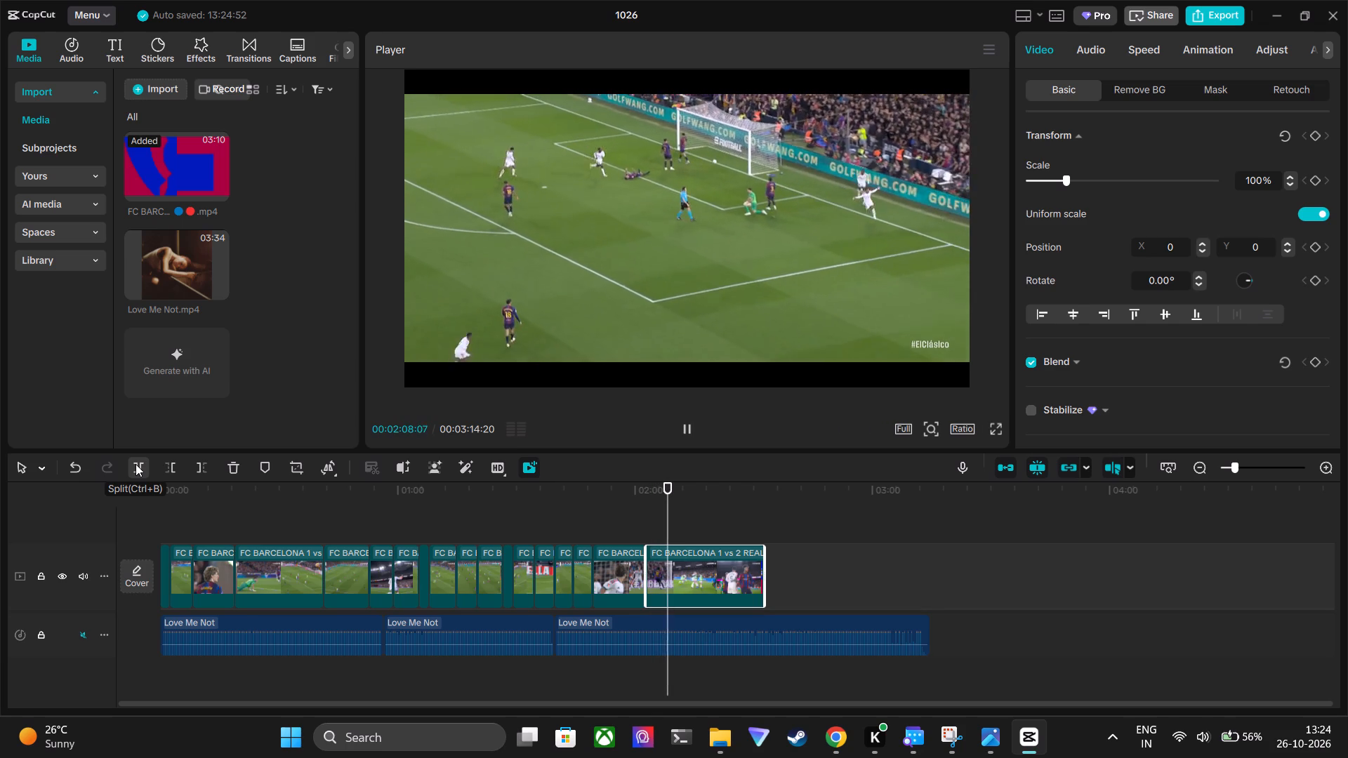
key(space)
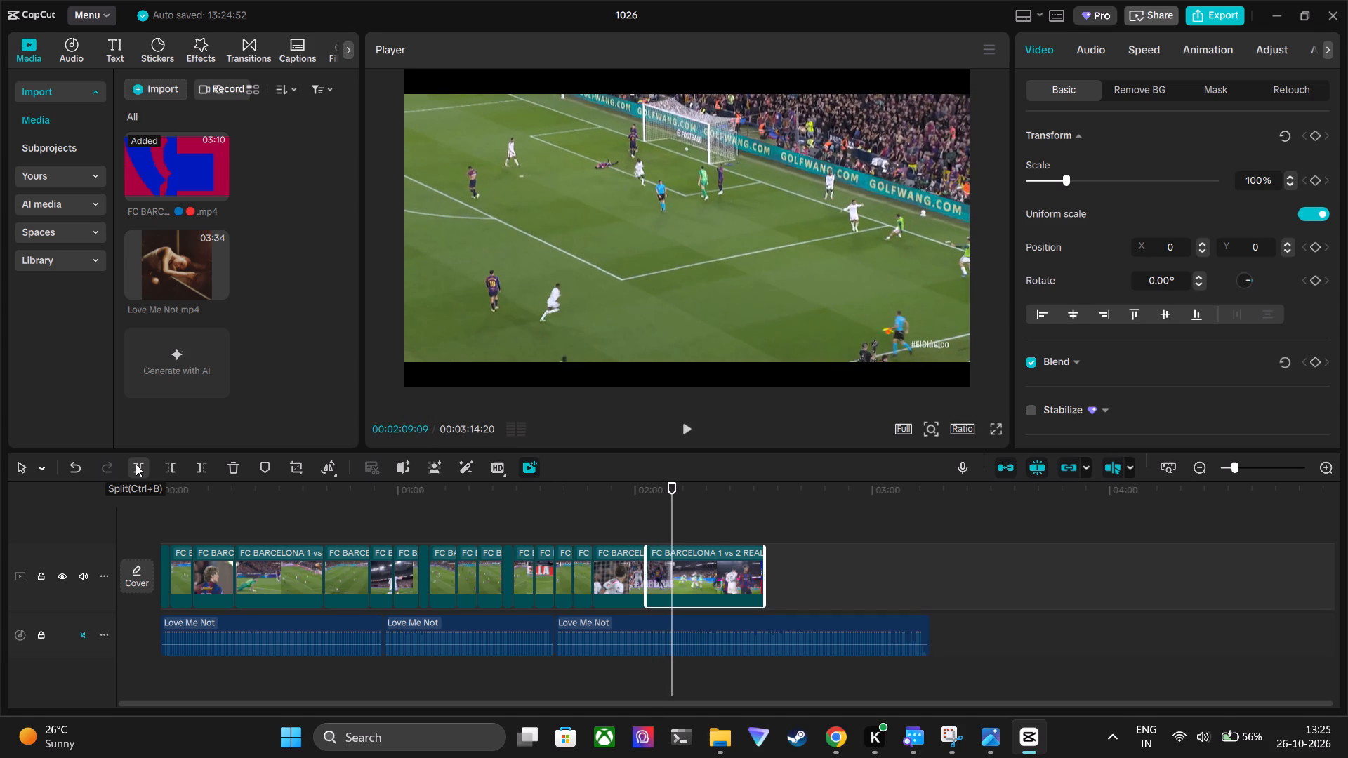
click(143, 467)
Review the celebration in the last clip and delete everything in that clip after about 00:02:12, before the next play begins.
key(space)
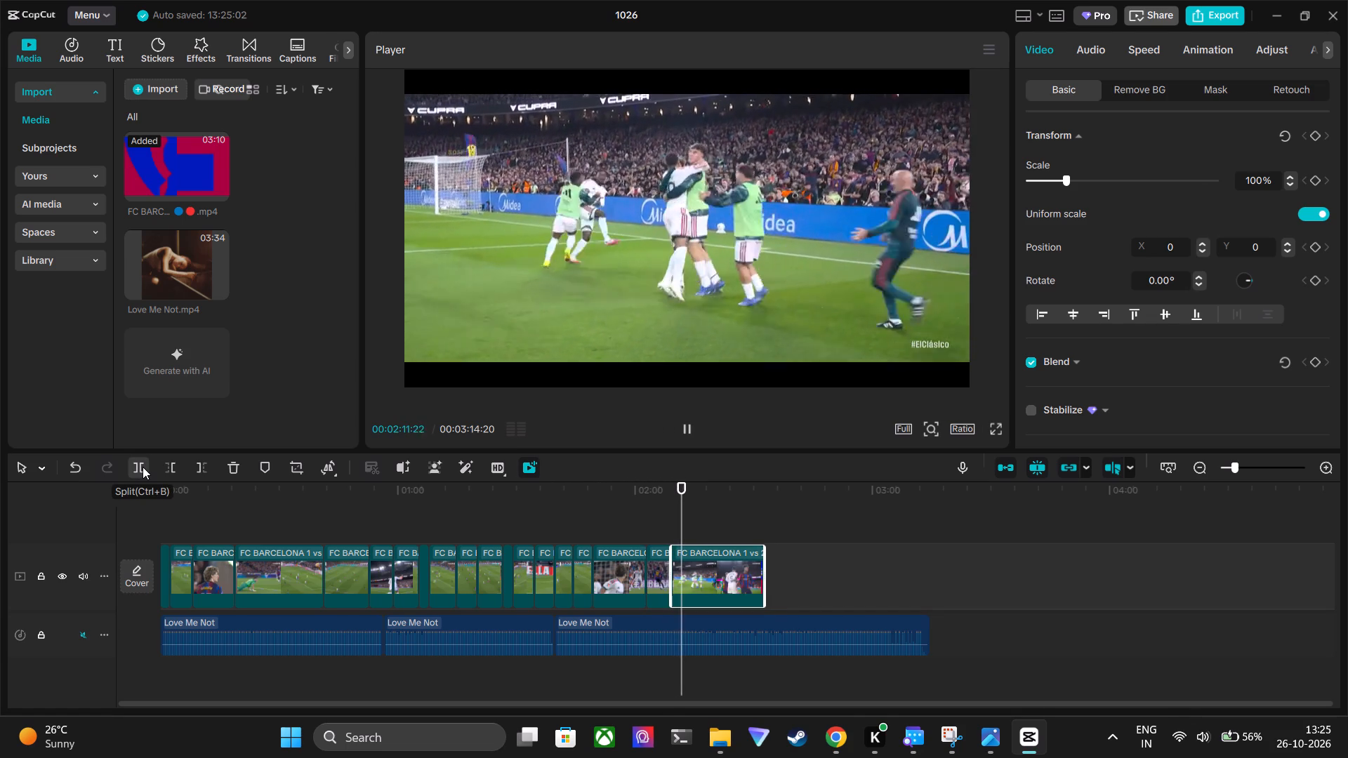
key(space)
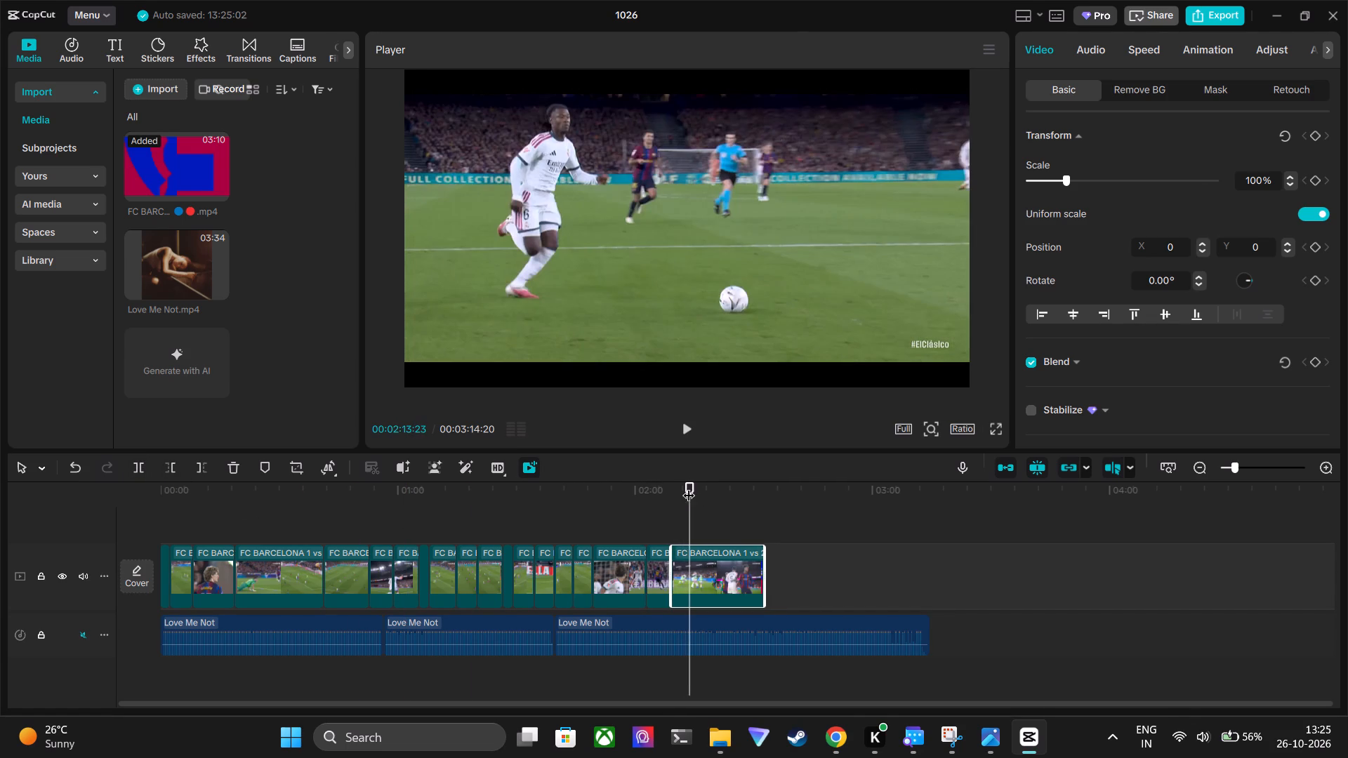
drag(692, 490, 675, 491)
key(space)
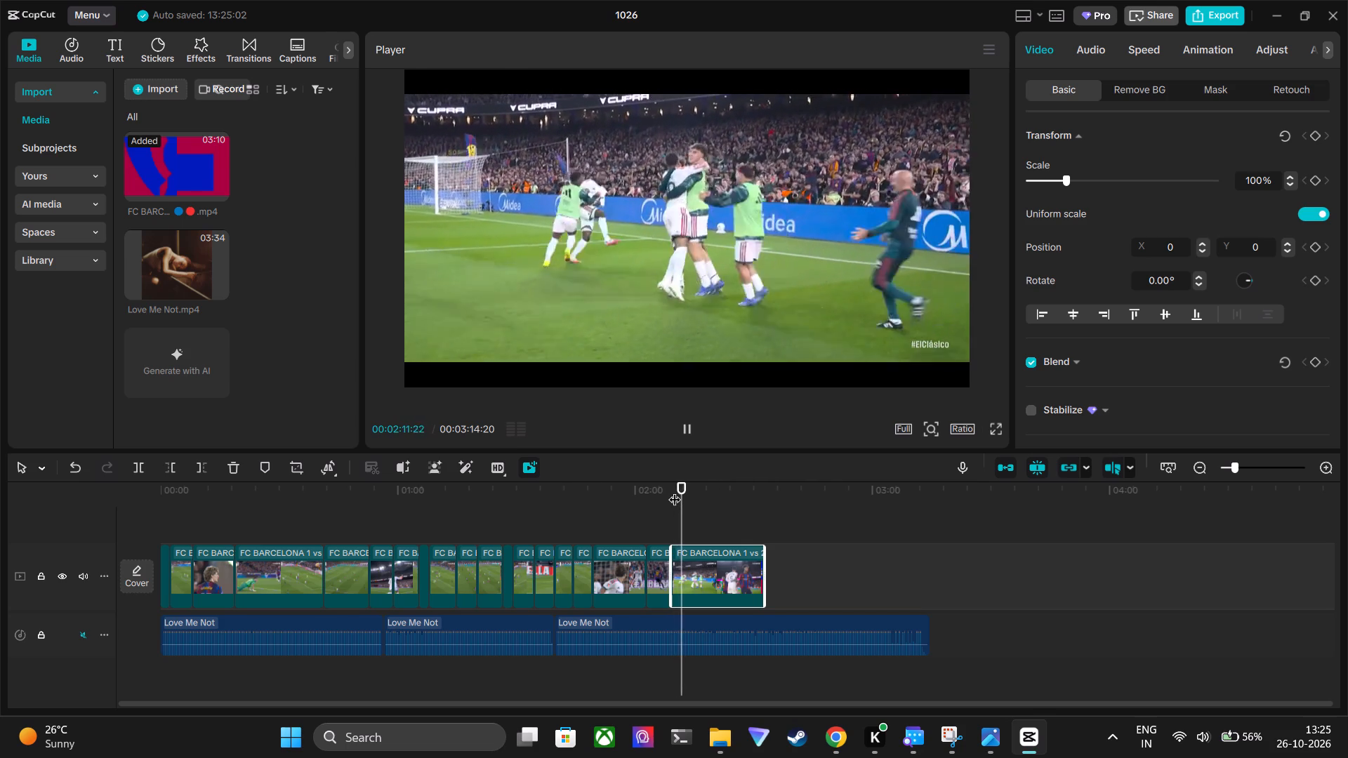
key(space)
key(space)
key(space)
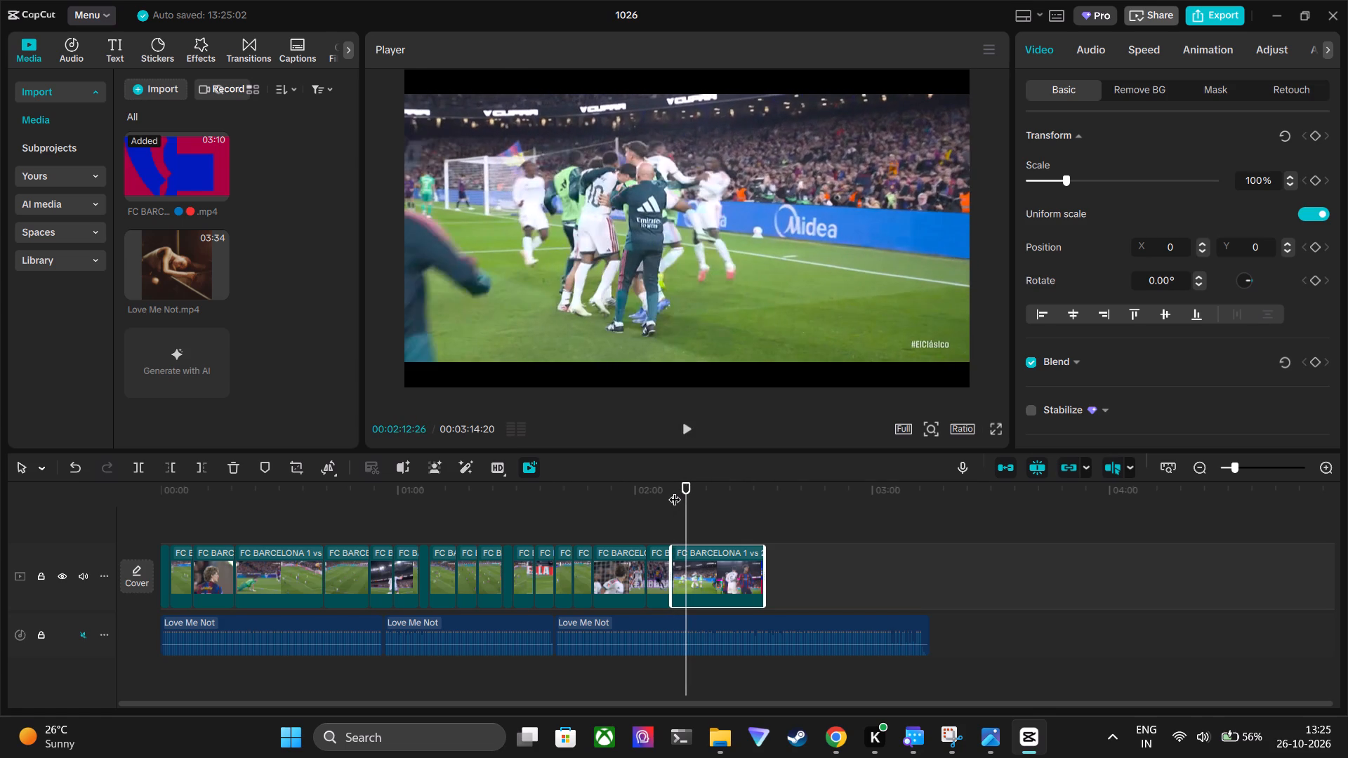
key(space)
key(space)
click(687, 491)
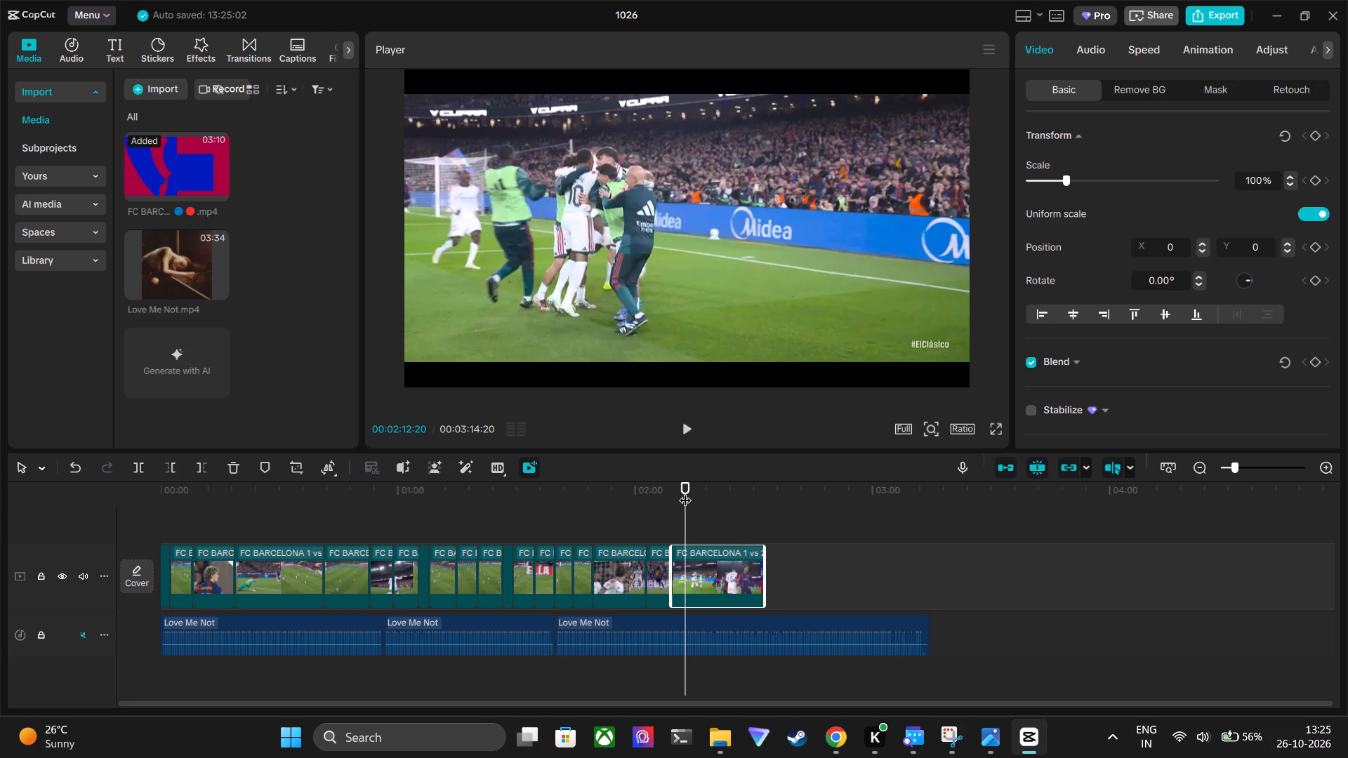
click(206, 470)
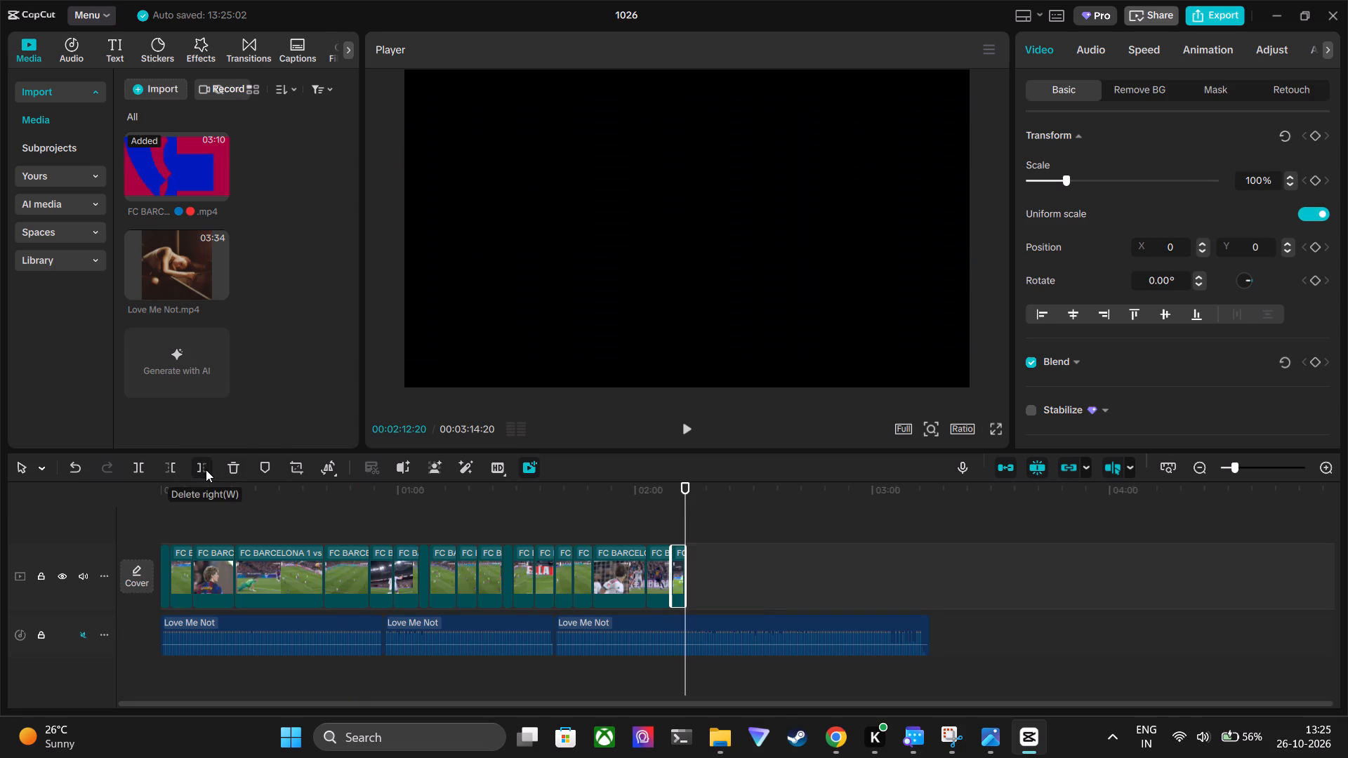
Check the shortened ending of the video and unmute the Love Me Not audio track.
drag(685, 491, 668, 493)
key(space)
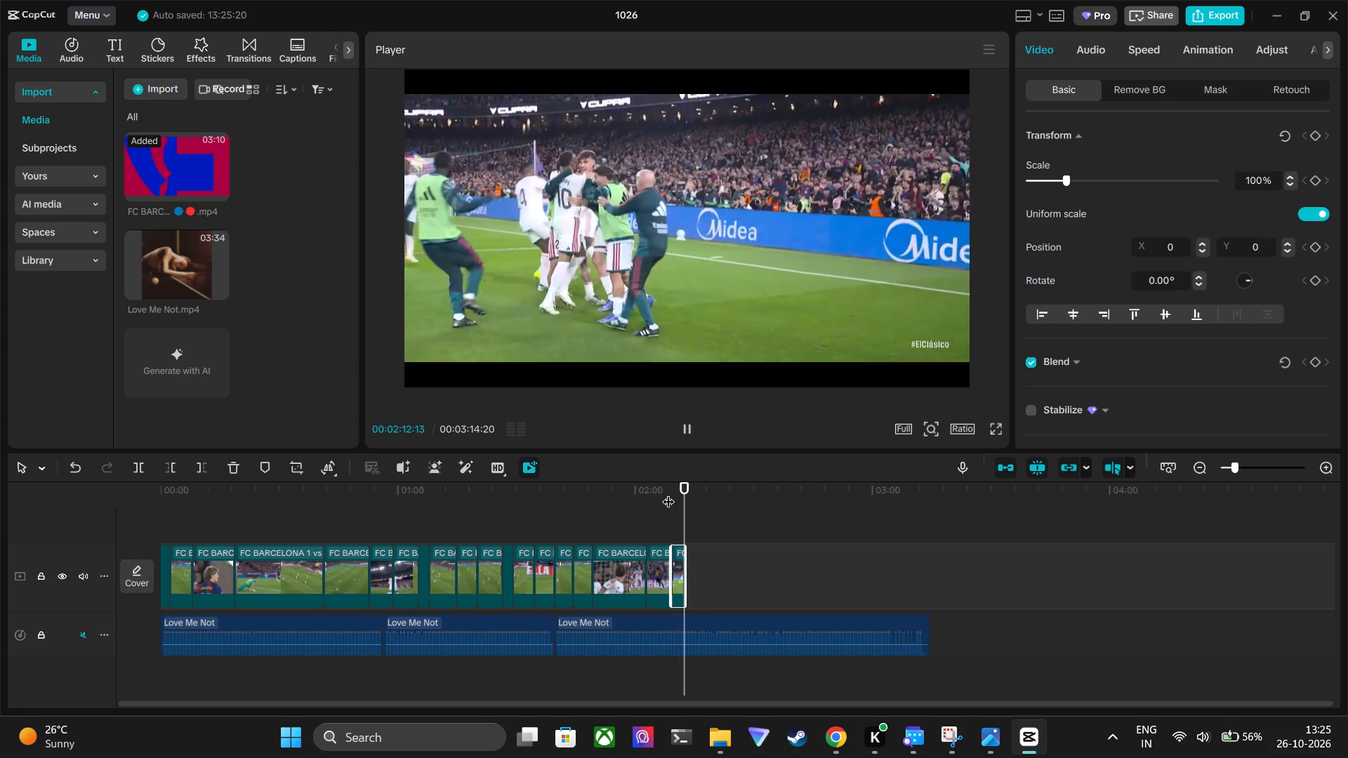
drag(692, 490, 652, 493)
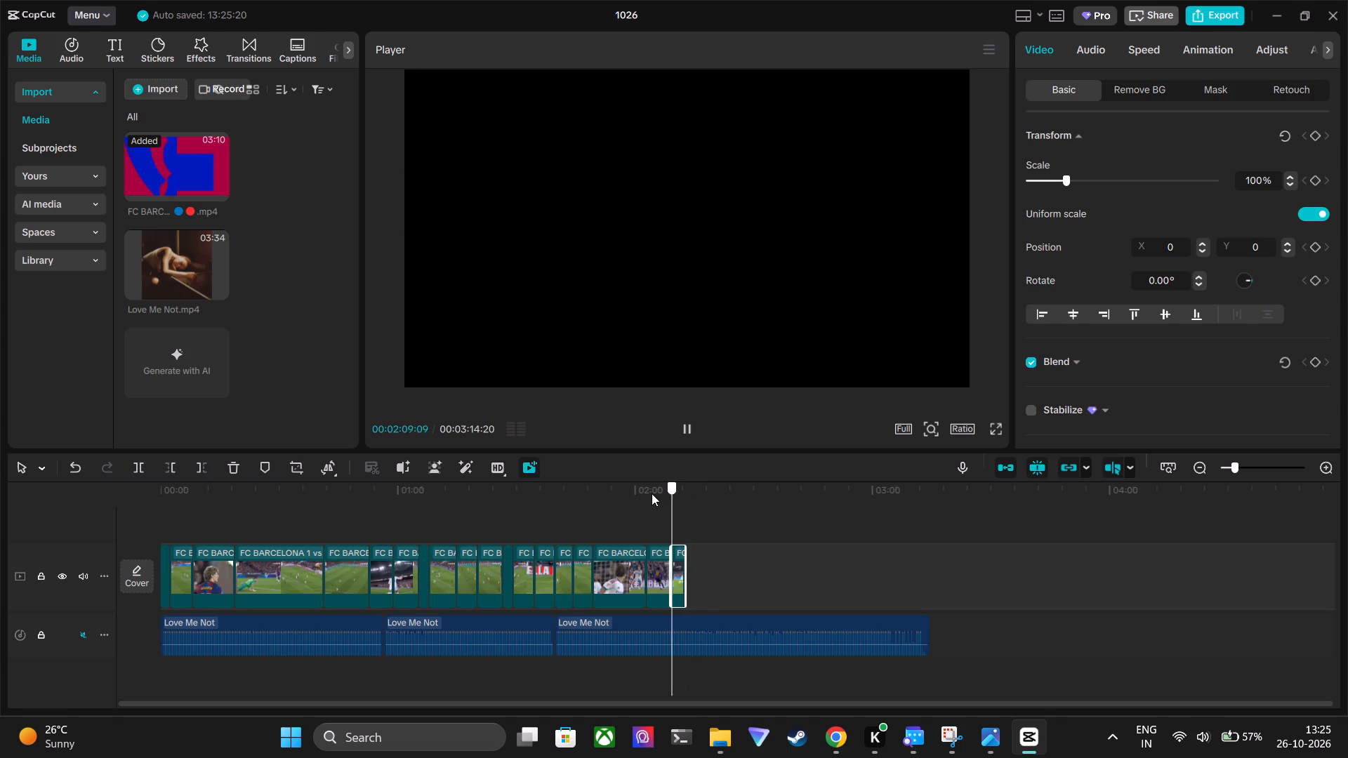
drag(652, 493, 563, 510)
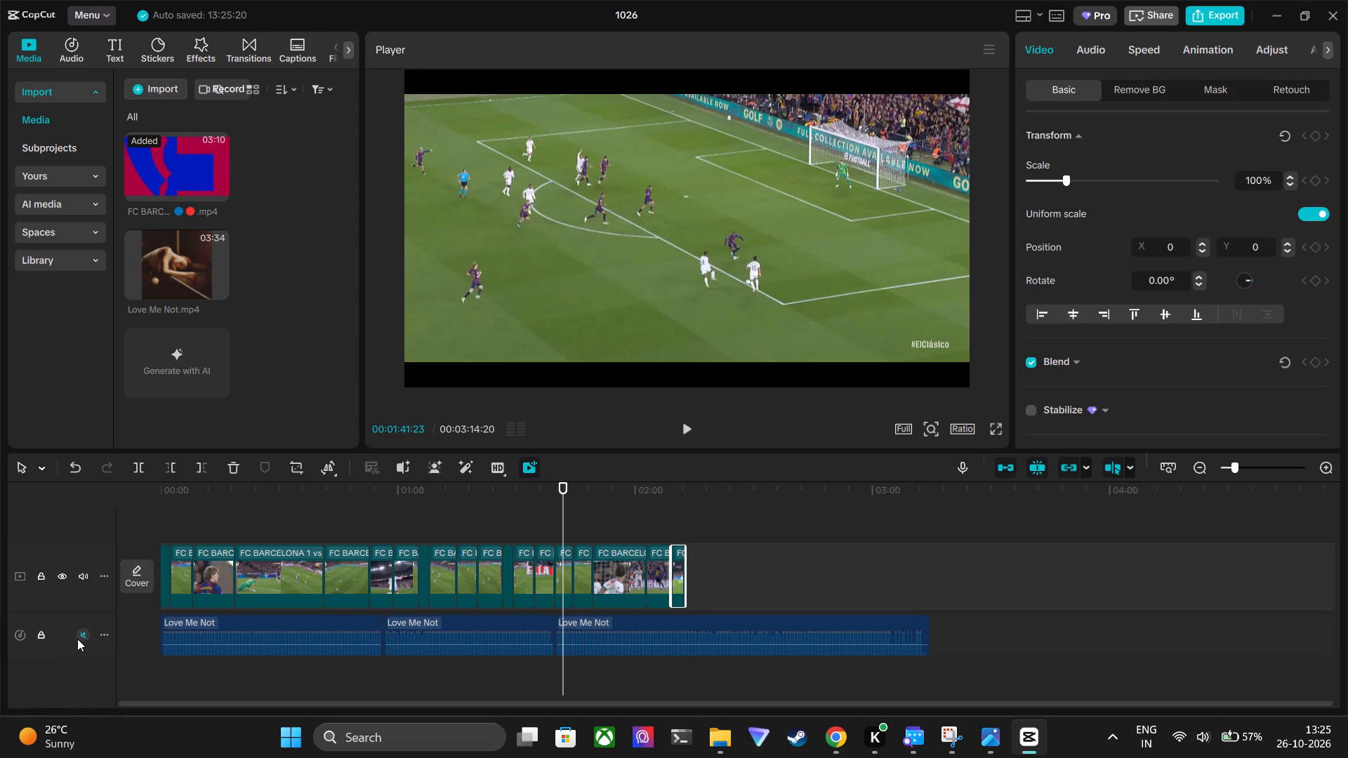
click(84, 639)
Play the video with its music from about 00:01:57 and listen past the end of the last clip.
click(626, 514)
key(space)
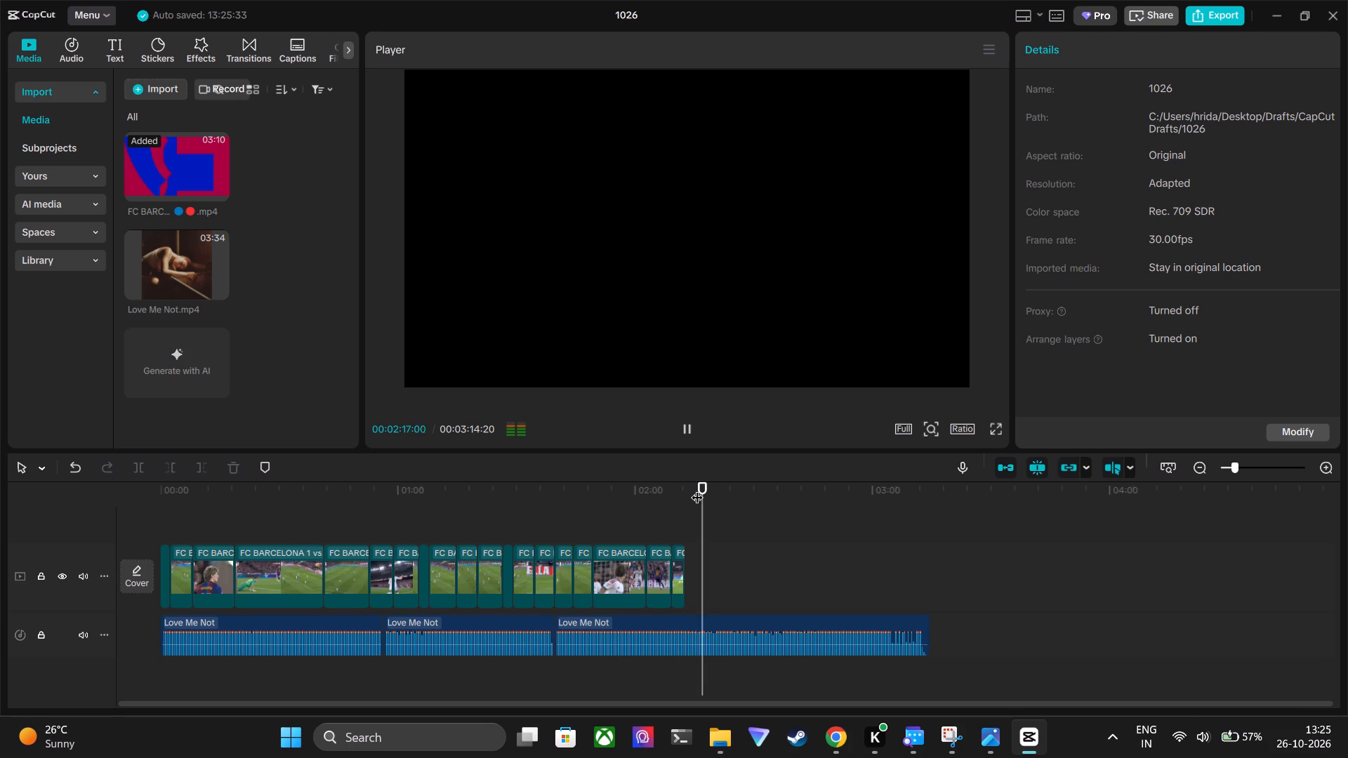
drag(720, 479, 714, 493)
drag(714, 493, 688, 496)
key(space)
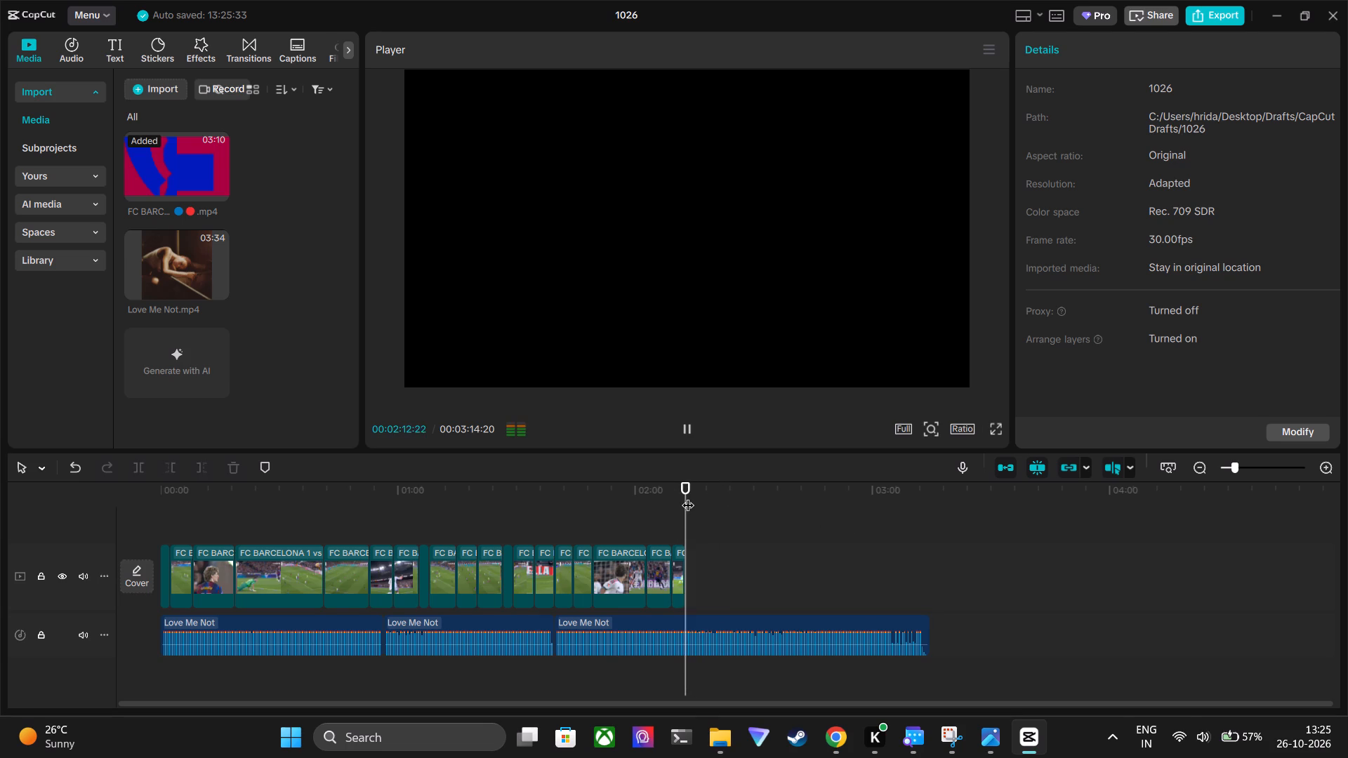
key(space)
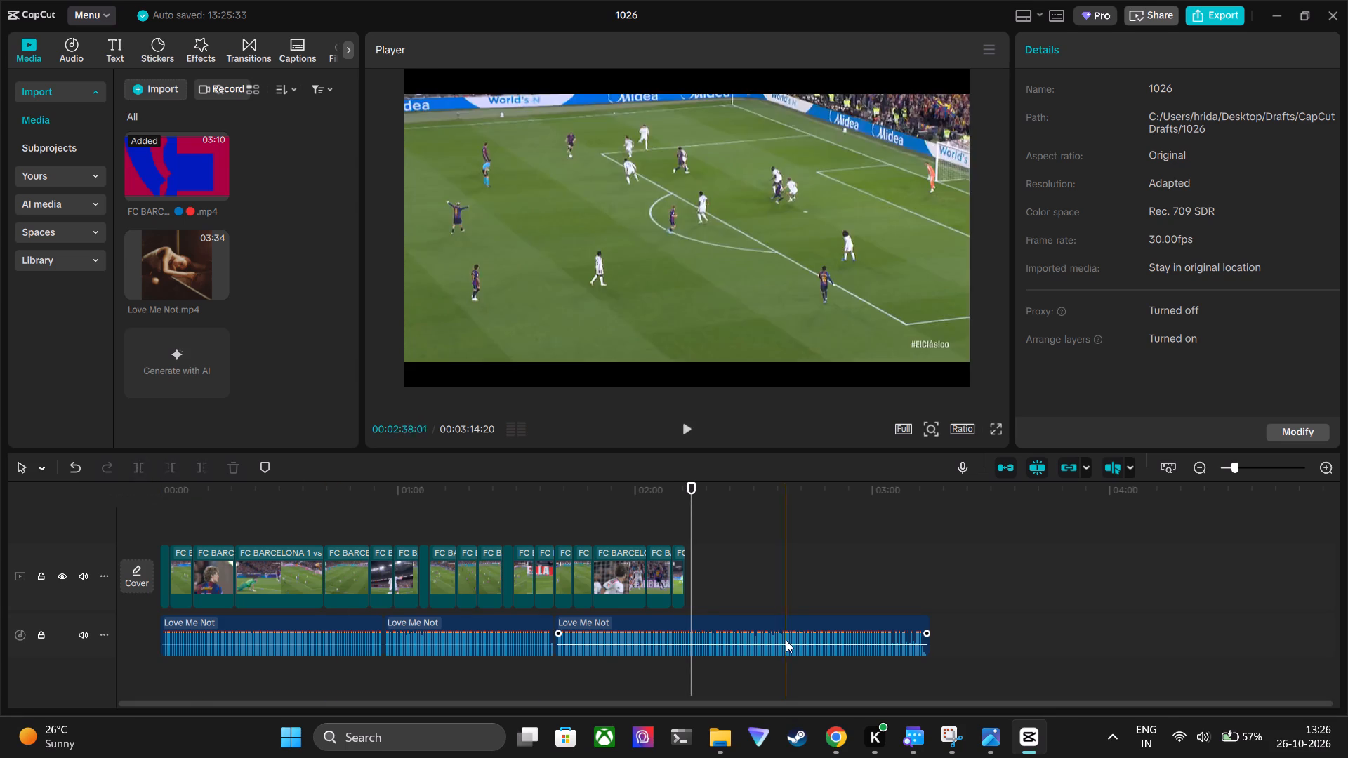
Find the cut point in the music just past the video's end and split the last Love Me Not segment at about 00:02:16.
click(702, 614)
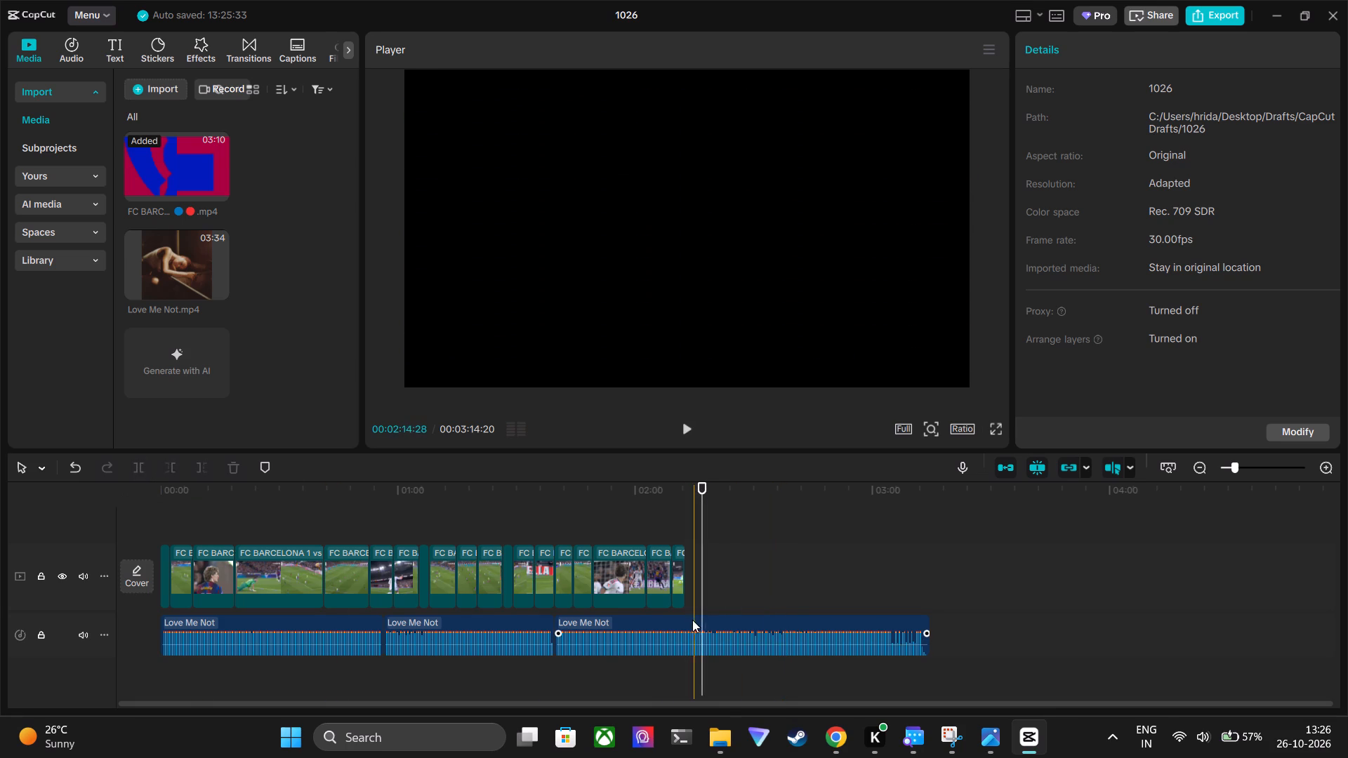
click(689, 620)
click(690, 612)
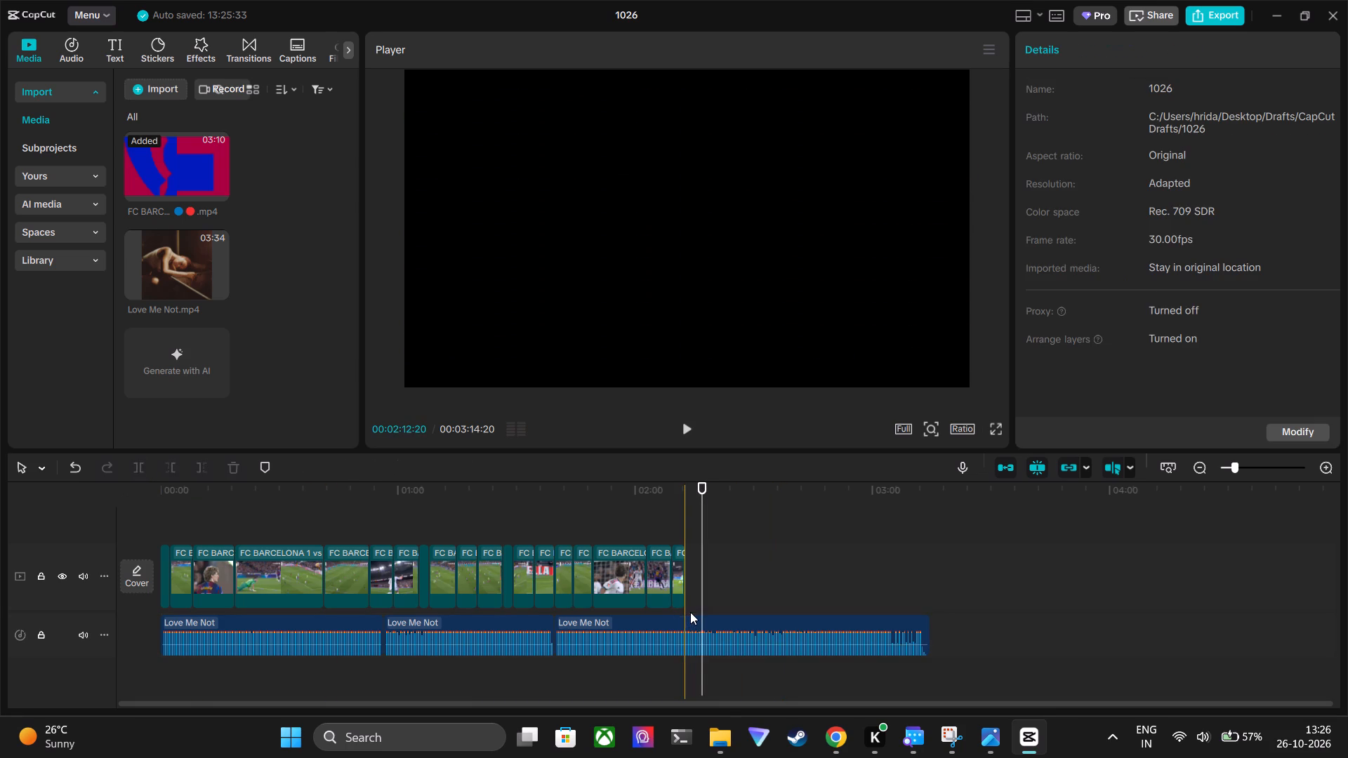
click(692, 604)
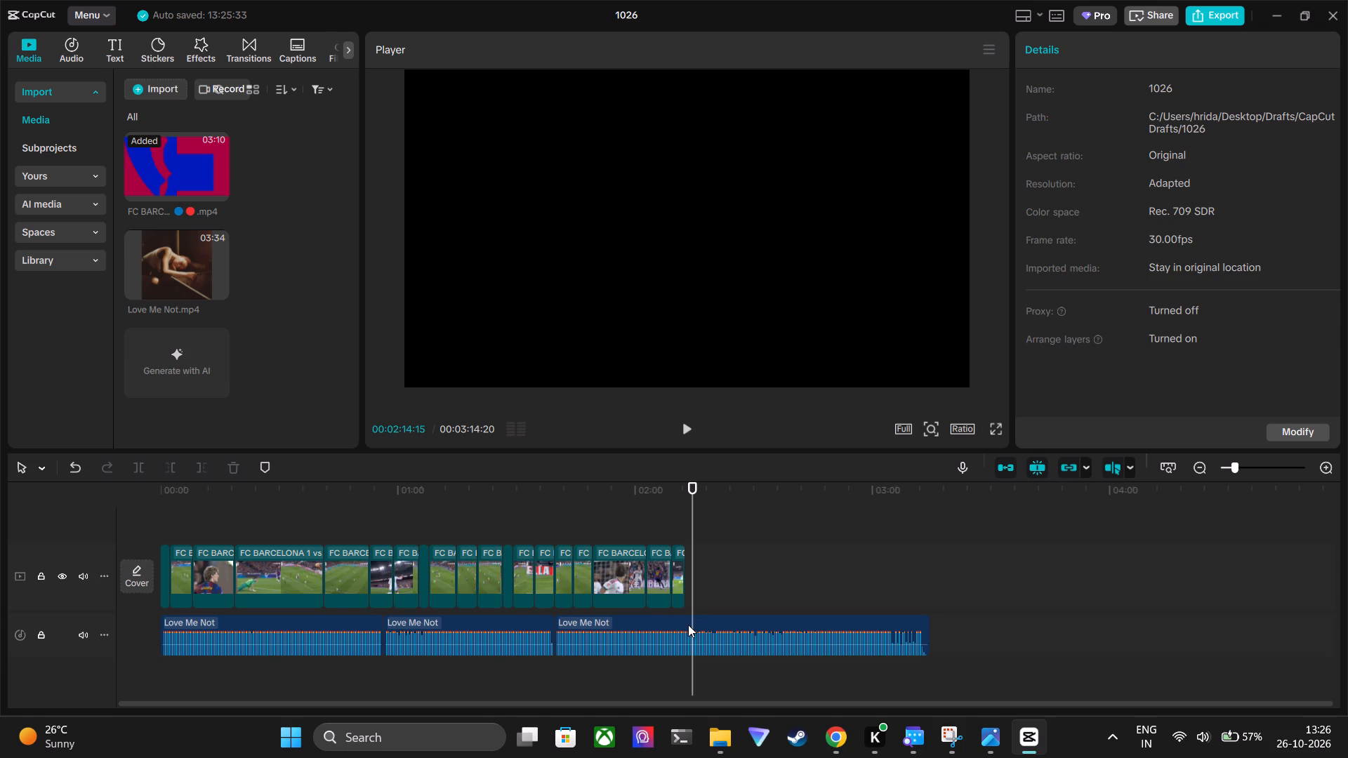
click(688, 625)
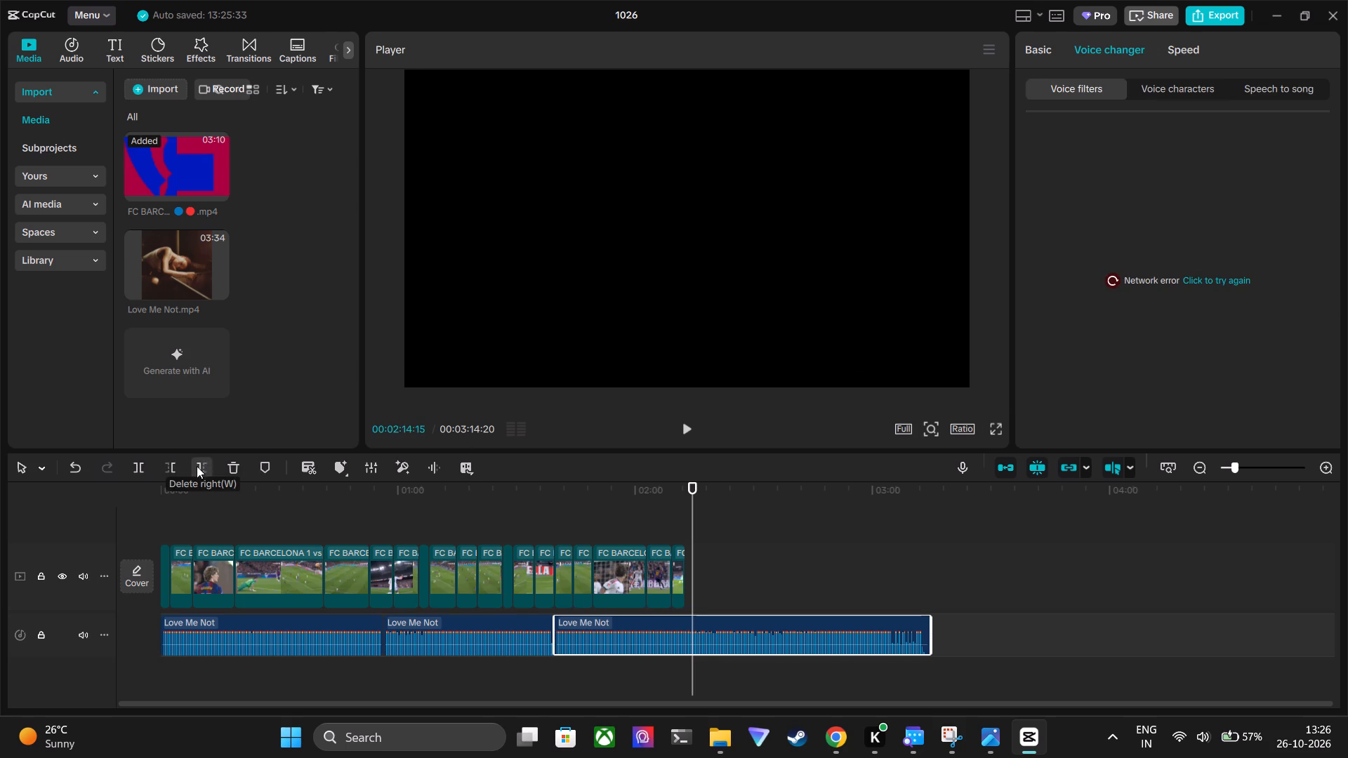
key(space)
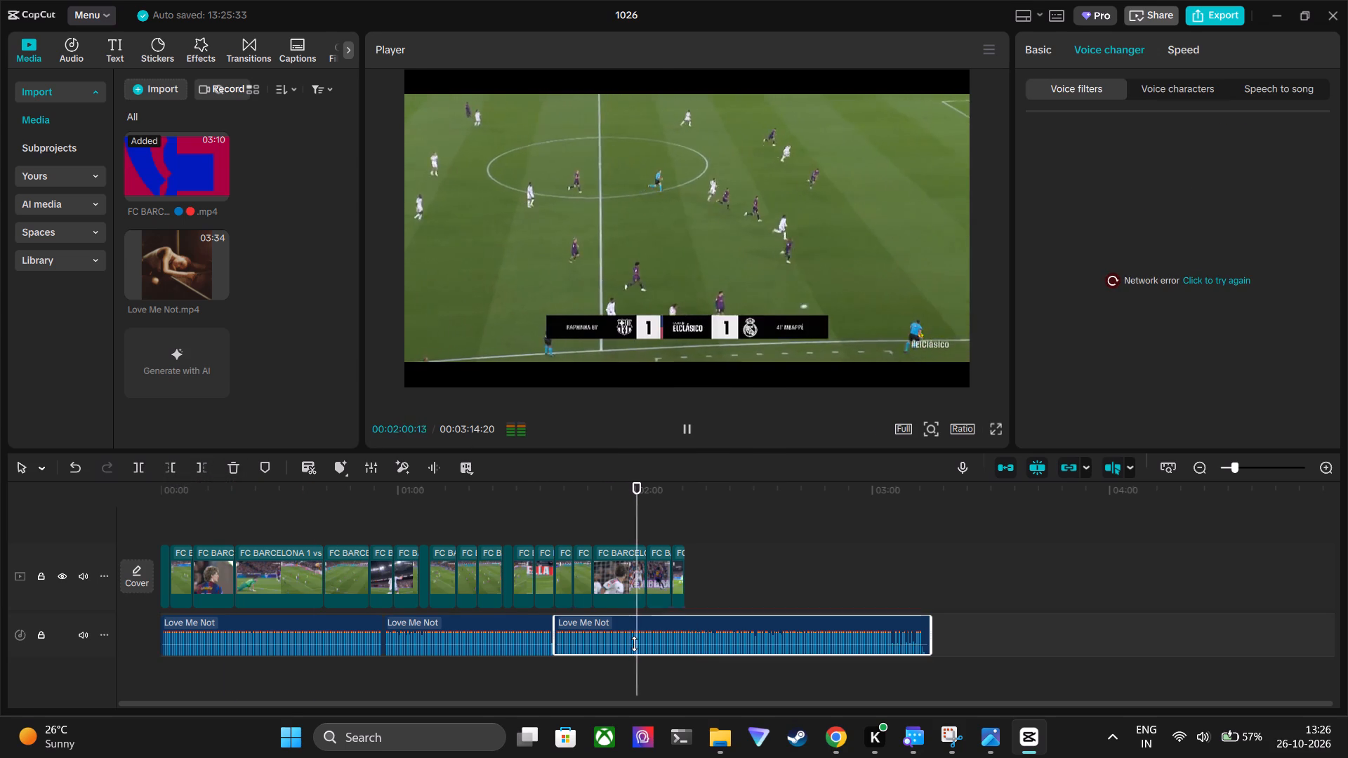
click(707, 606)
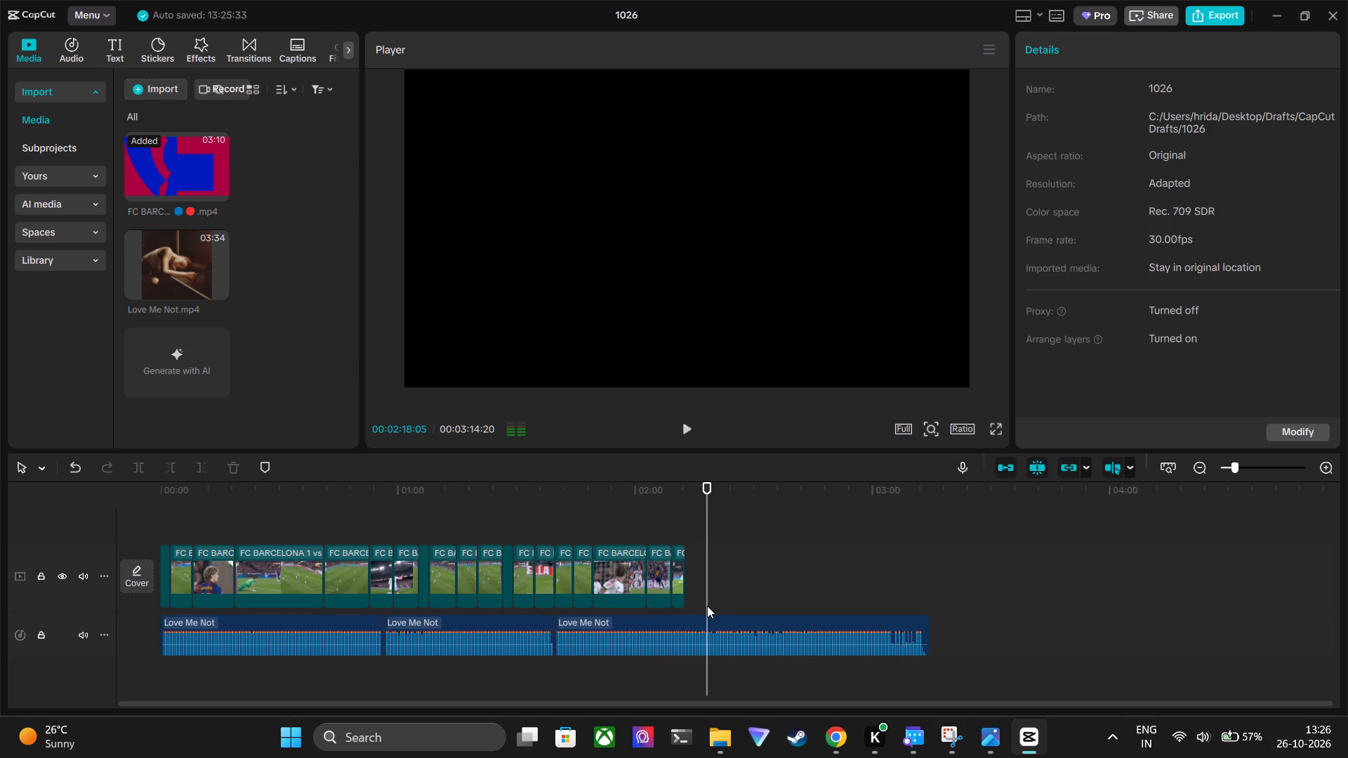
click(707, 606)
key(space)
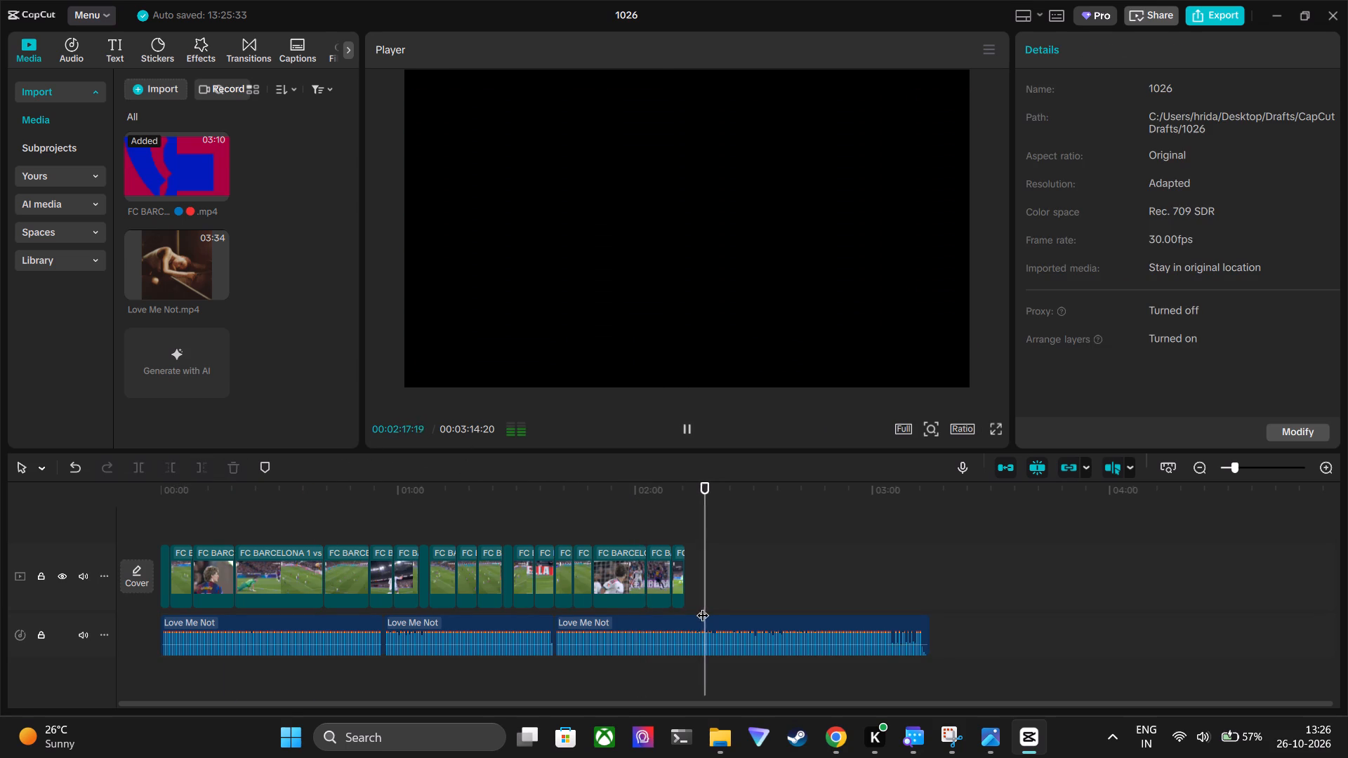
key(space)
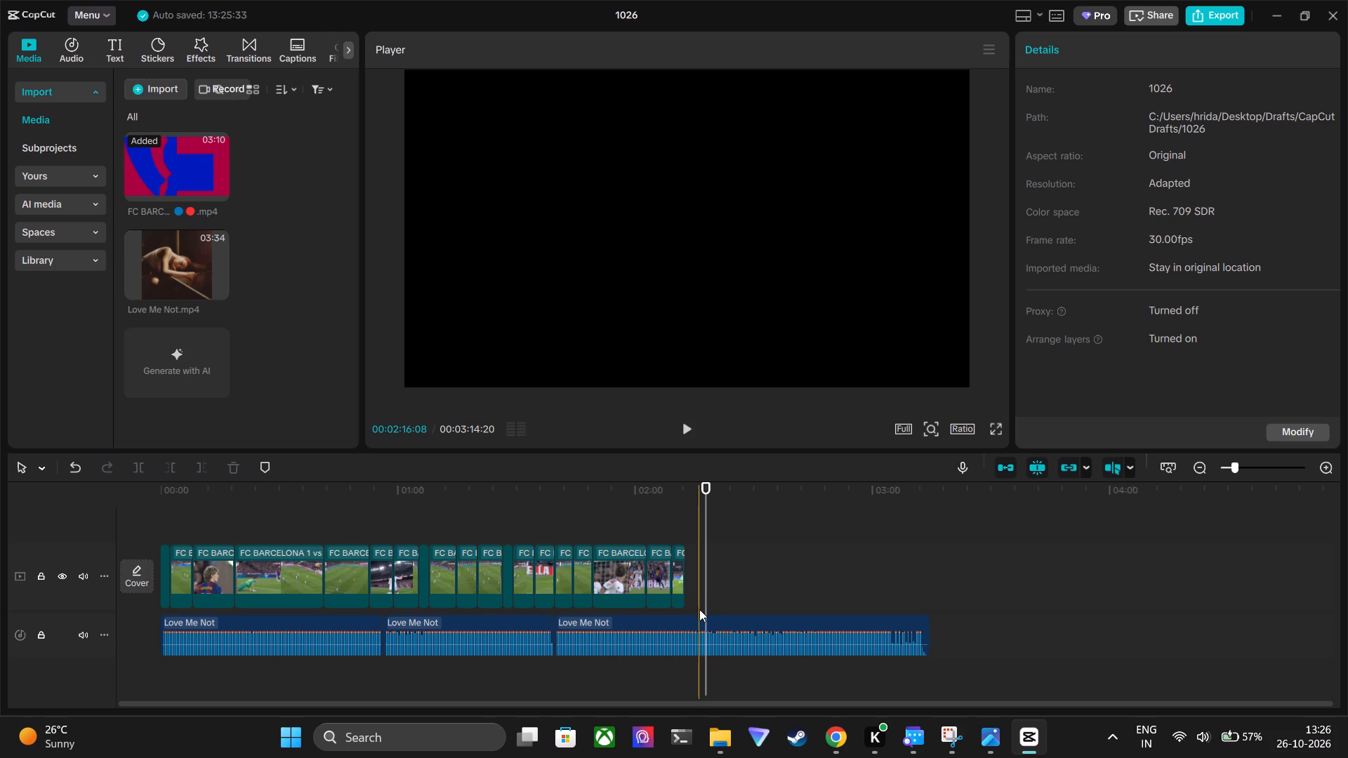
click(699, 609)
click(699, 609)
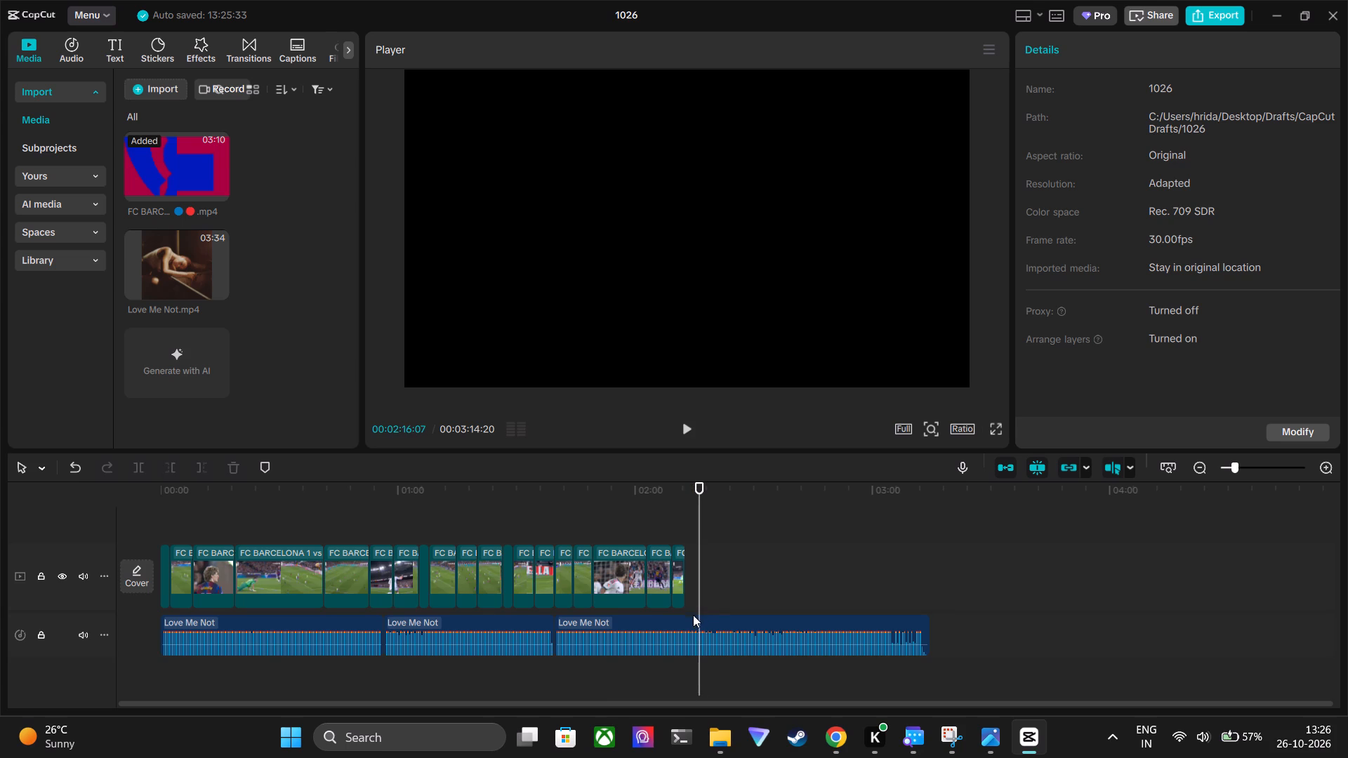
click(692, 616)
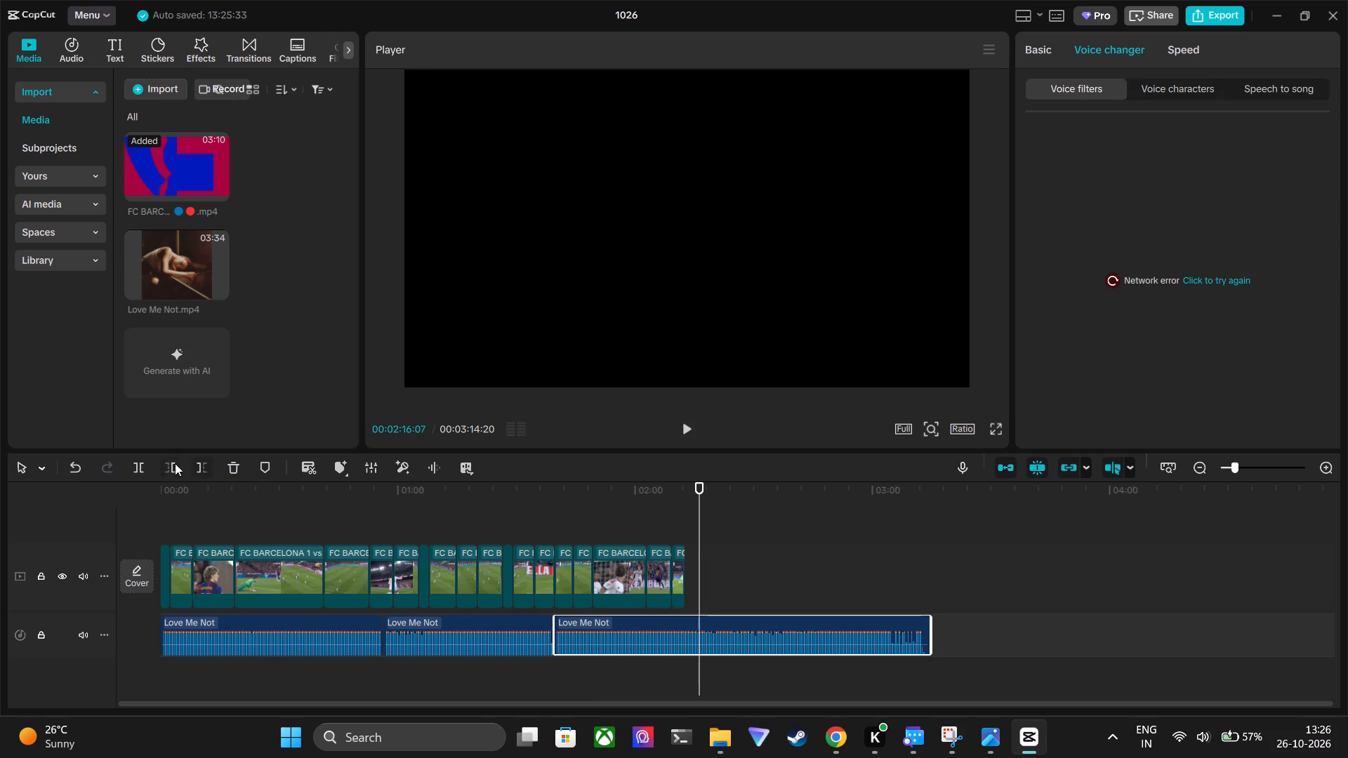
click(142, 463)
Listen to the Love Me Not music around the new split at about 00:02:16.
key(space)
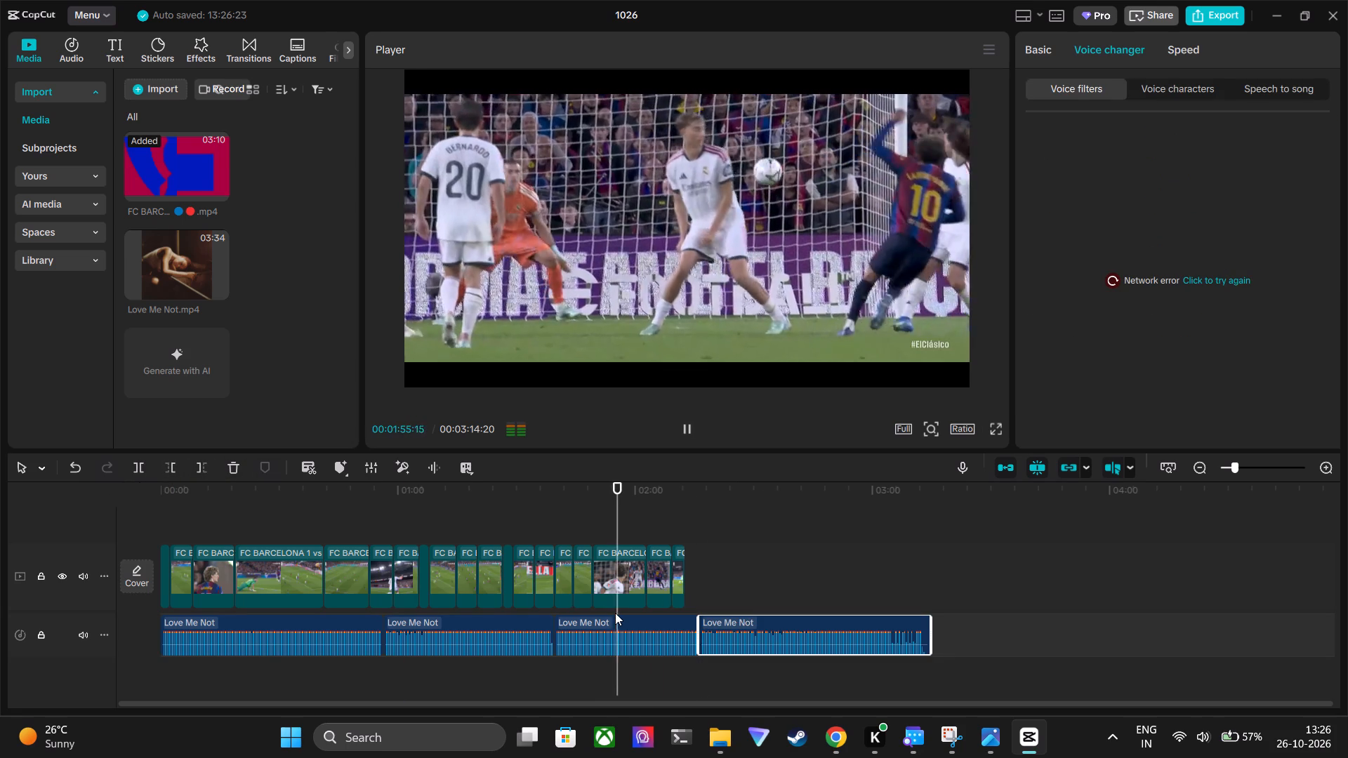
click(699, 576)
key(space)
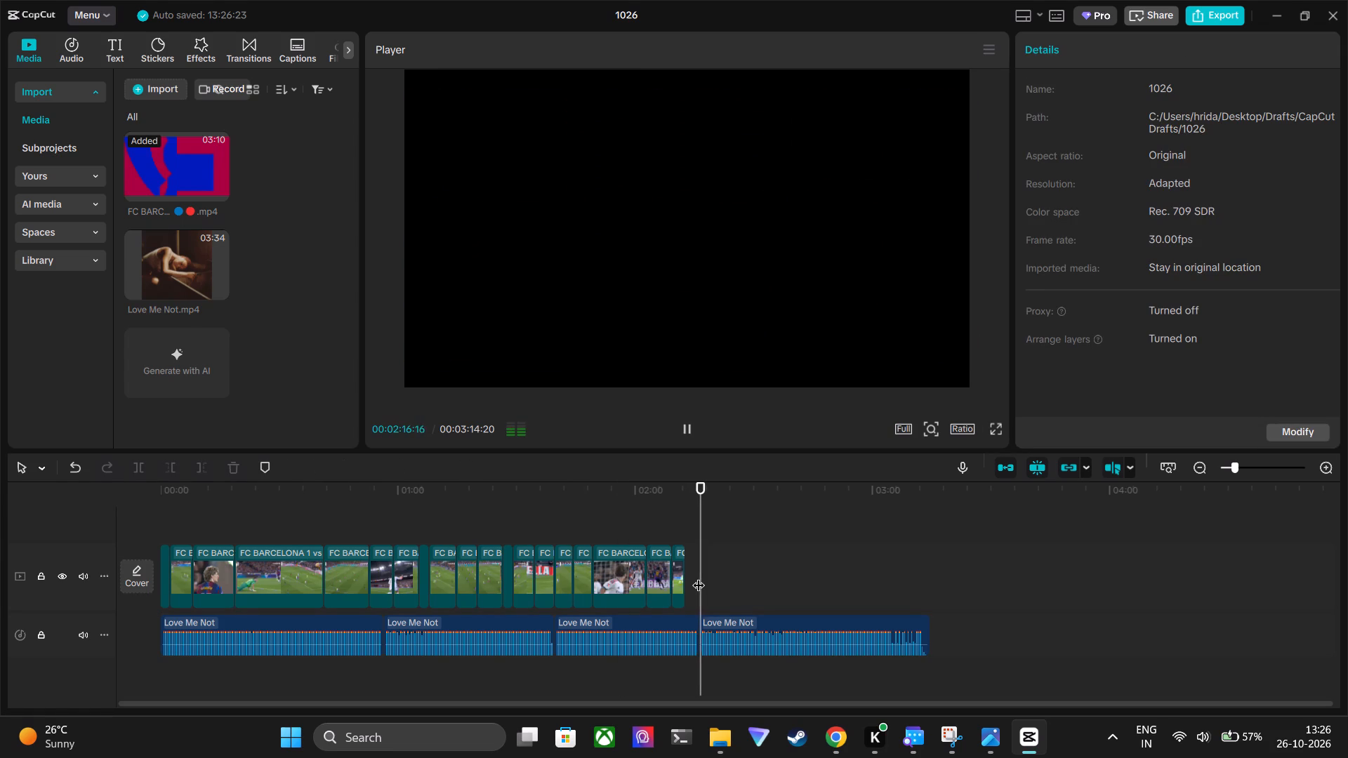
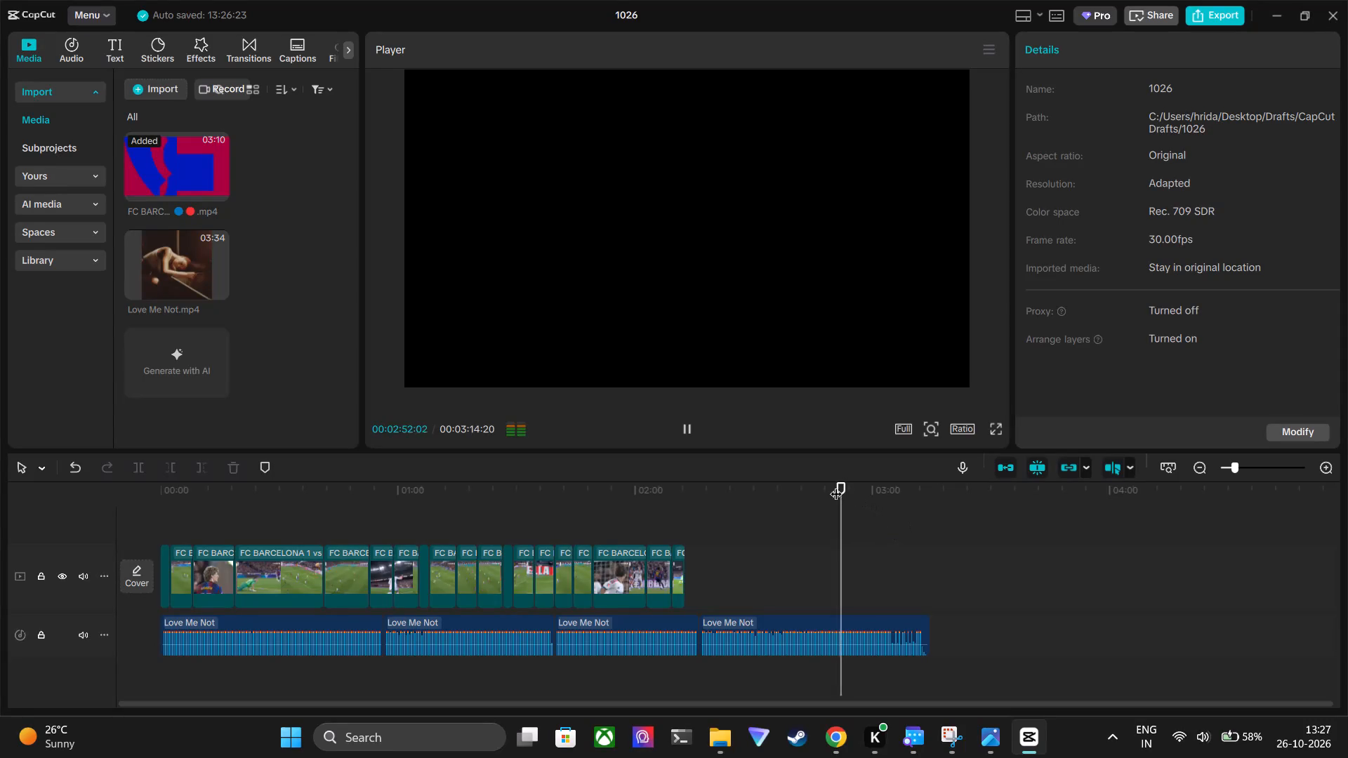
Find the cut point in the last Love Me Not segment by ear and split it at about 00:02:49.
drag(836, 485, 814, 488)
key(space)
key(space)
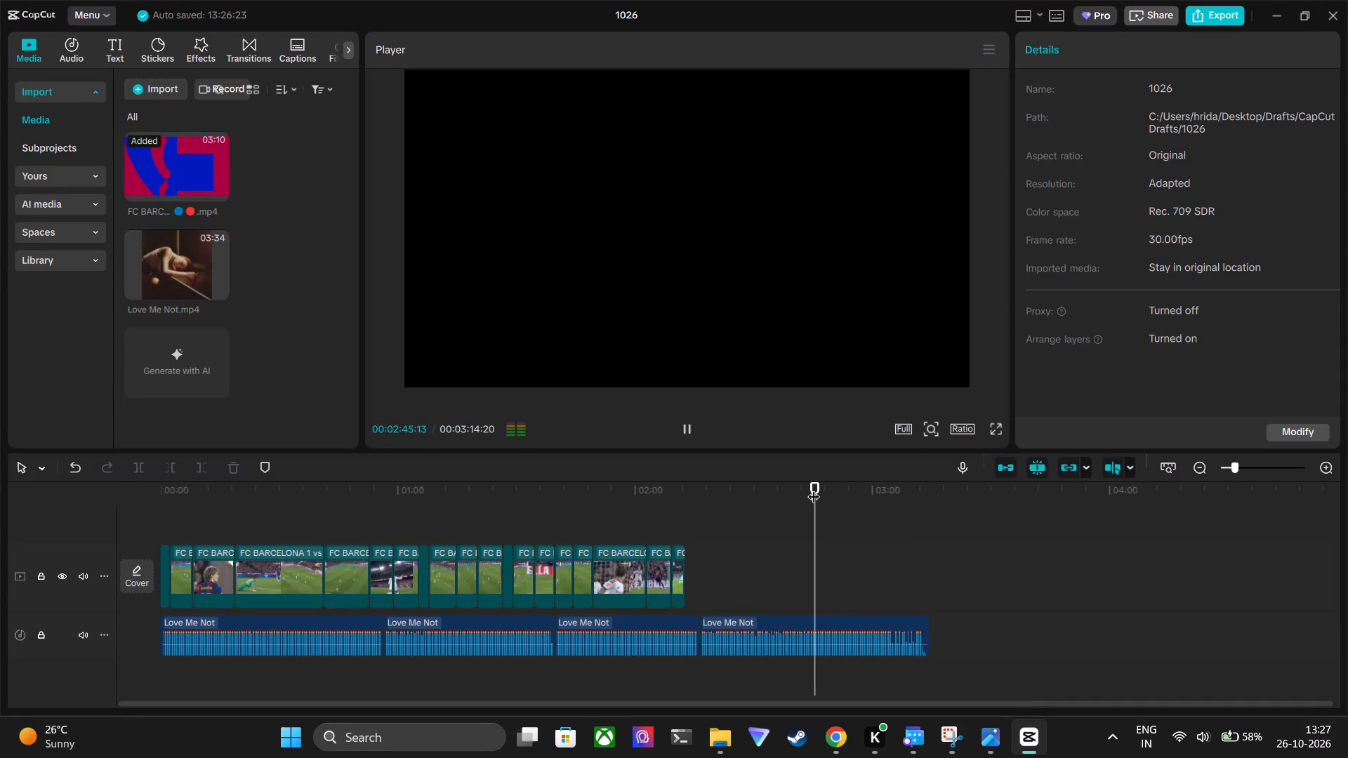
click(843, 626)
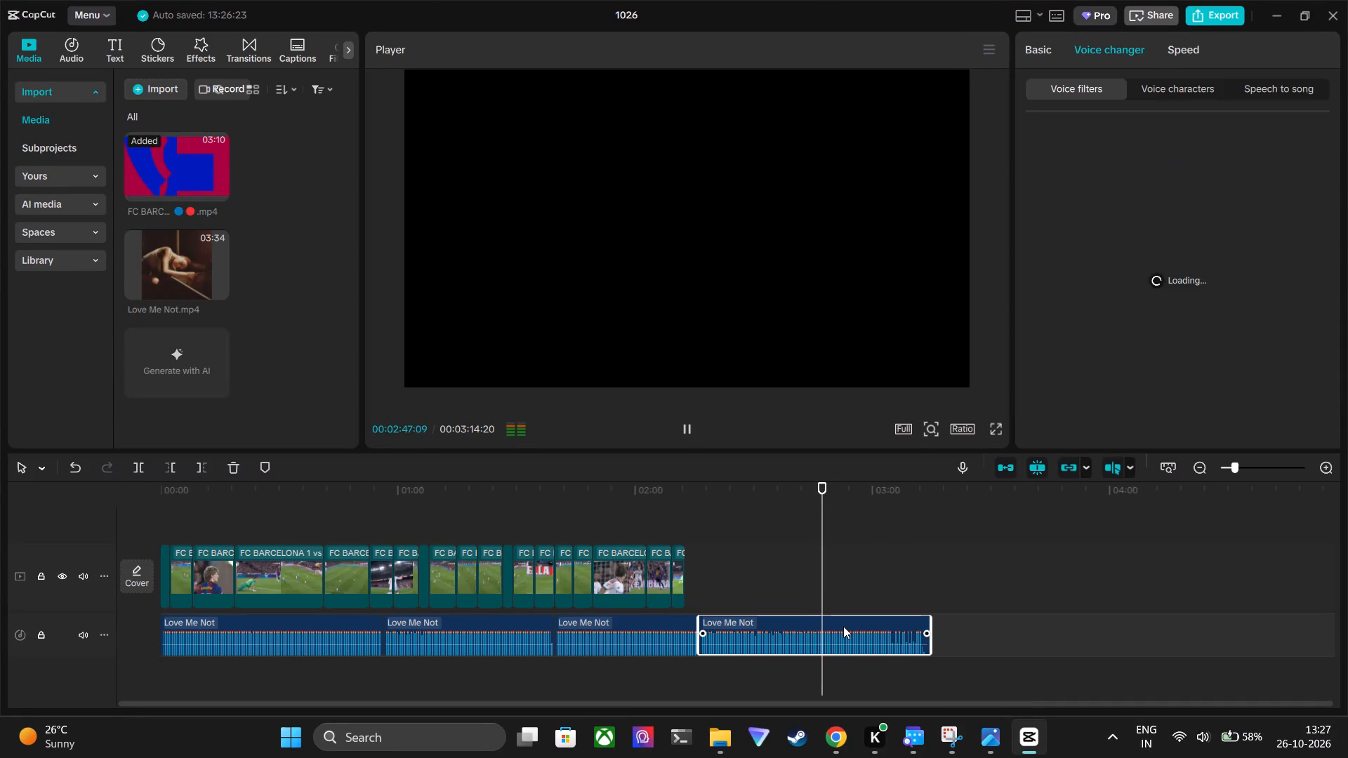
key(space)
key(space)
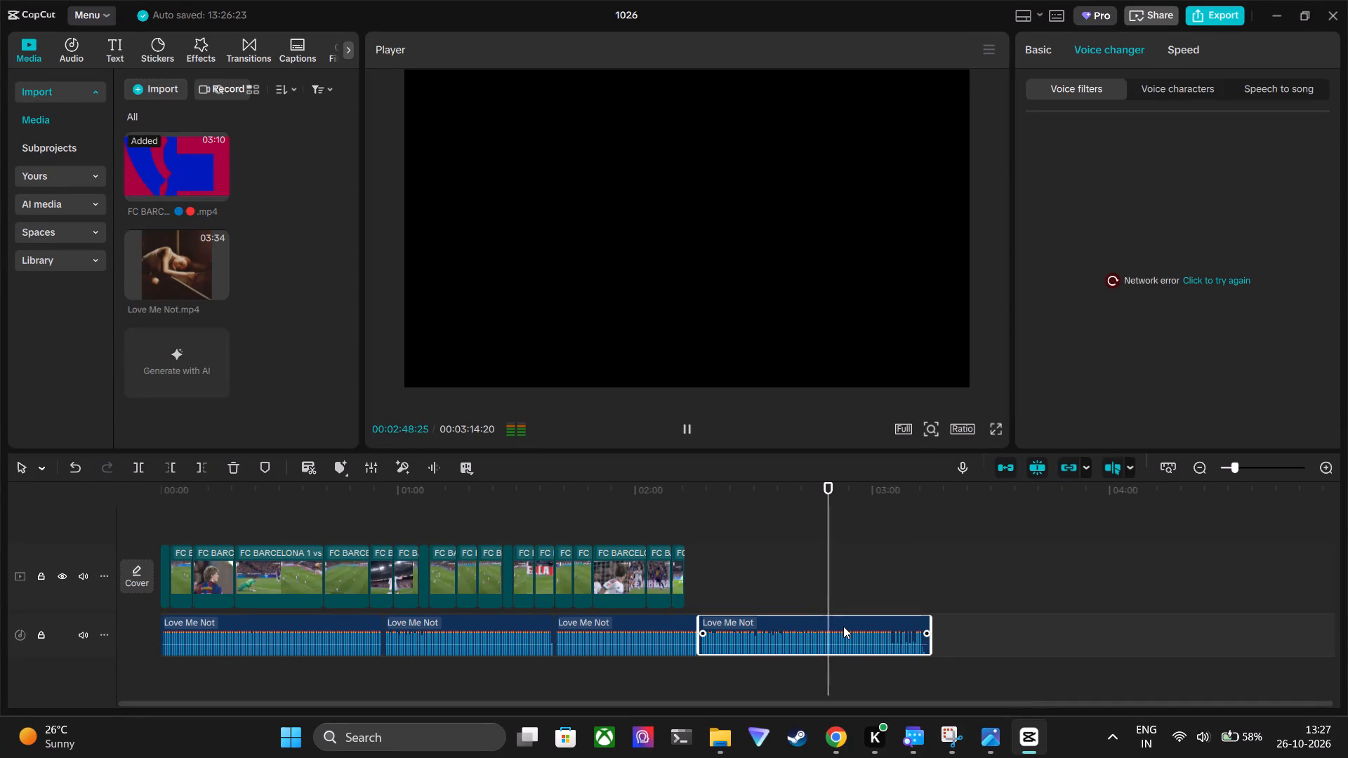
key(space)
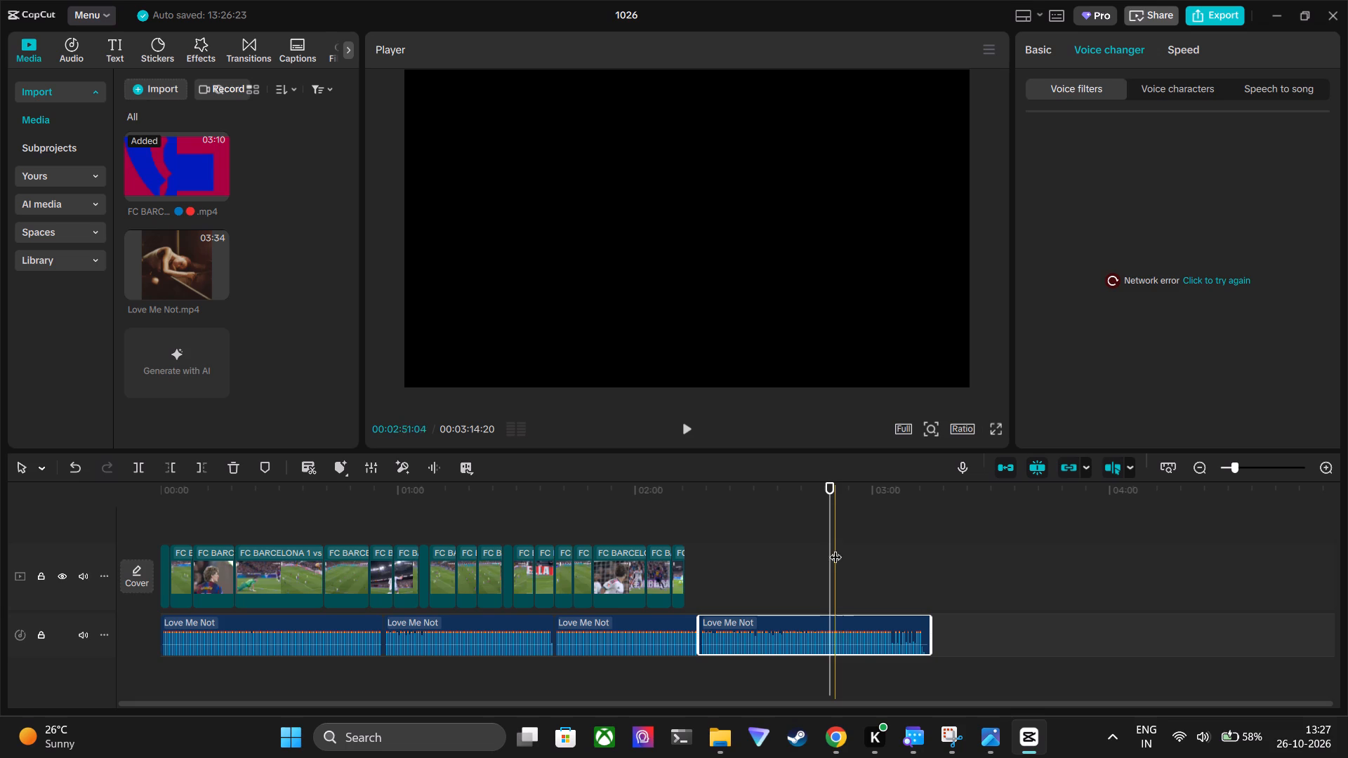
click(167, 459)
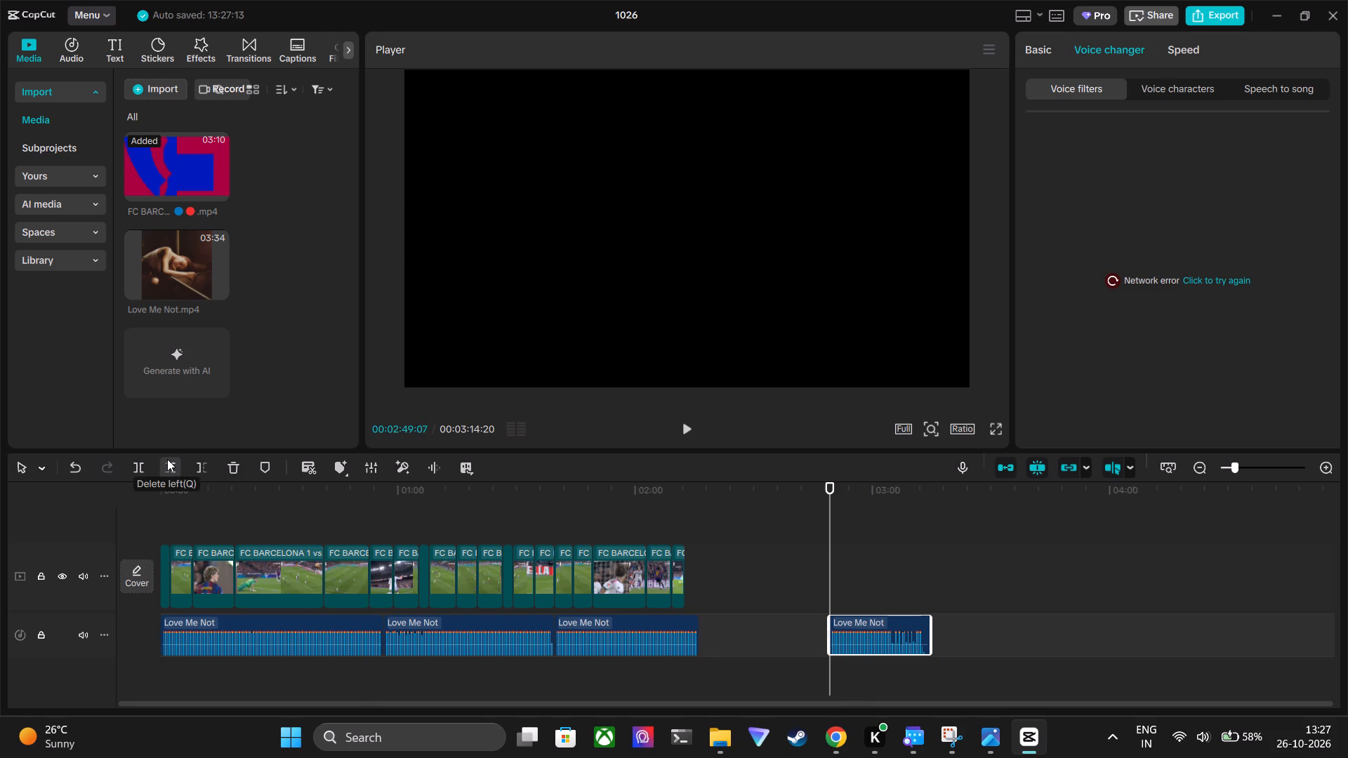
key(ctrl+z)
click(143, 467)
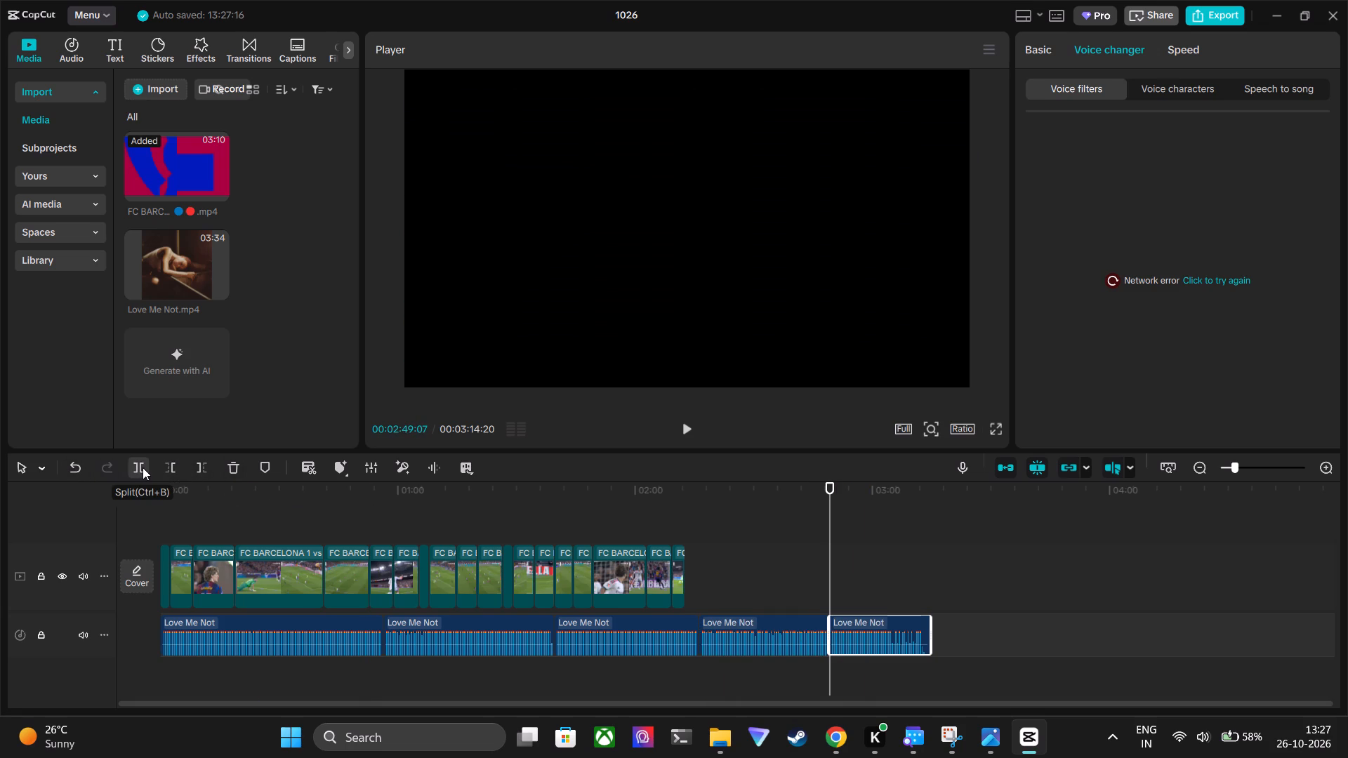
Listen to the Love Me Not music around the new split at about 00:02:49.
key(space)
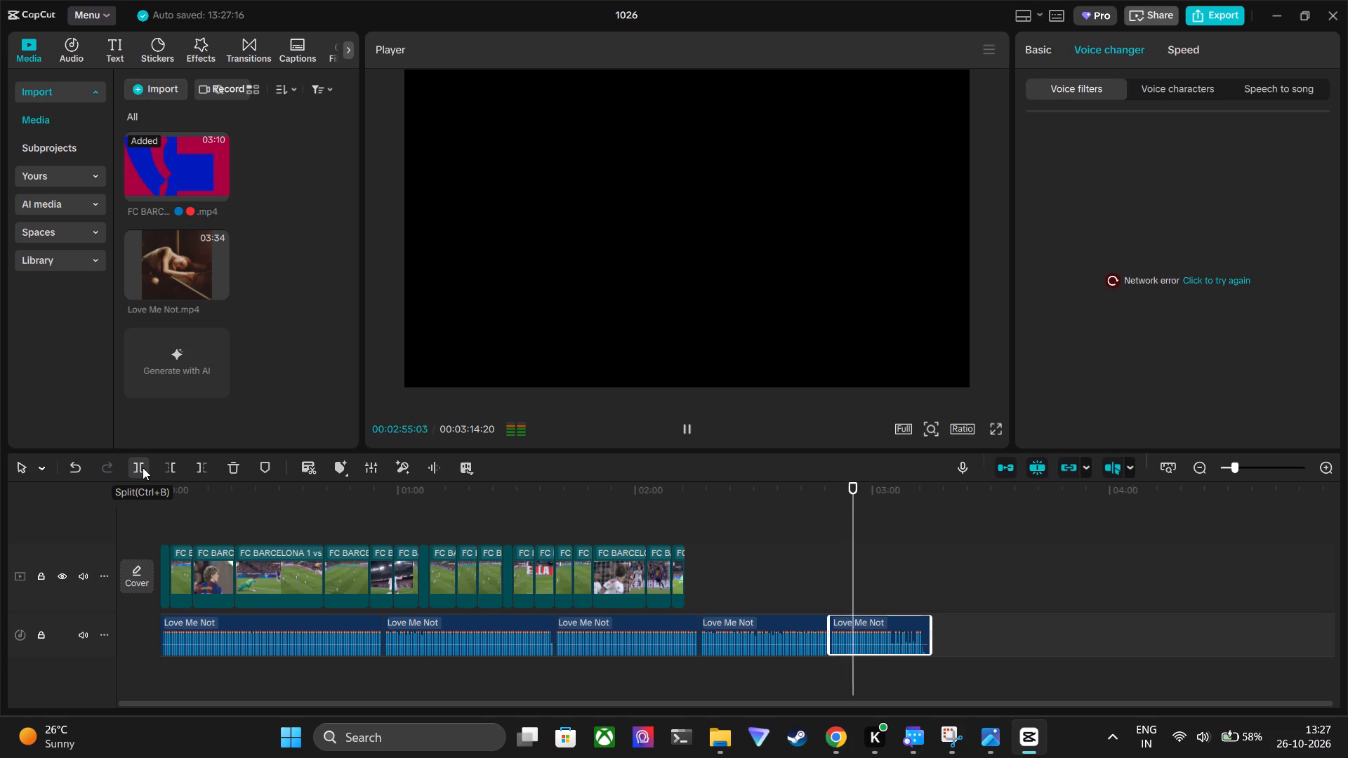
drag(854, 494, 805, 494)
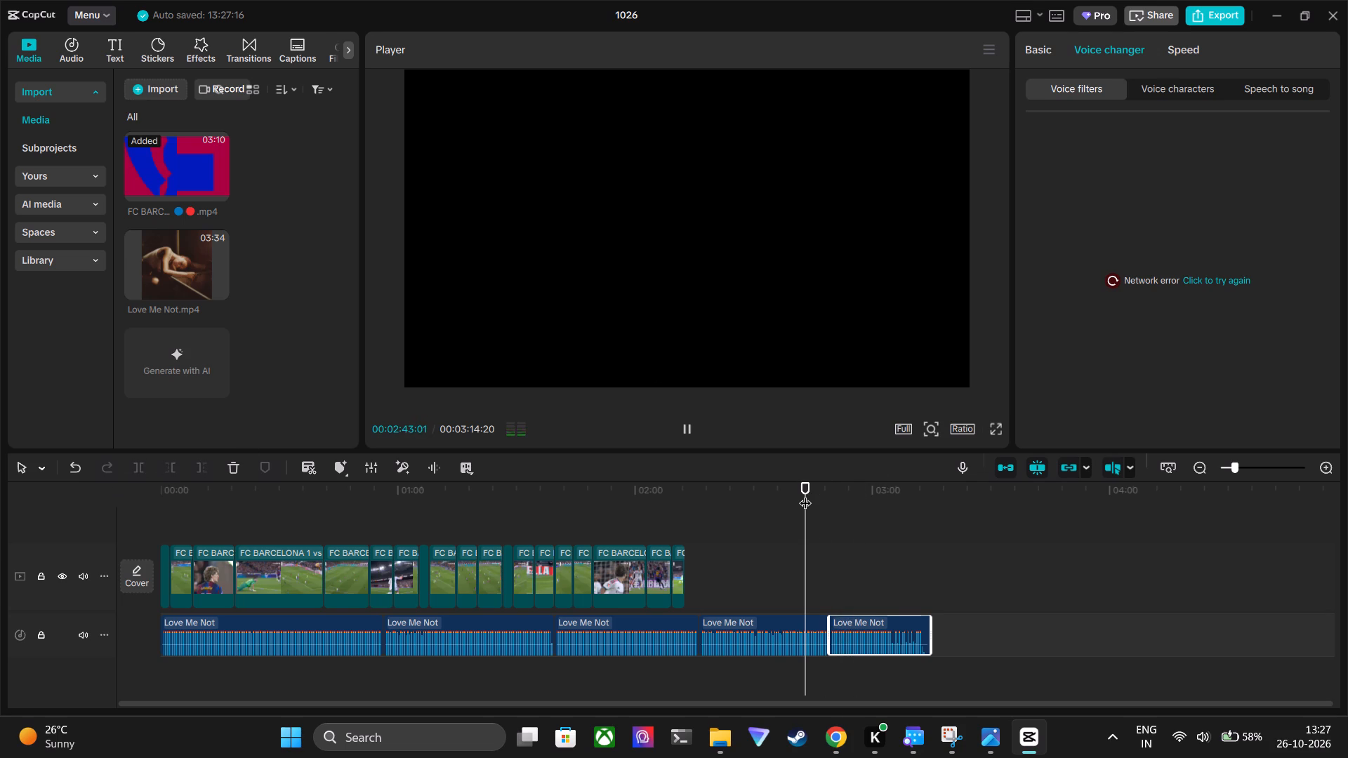
key(space)
click(777, 616)
key(space)
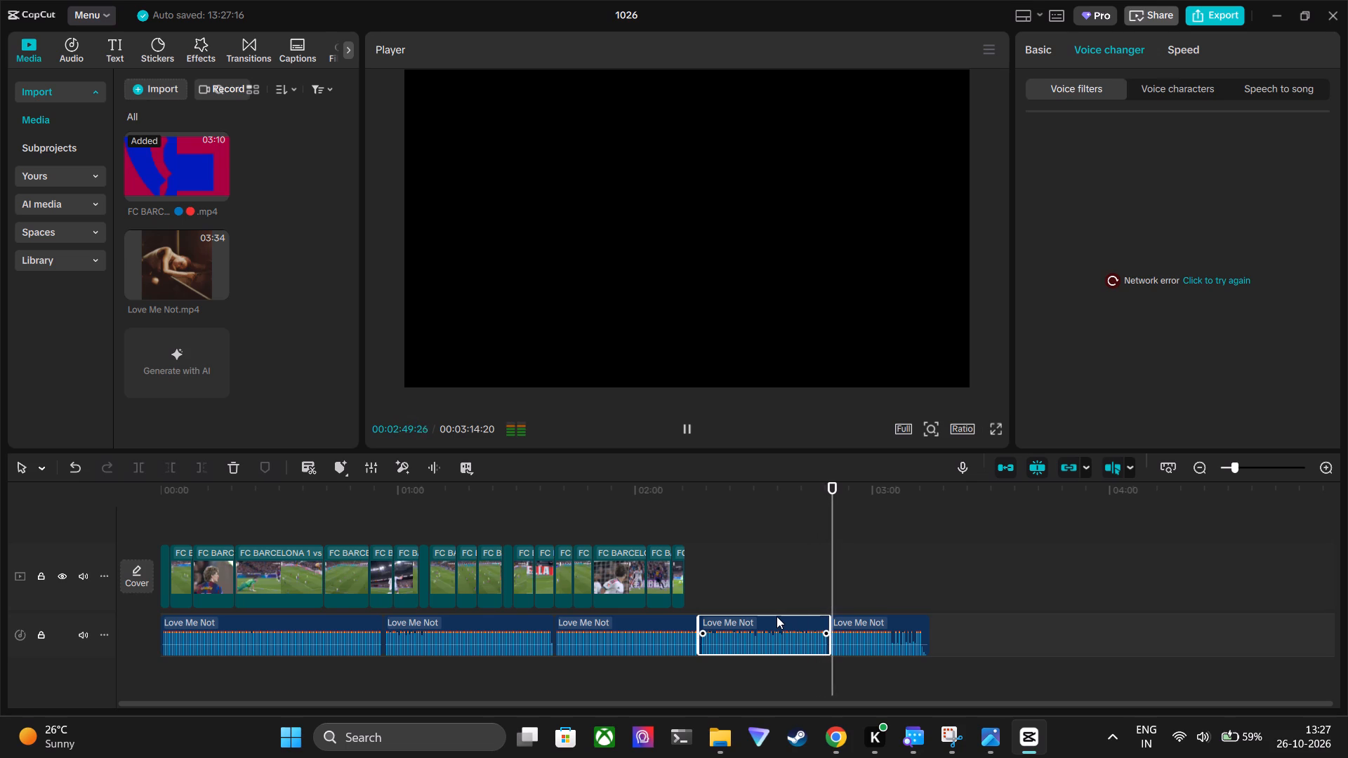
key(space)
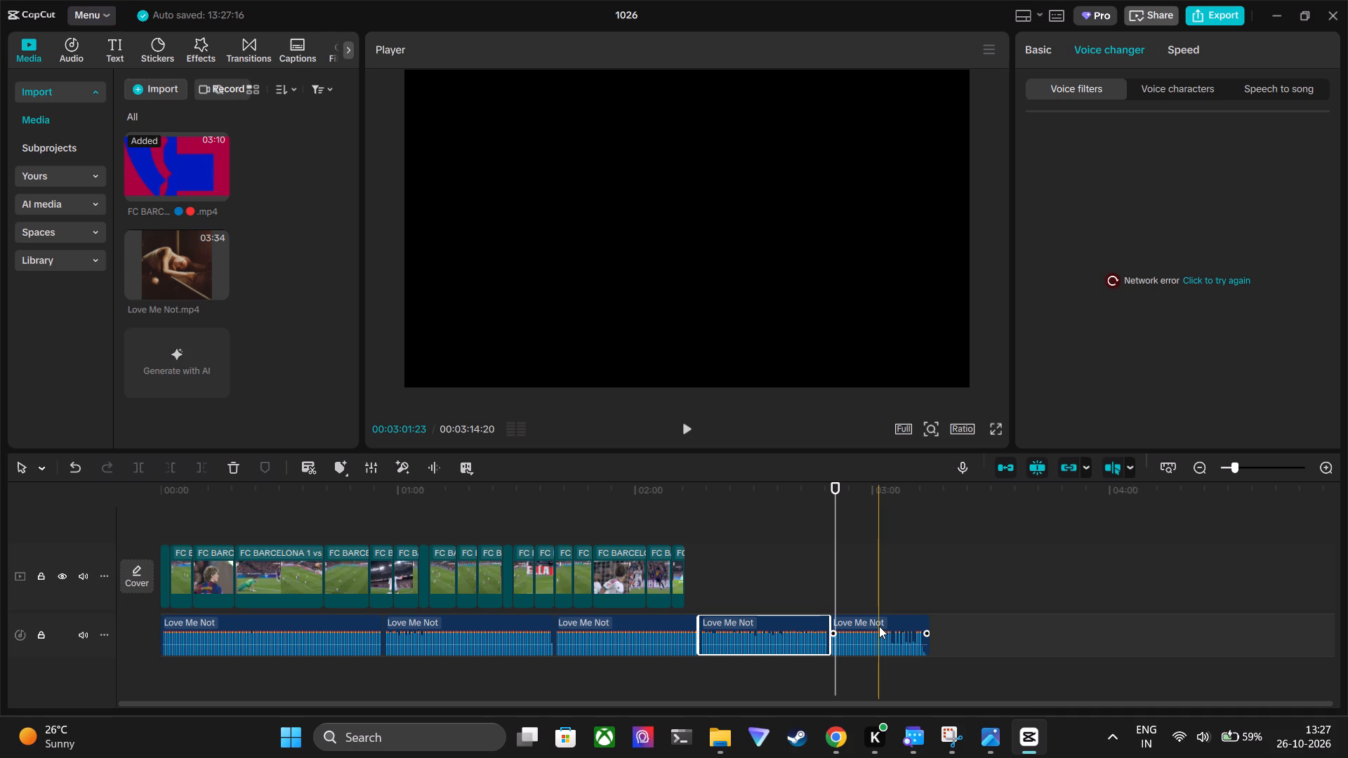
Close the 1026 project and exit CapCut.
click(1333, 8)
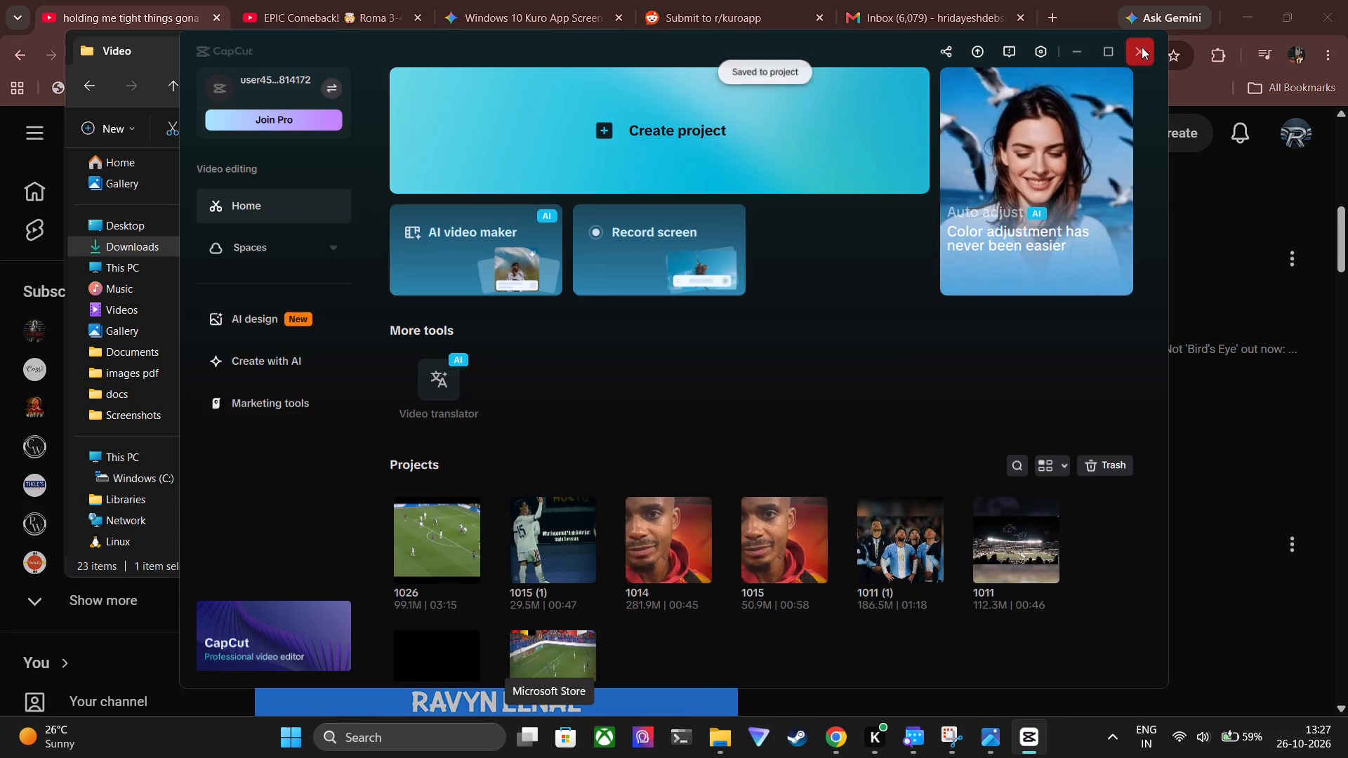
click(1137, 47)
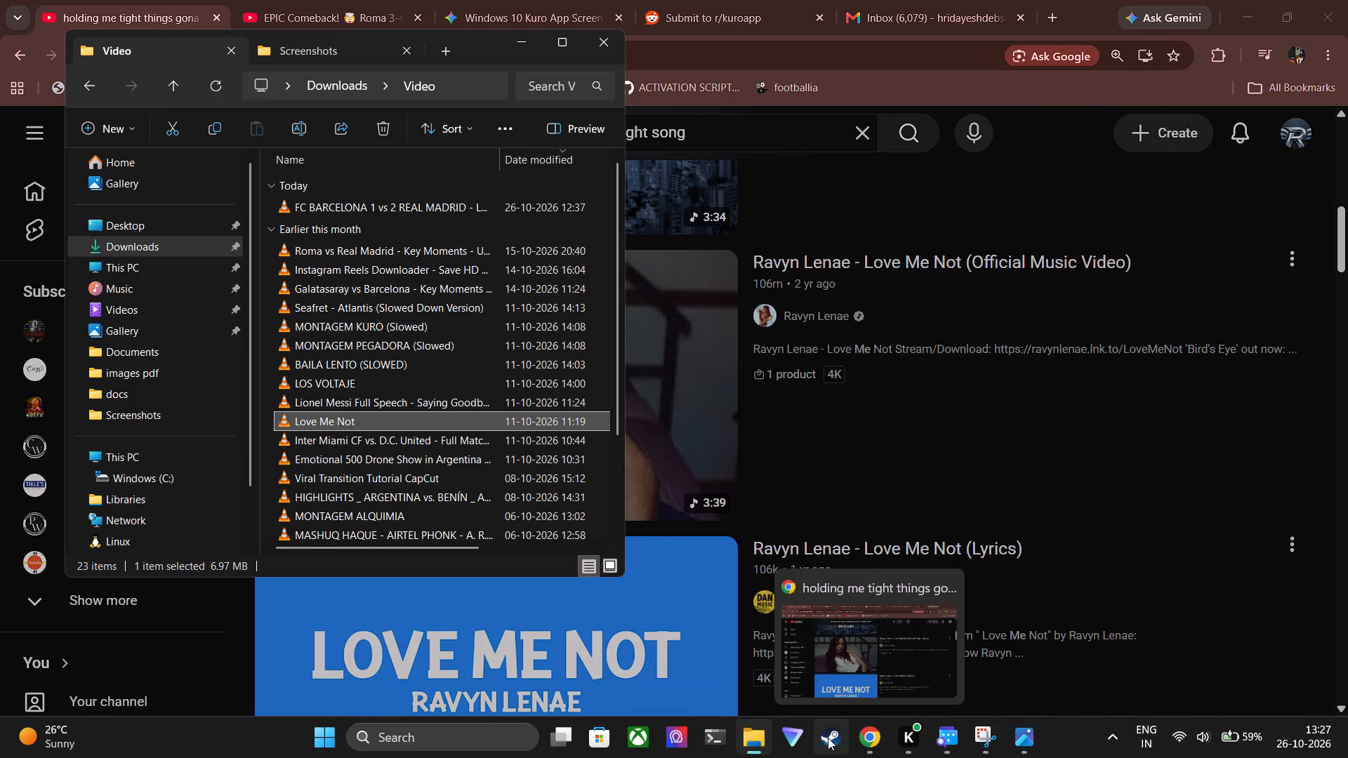
Launch Proton VPN.
click(797, 738)
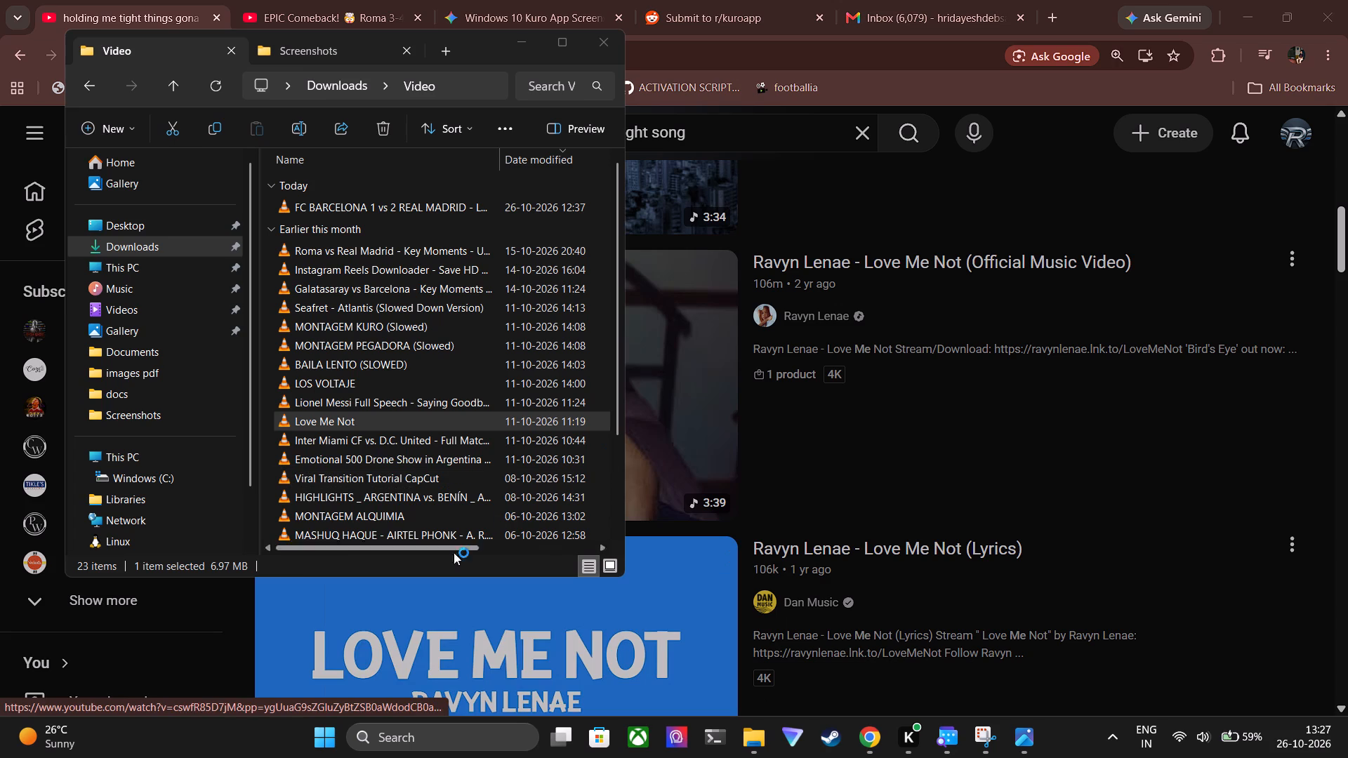
click(805, 732)
drag(805, 732, 680, 157)
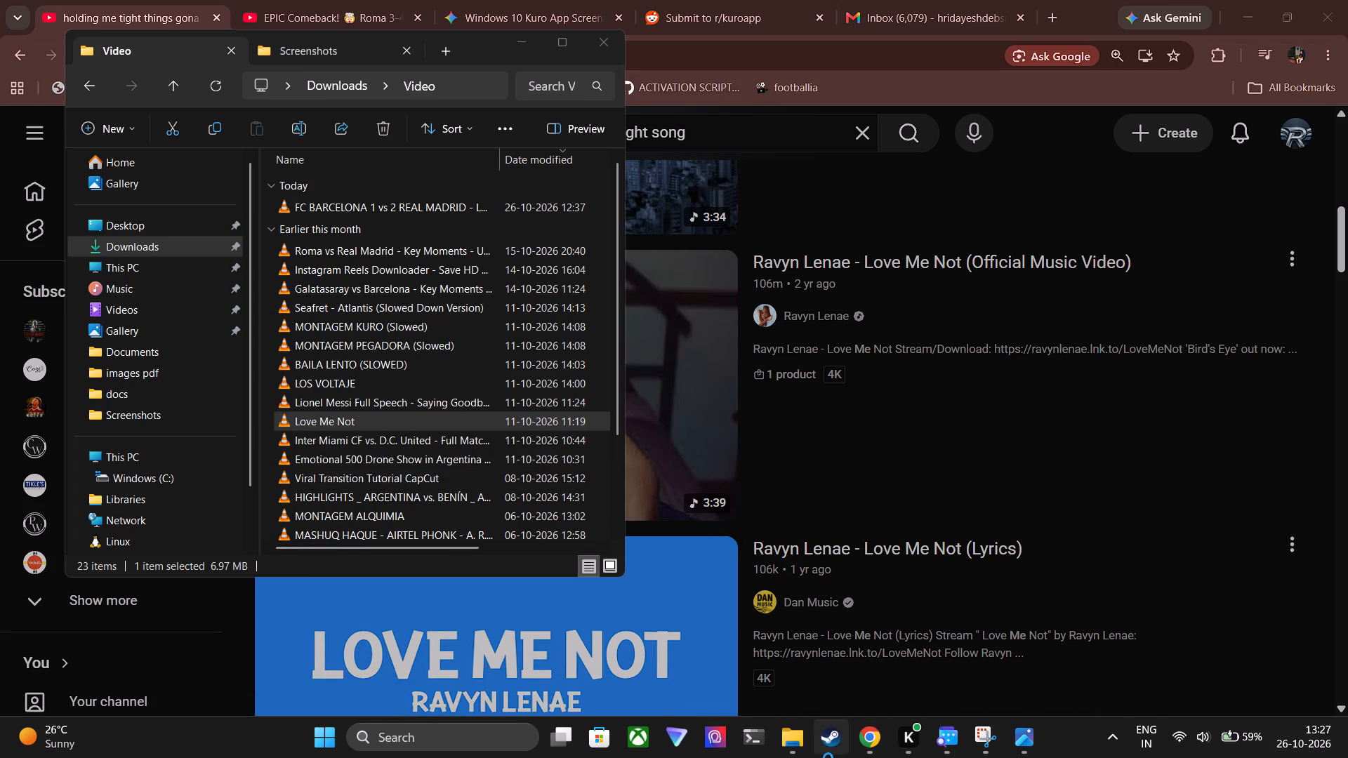
click(513, 40)
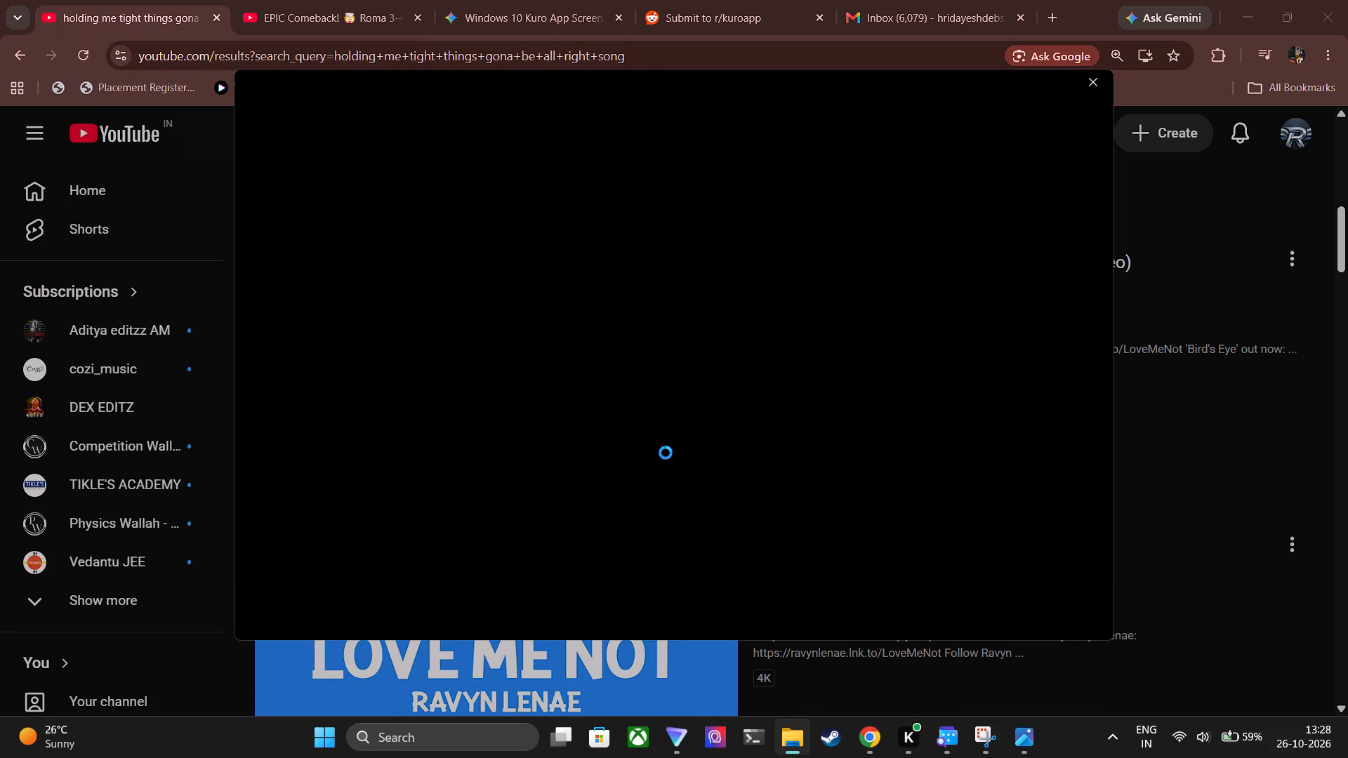